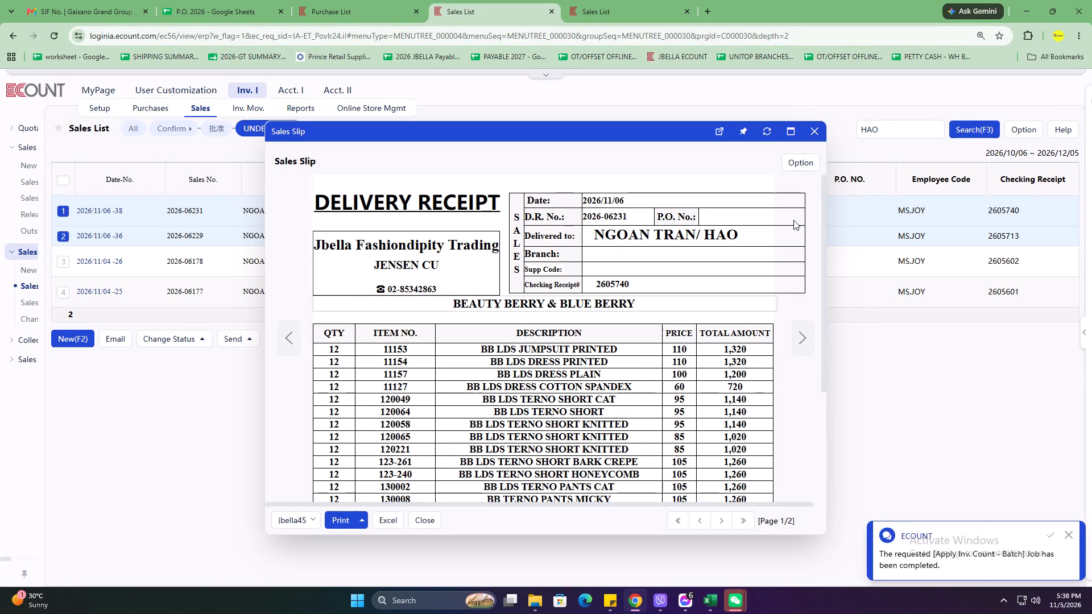
click(818, 131)
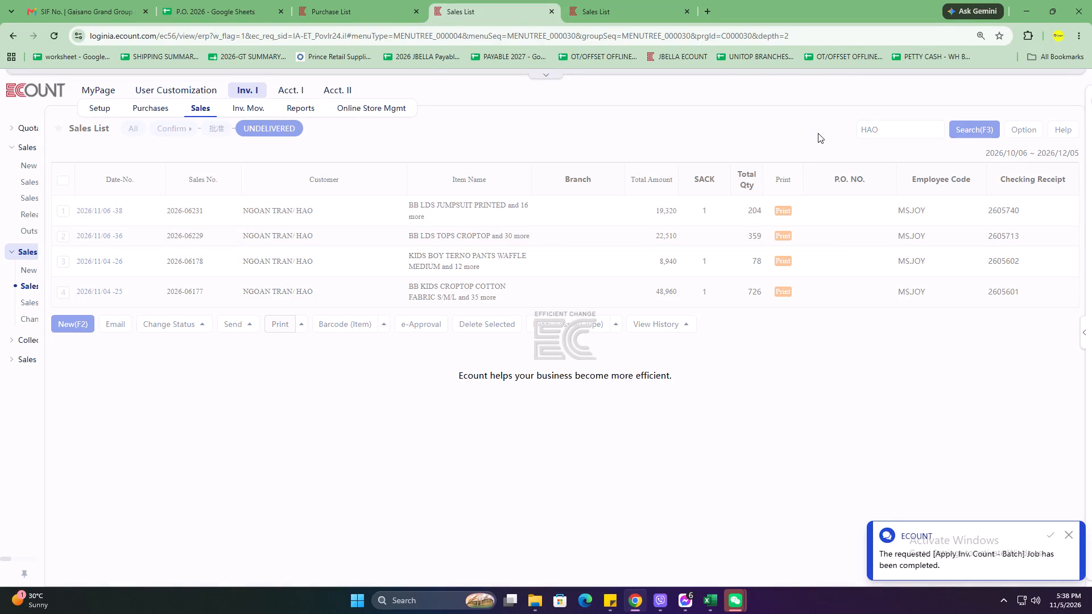
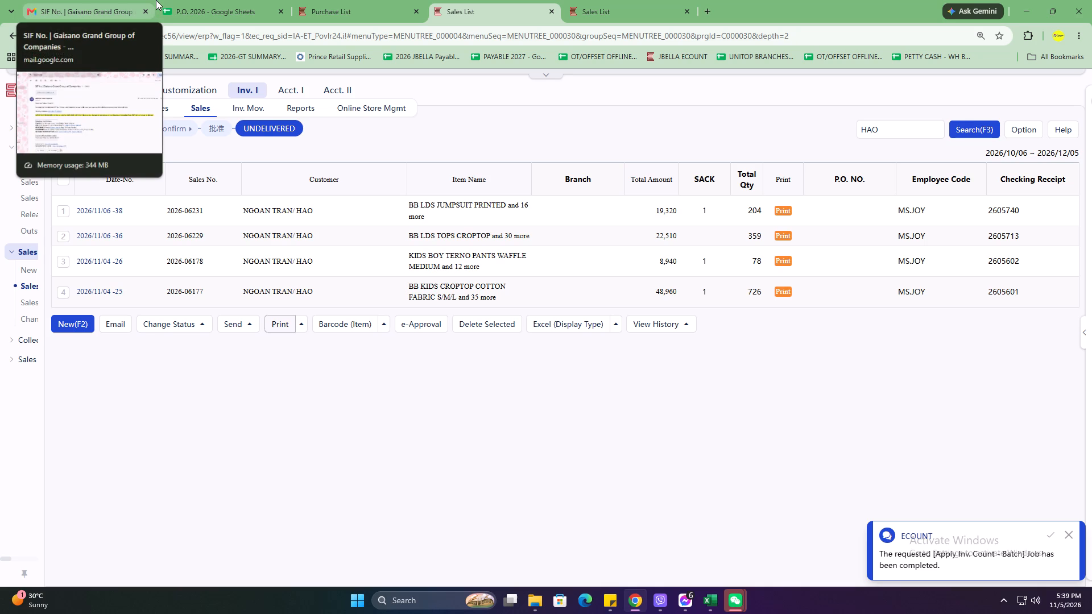
Search the undelivered sales list for 668 and 688, checking the detailed search form in between.
click(888, 122)
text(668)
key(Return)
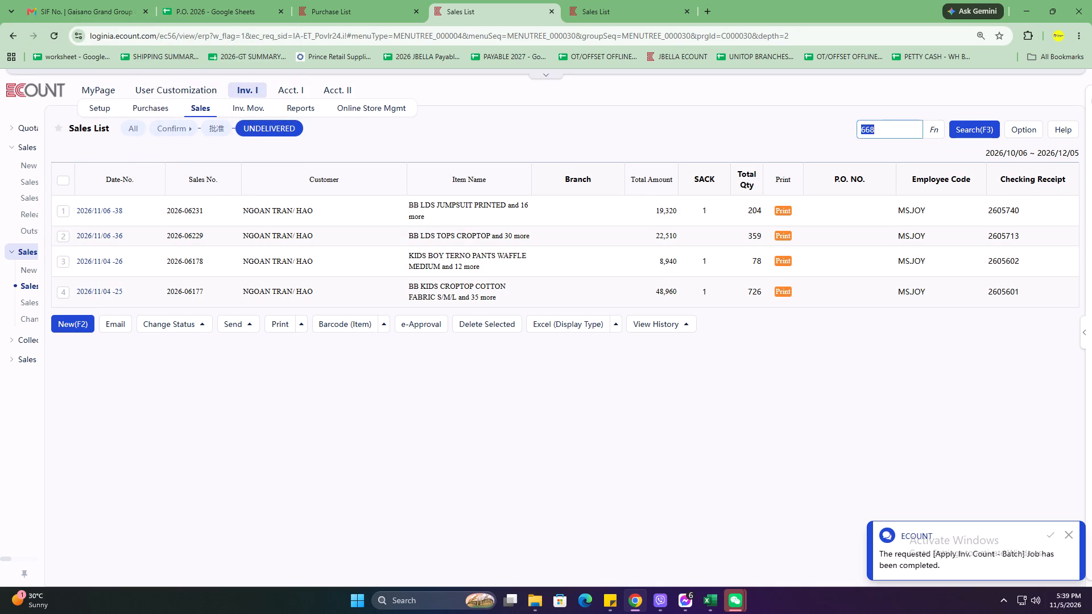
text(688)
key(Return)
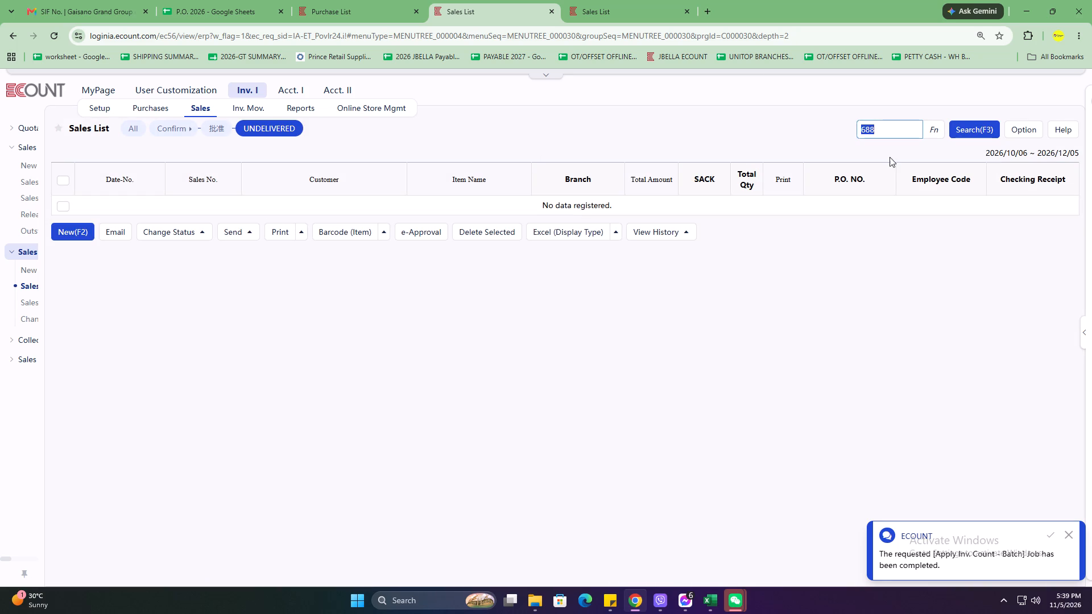
click(425, 206)
click(982, 128)
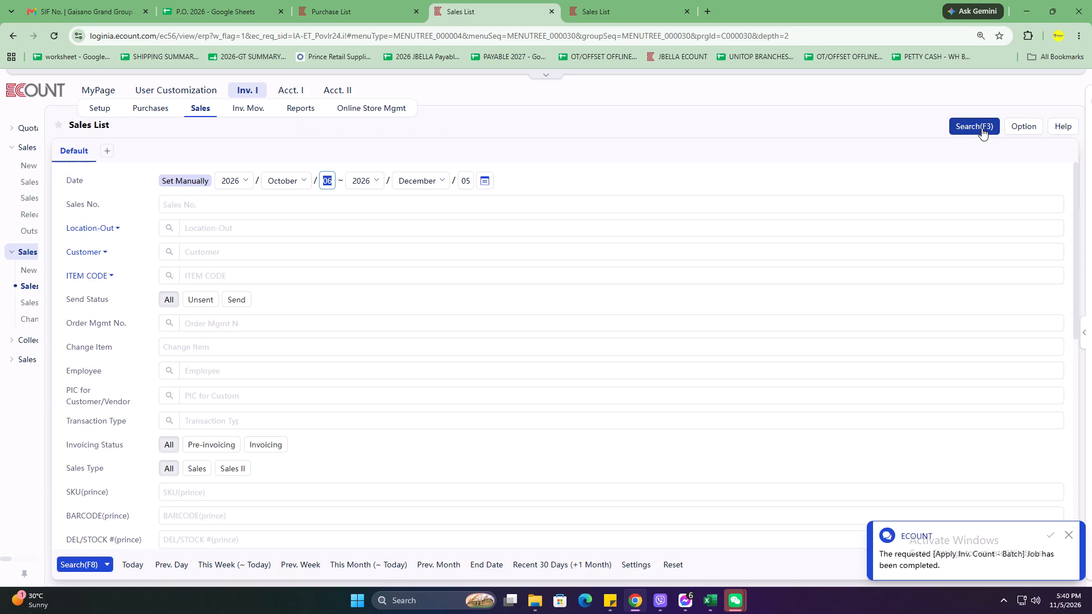
click(982, 128)
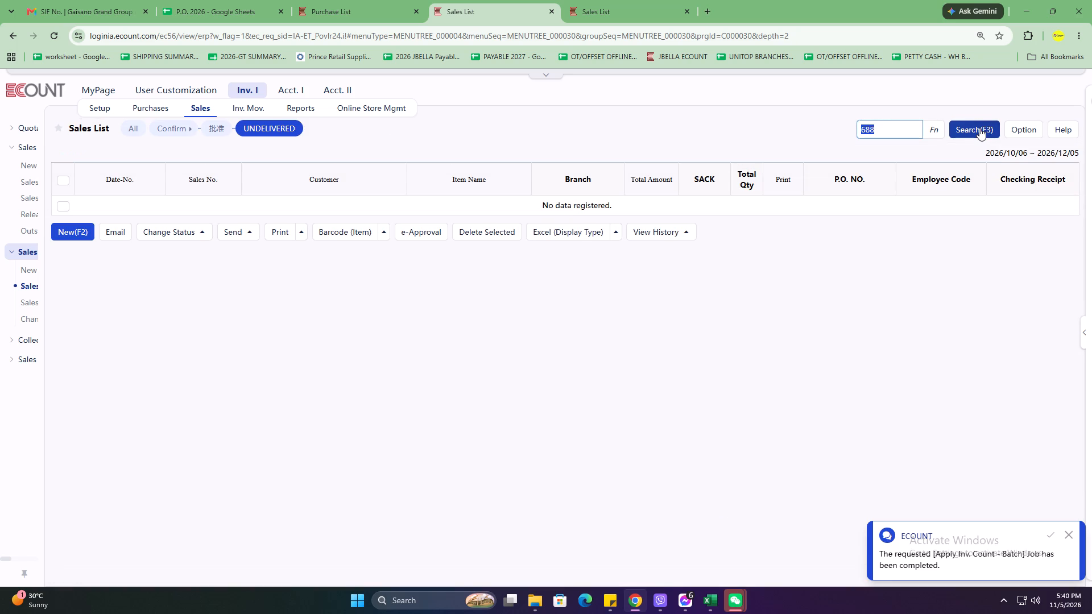
click(979, 128)
double_click(979, 128)
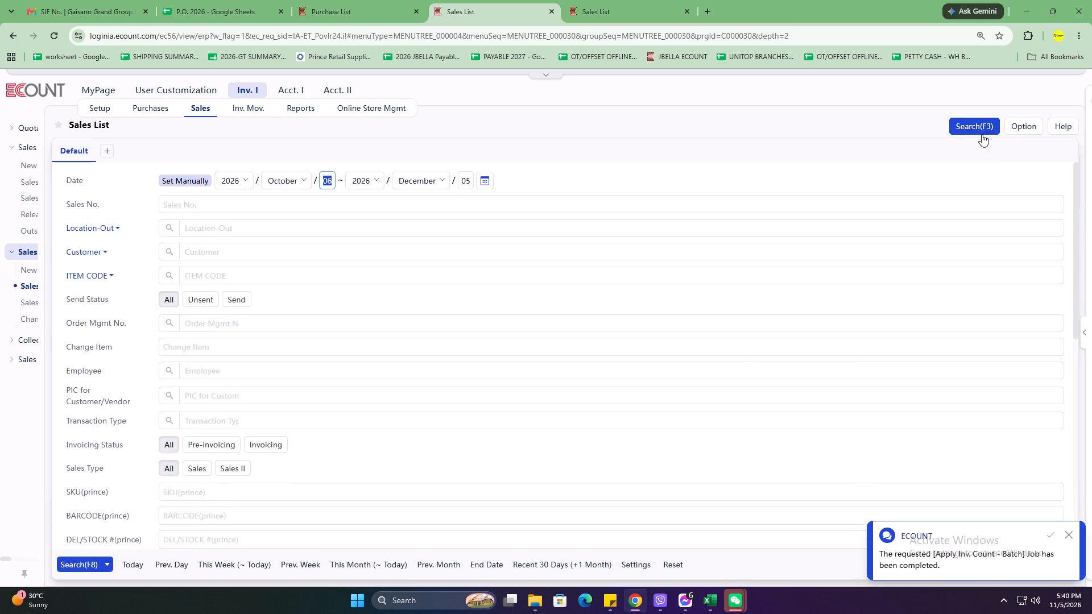
click(982, 131)
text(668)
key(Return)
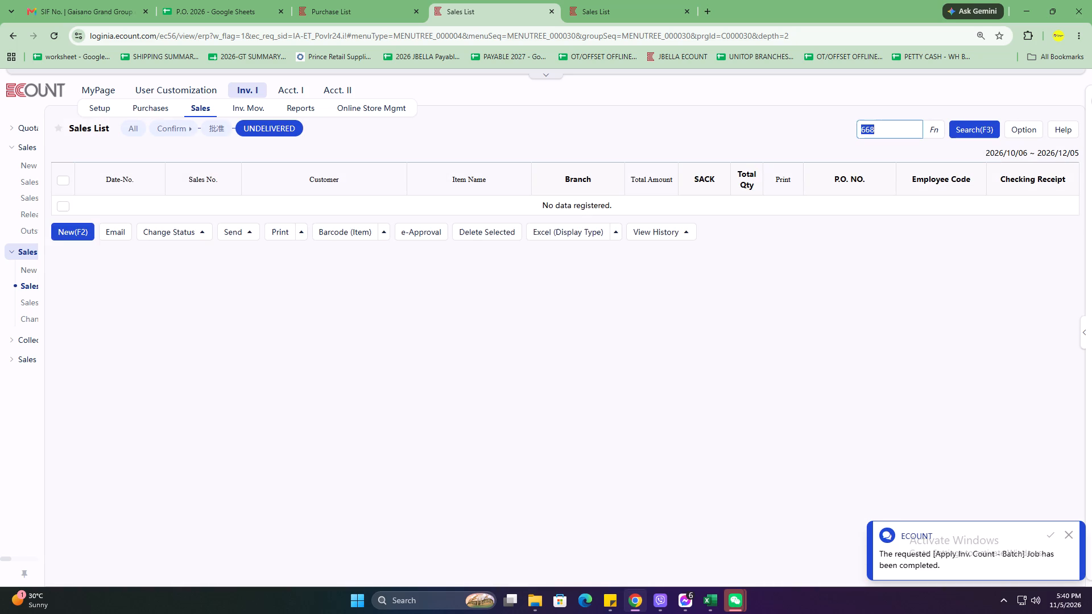
Search the undelivered sales list for cebu.
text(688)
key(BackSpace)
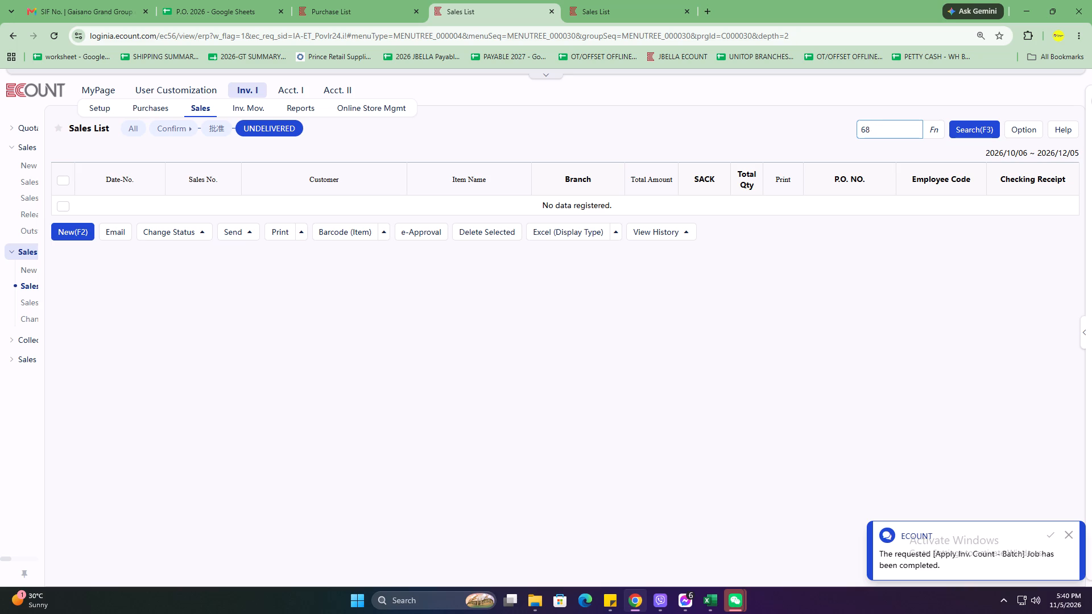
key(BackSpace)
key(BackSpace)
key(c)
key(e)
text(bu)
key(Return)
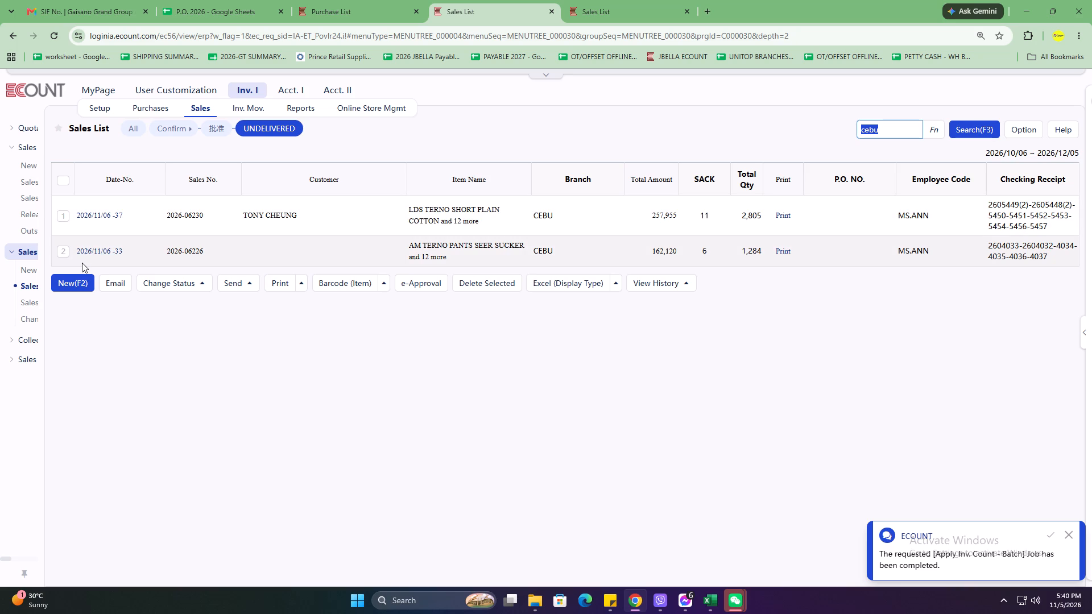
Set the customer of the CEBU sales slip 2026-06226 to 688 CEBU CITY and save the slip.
click(91, 249)
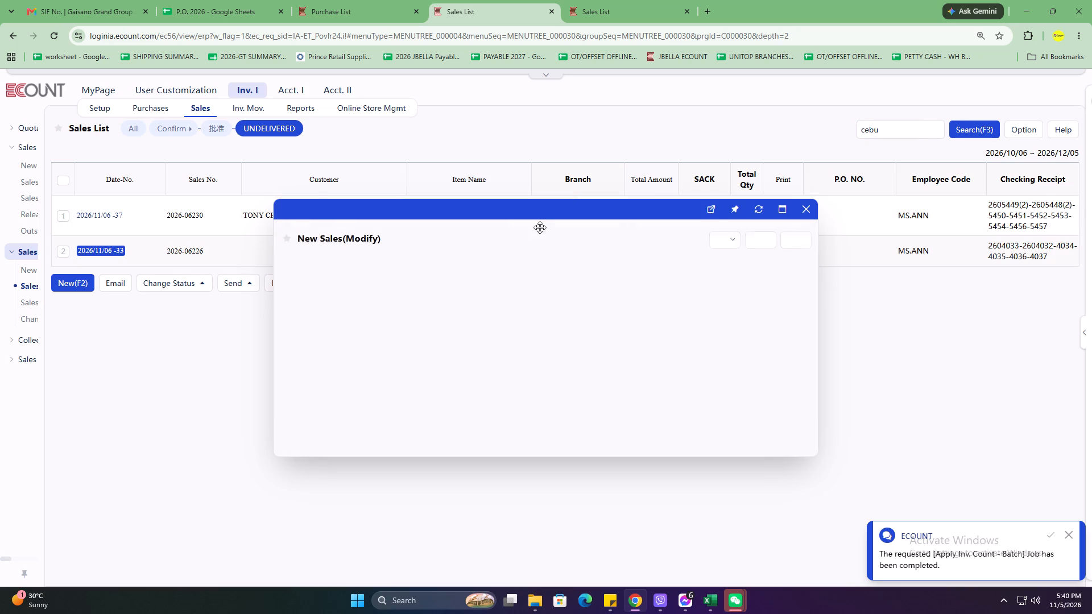
click(654, 225)
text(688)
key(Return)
click(321, 521)
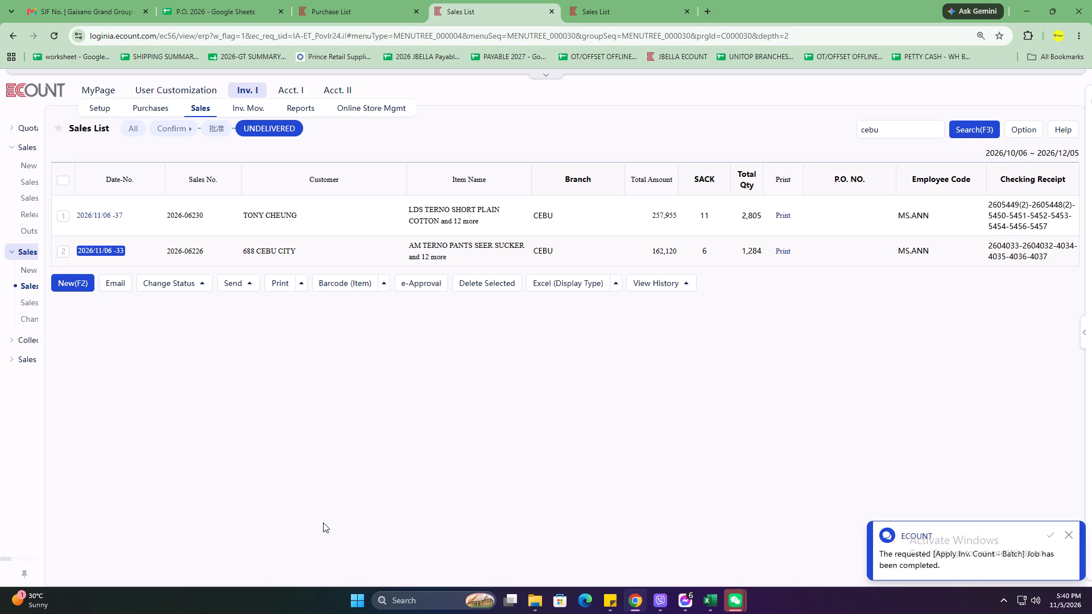
click(880, 127)
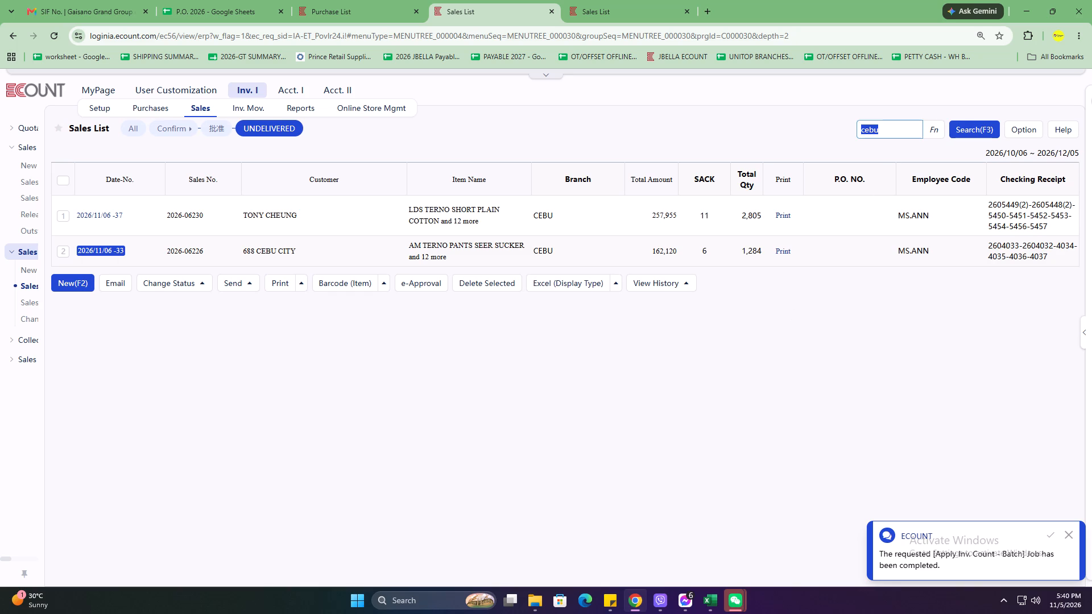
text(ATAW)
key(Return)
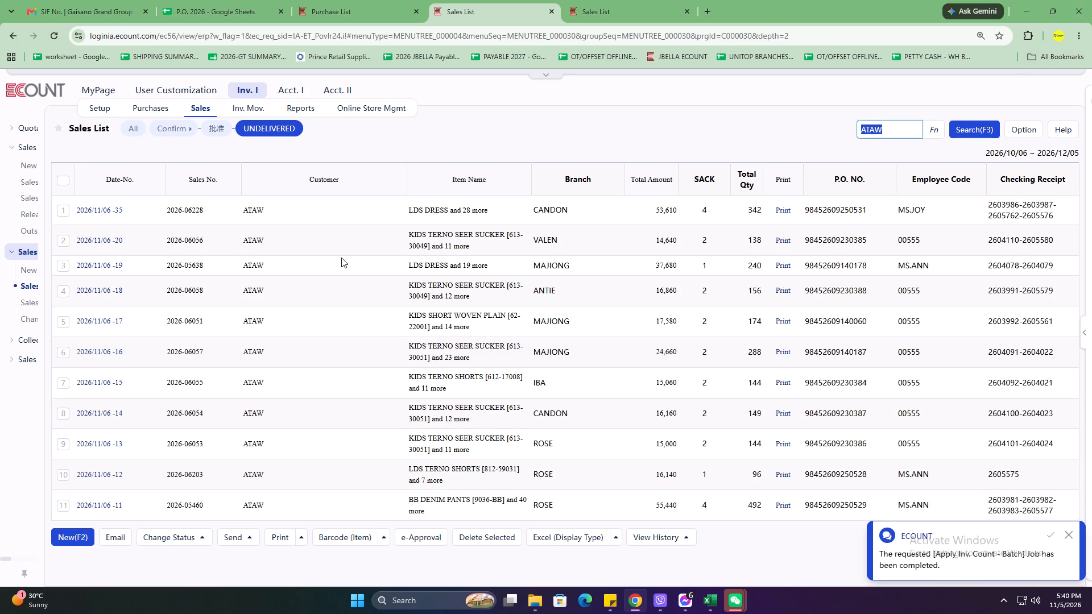
click(106, 265)
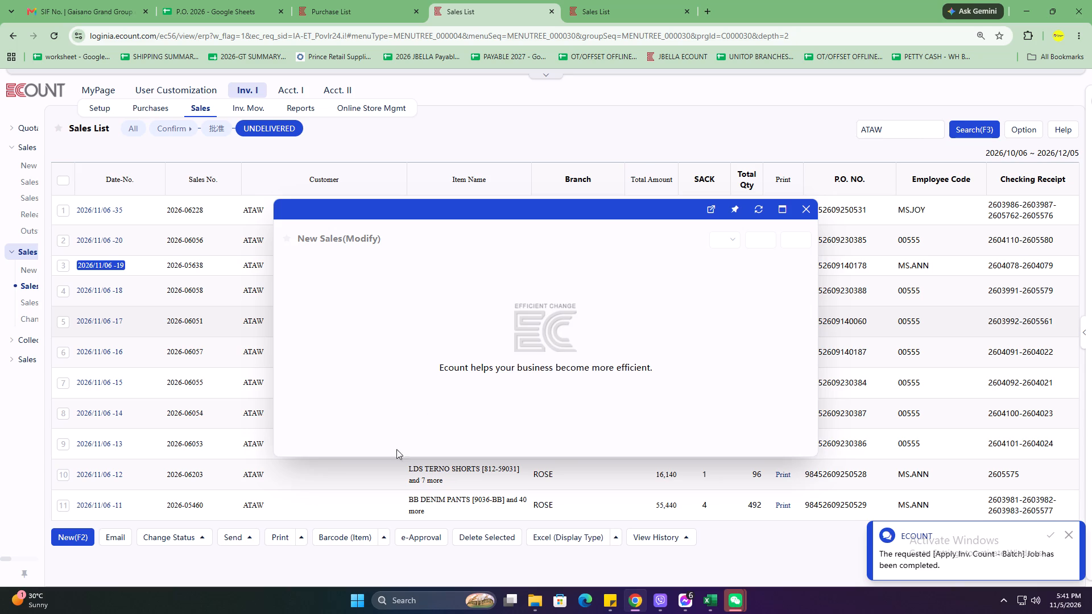
click(673, 292)
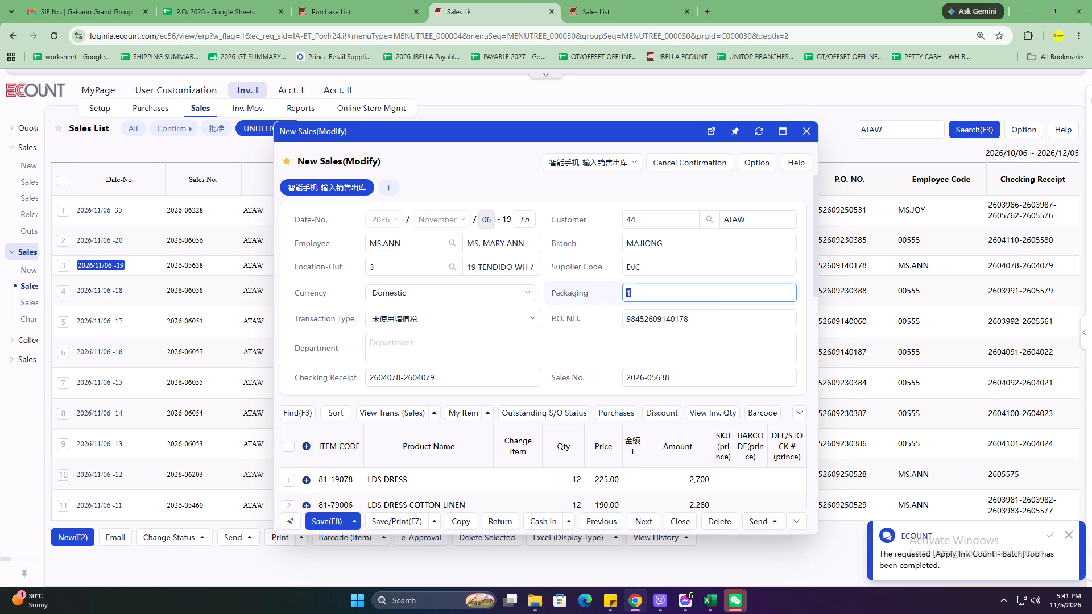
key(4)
click(468, 381)
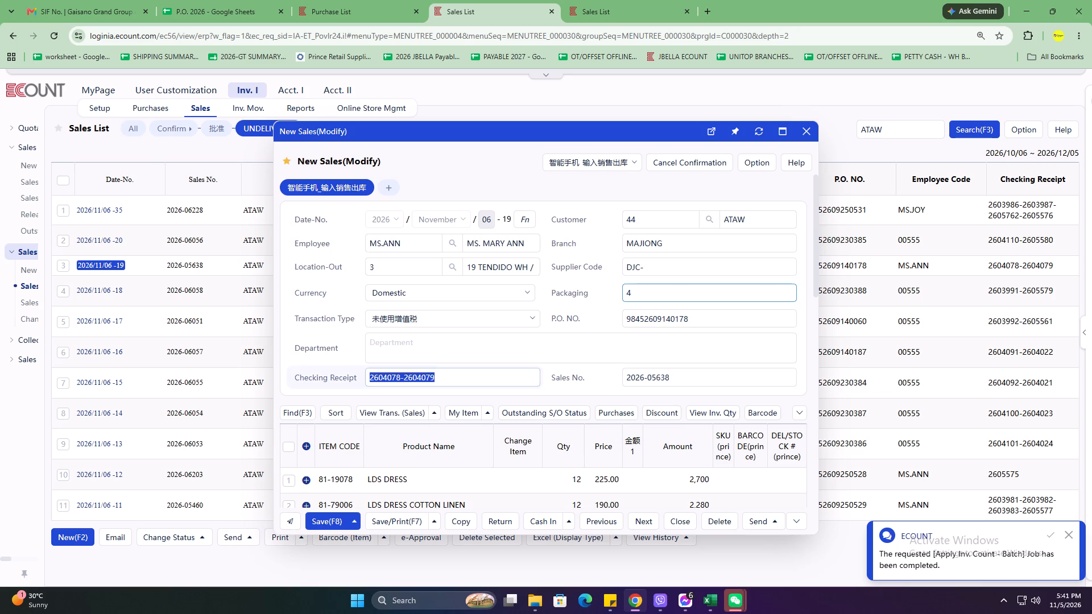
key(Right)
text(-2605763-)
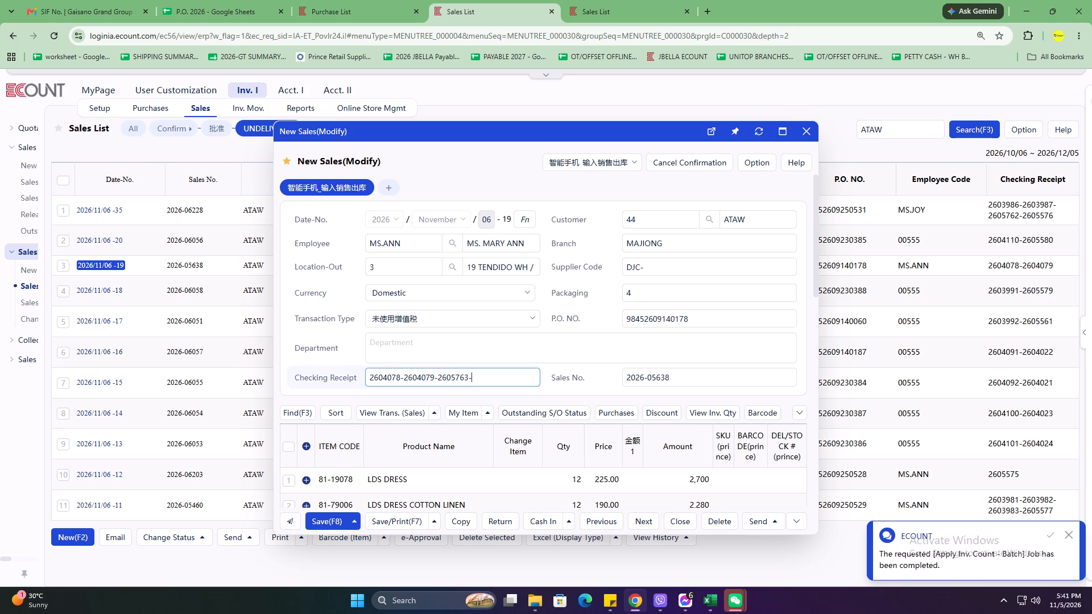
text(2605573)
Add item 81-19044 with quantity 12 on the first empty line of the slip's item table.
scroll(463, 451, down, 2)
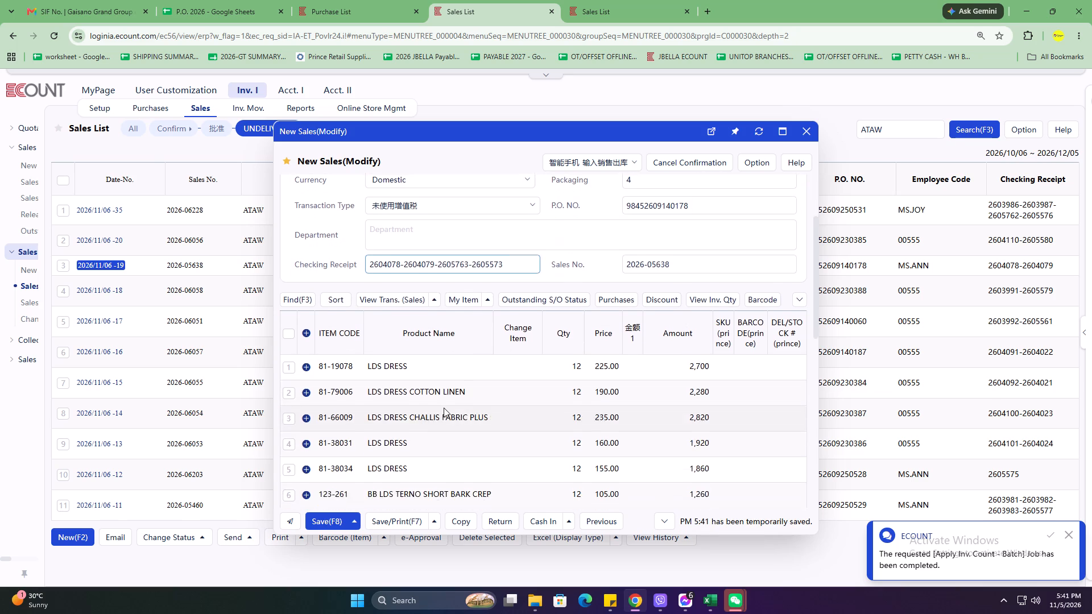
scroll(427, 413, down, 9)
click(340, 419)
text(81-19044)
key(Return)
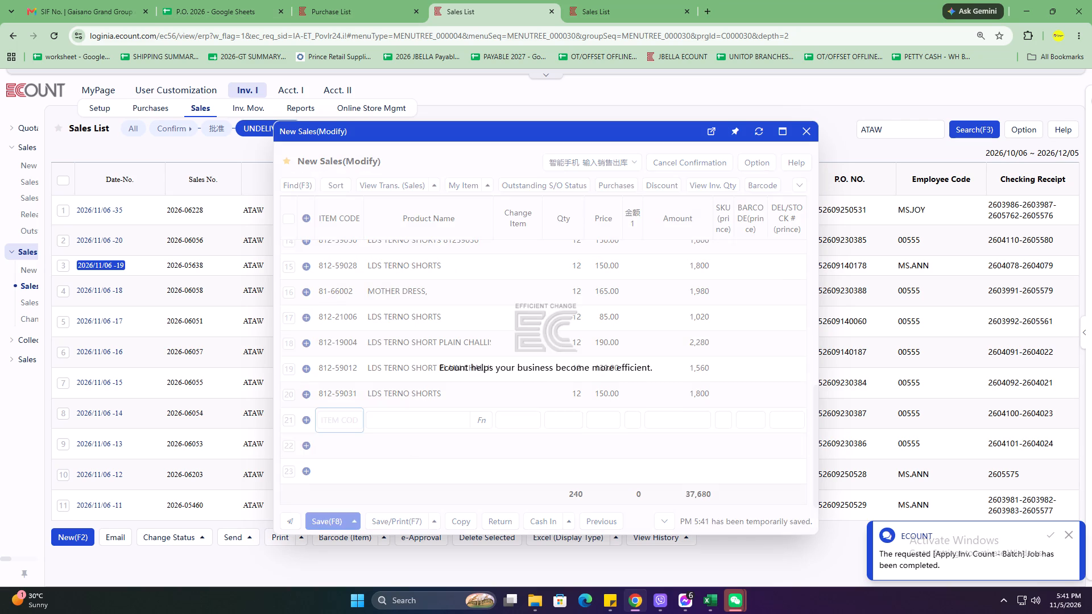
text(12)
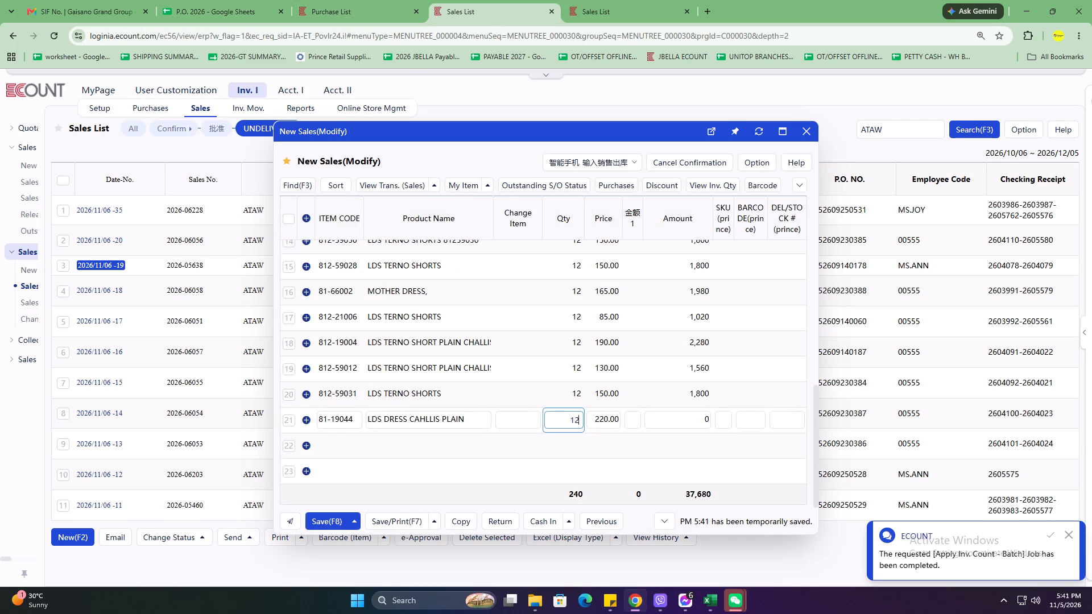
Add item 81-19046 with quantity 11 on the next line of the slip.
click(348, 444)
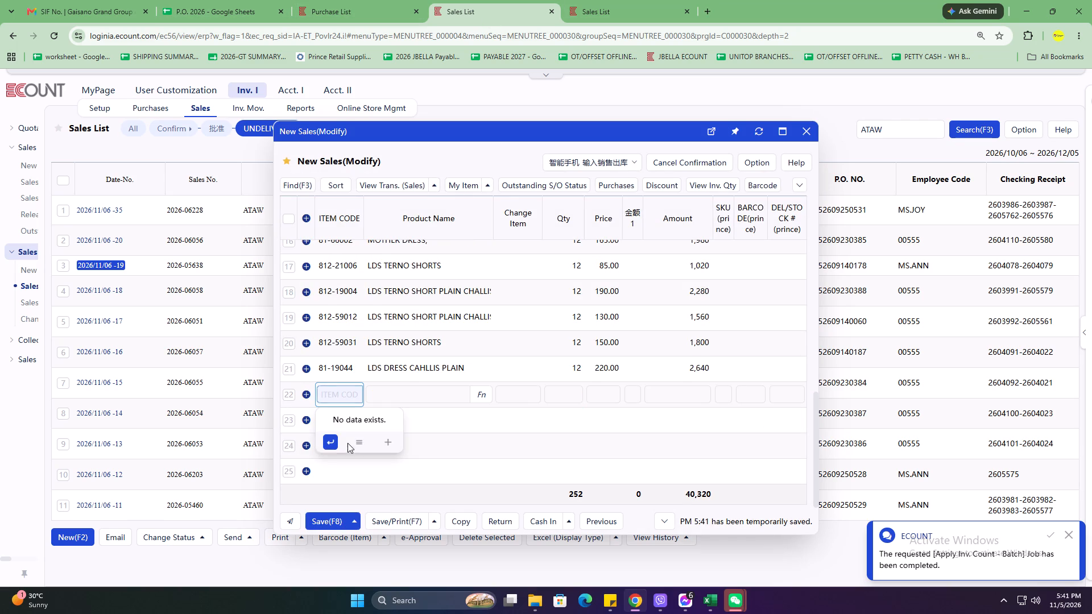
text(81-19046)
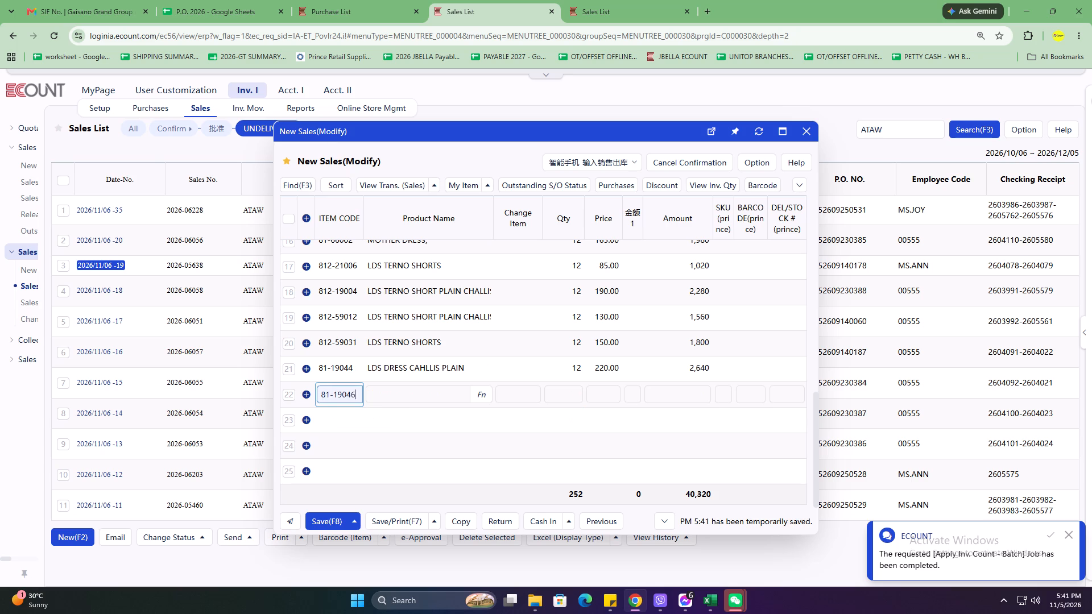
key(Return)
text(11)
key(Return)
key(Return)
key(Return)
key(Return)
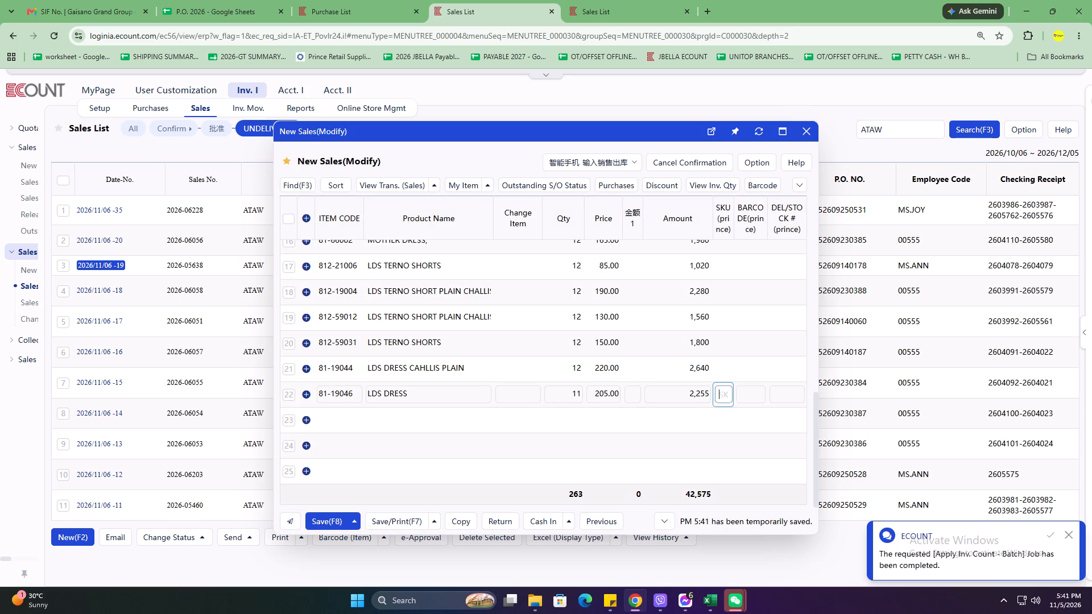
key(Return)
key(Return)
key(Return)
Add item 81-79019 with quantity 12 on the next line of the slip.
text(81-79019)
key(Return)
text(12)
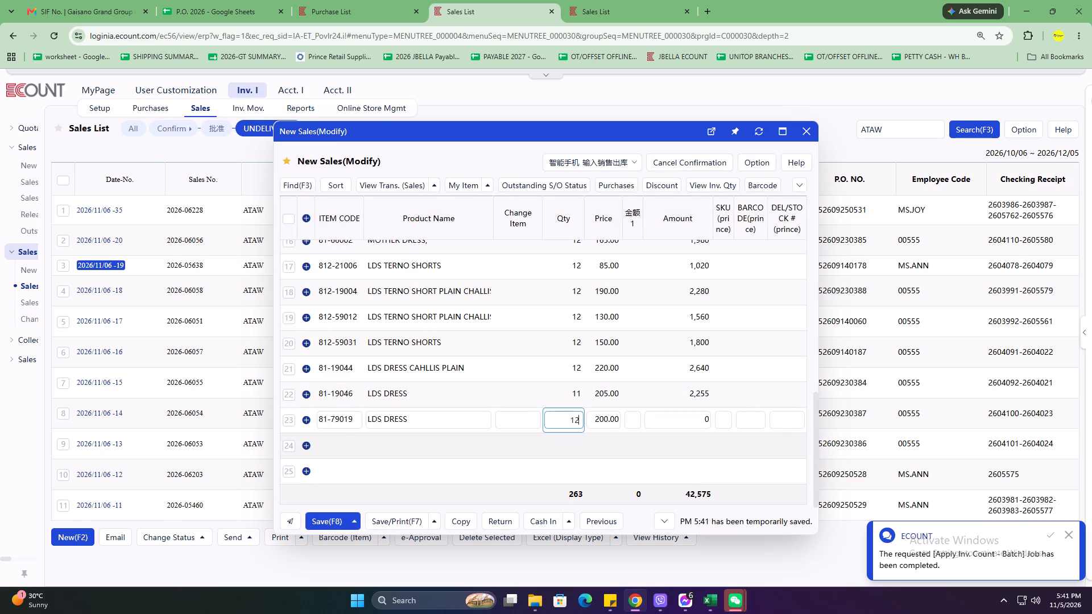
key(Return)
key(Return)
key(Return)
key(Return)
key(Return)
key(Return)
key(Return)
Add item 812-38029 with quantity 12 on the next line of the slip.
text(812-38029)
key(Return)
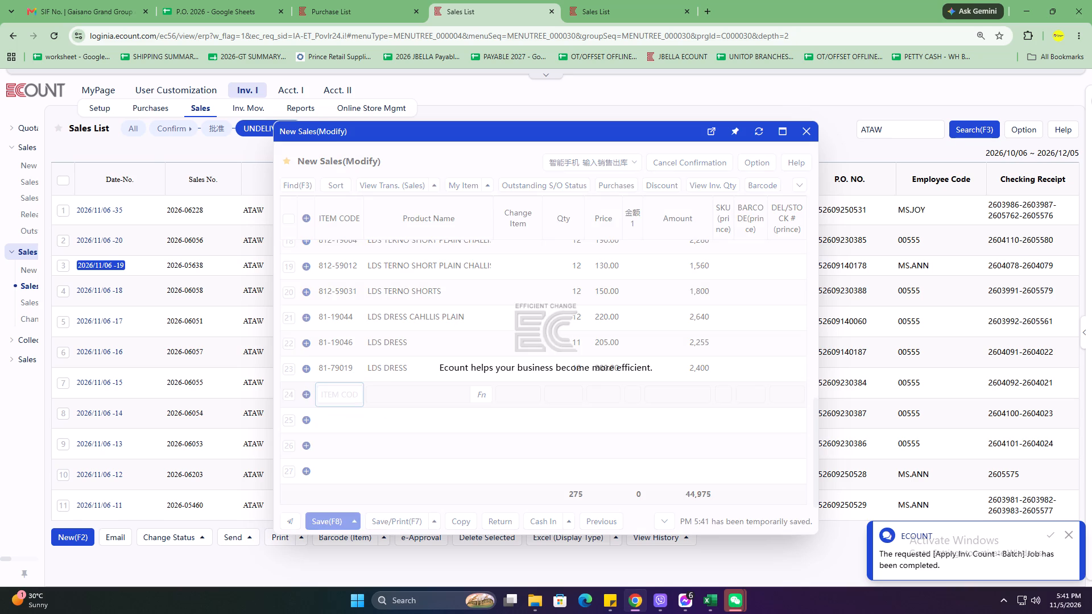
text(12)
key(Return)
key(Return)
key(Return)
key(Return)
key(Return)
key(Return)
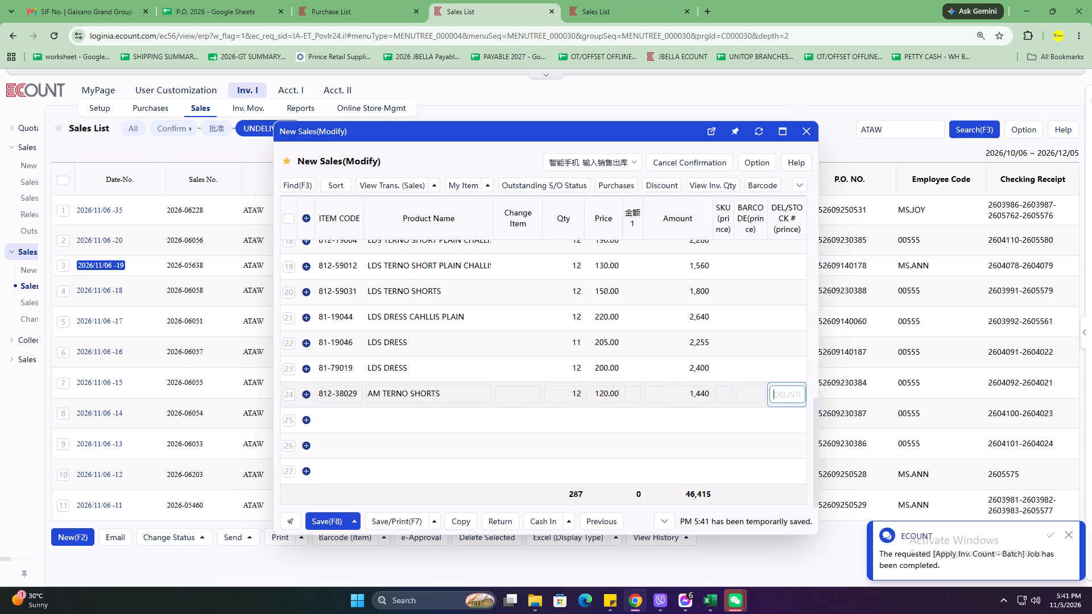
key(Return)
Add item 812-59014 with quantity 12 on the next line of the slip.
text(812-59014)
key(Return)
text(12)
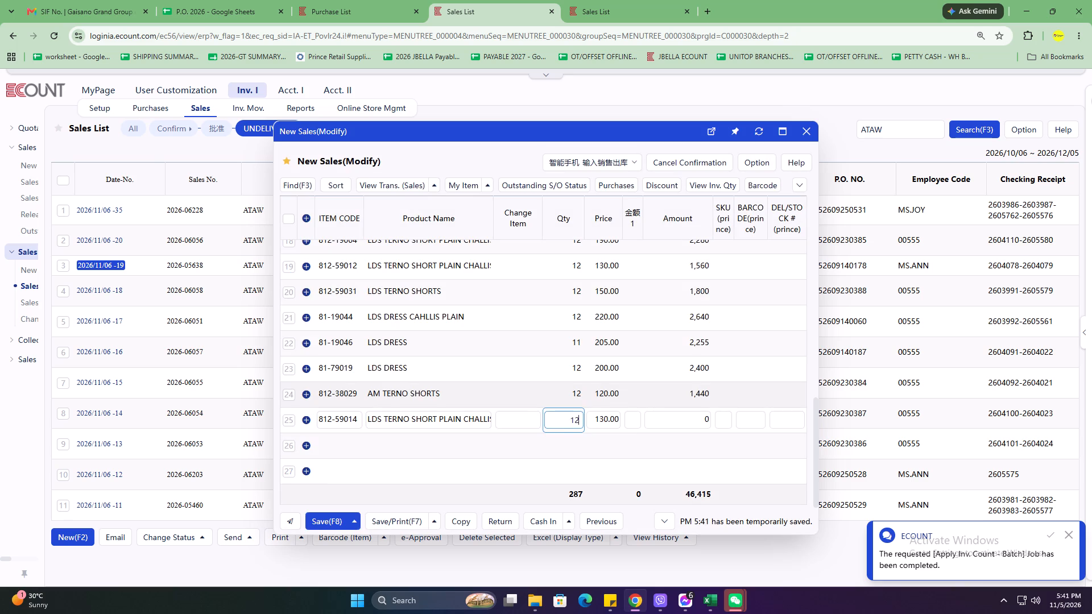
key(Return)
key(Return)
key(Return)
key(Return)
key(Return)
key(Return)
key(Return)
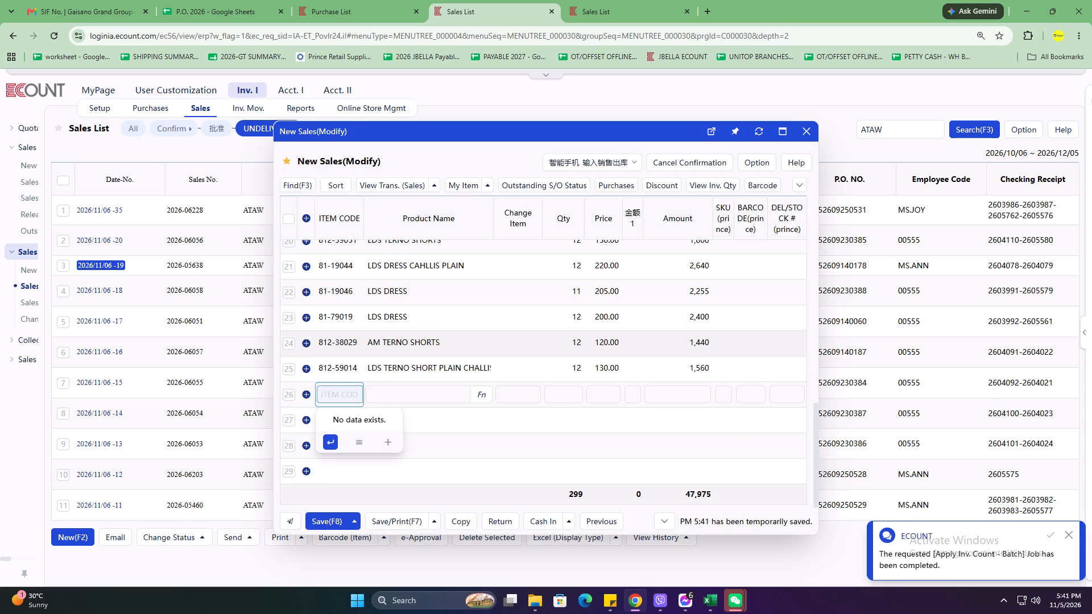
Add item 812-59017 with quantity 12 on the next line of the slip.
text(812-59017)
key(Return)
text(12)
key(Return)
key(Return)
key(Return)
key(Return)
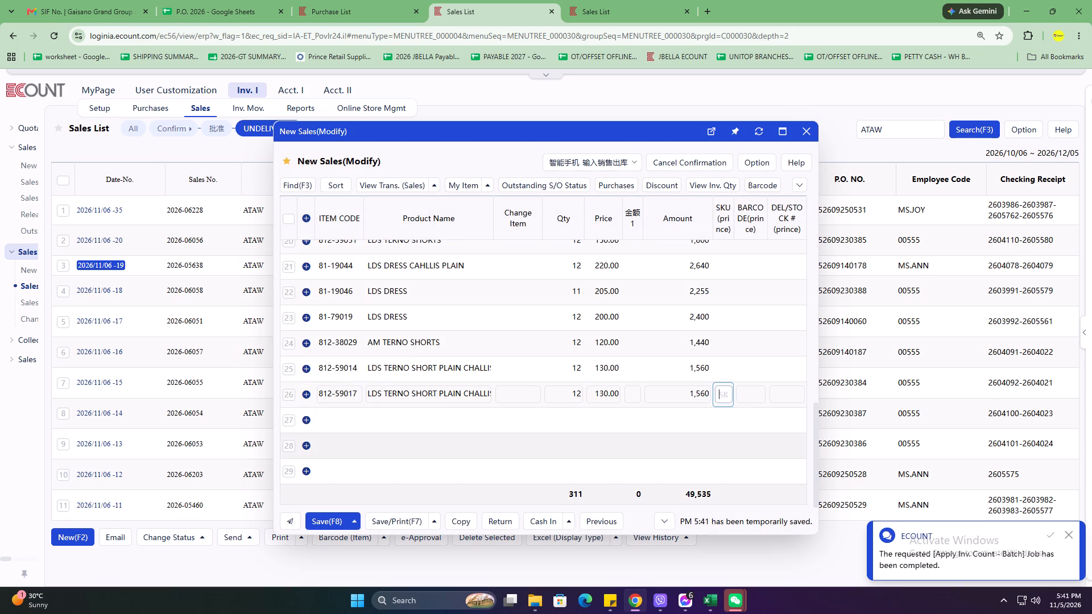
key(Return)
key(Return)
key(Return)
Add item 81-19047 with quantity 12 on the next line of the slip.
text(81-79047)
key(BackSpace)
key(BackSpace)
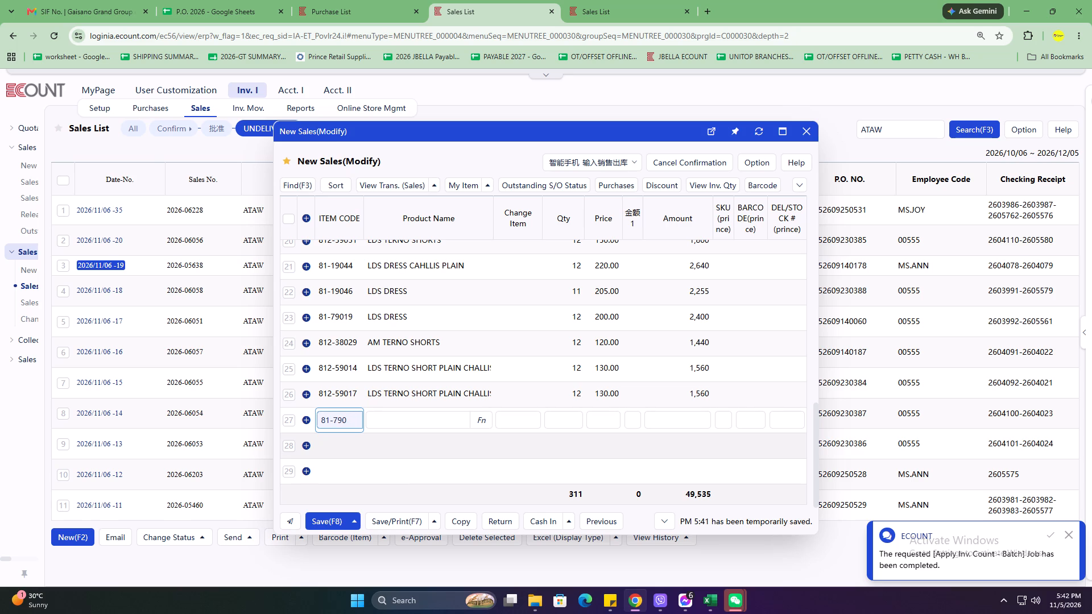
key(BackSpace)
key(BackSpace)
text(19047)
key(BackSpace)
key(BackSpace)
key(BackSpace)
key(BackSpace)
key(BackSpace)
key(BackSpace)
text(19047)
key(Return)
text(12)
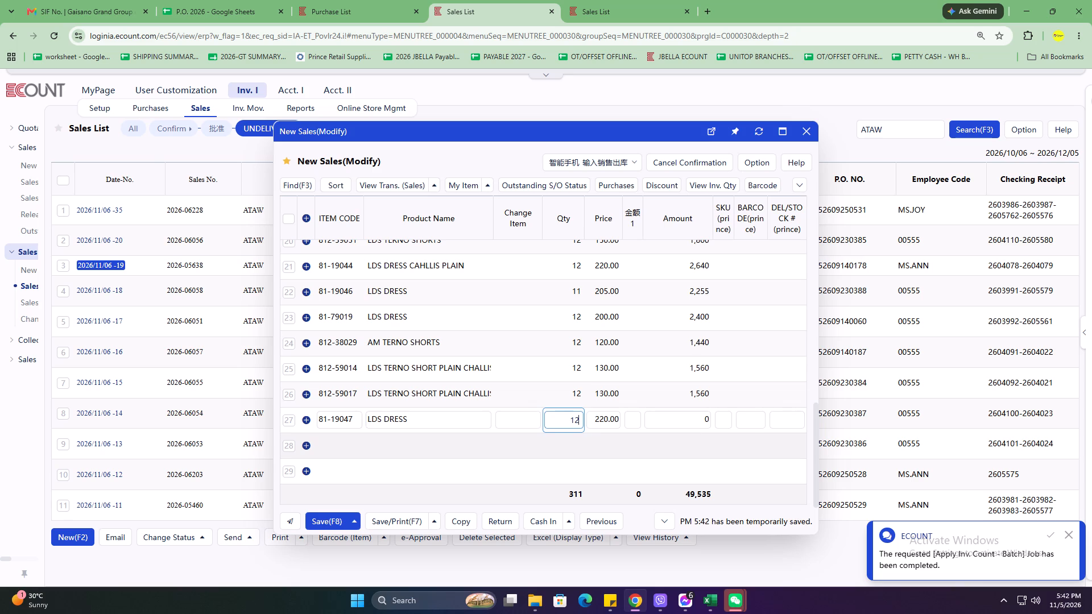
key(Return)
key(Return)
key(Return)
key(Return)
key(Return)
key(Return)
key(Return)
Look up item 130001, choose BB LDS TERNO PANTS KNITTED, and add it to the slip with quantity 12.
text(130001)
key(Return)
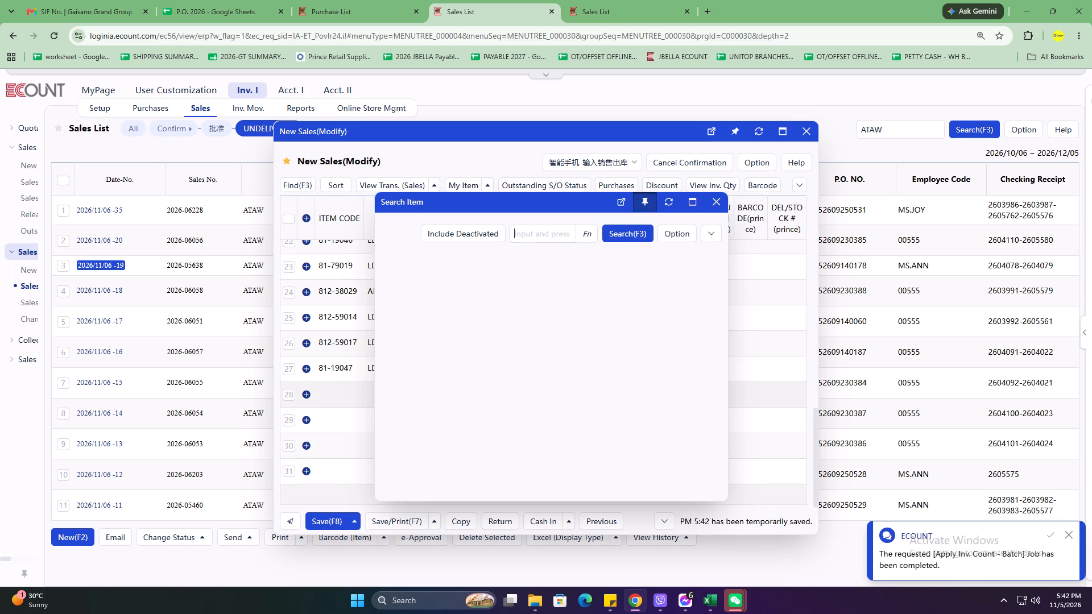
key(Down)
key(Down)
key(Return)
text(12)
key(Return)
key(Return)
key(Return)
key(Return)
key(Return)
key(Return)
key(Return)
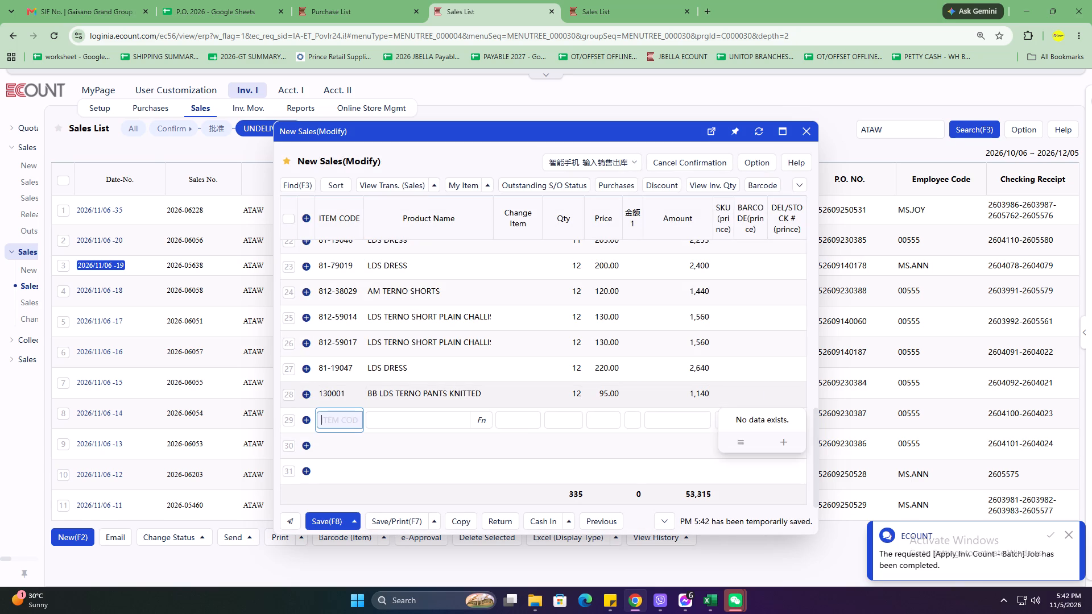
Add item 812-59031 with quantity 12 on the next empty line of the slip.
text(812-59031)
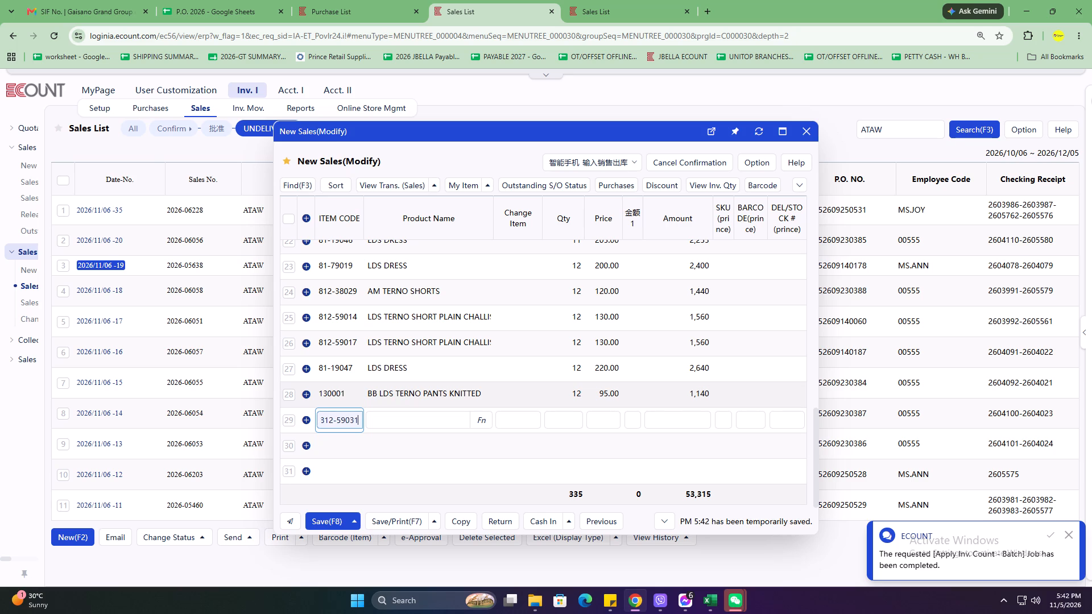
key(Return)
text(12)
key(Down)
Review the slip's entered item lines, checking lines 21 to 29 one by one for item code, quantity and price.
scroll(308, 445, up, 3)
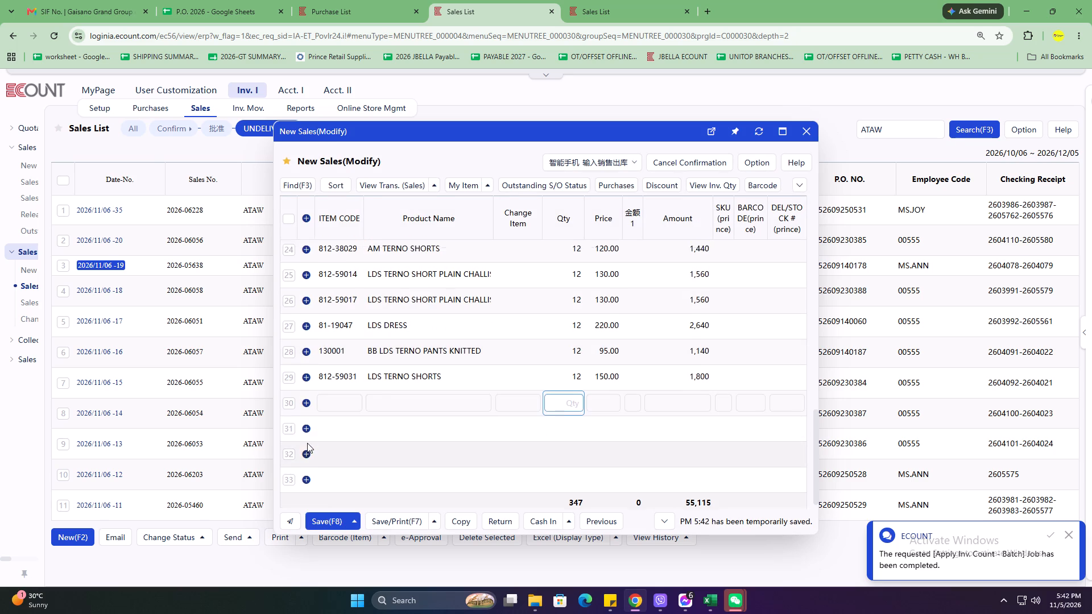
scroll(425, 412, up, 7)
scroll(450, 324, up, 2)
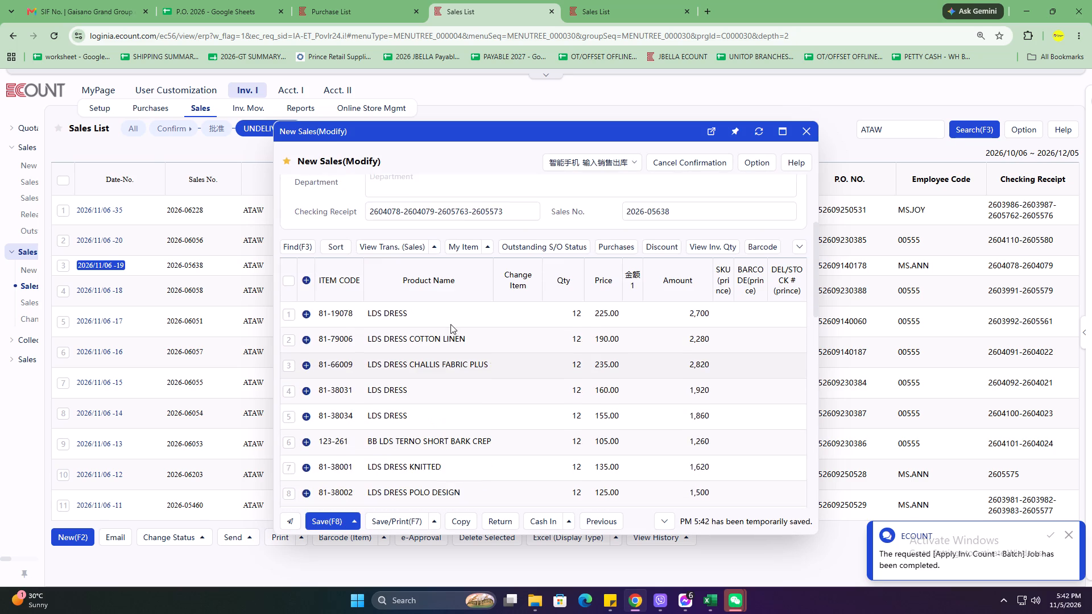
click(448, 335)
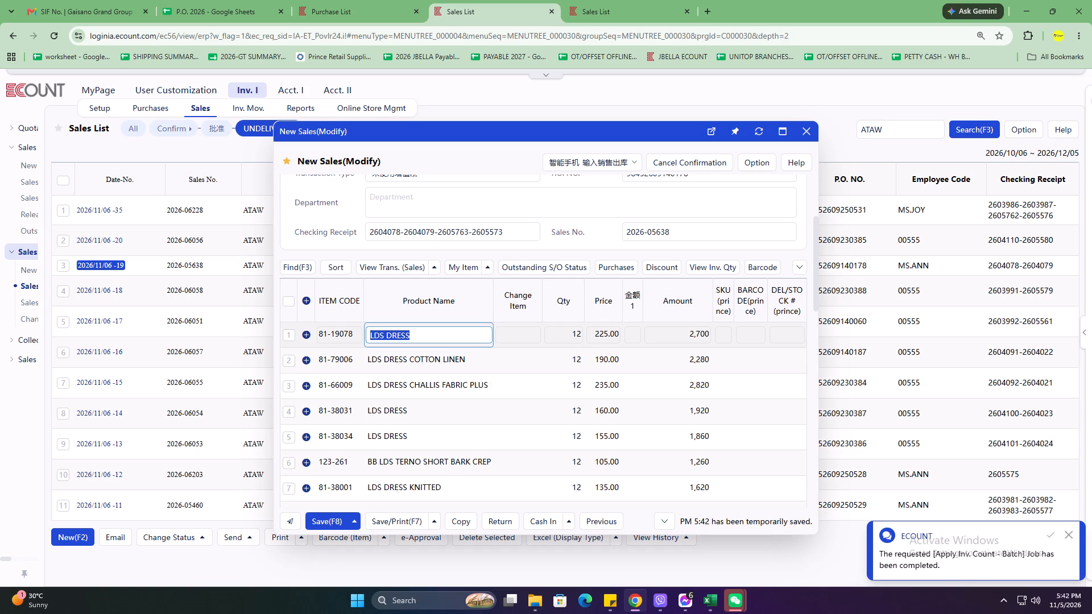
scroll(448, 335, down, 8)
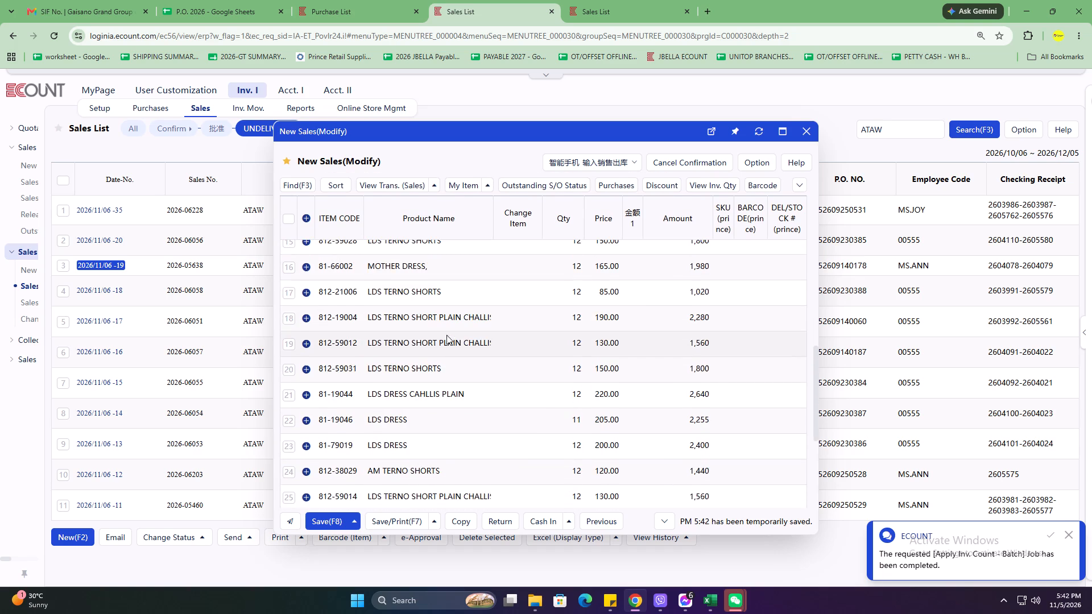
scroll(446, 335, down, 2)
click(449, 338)
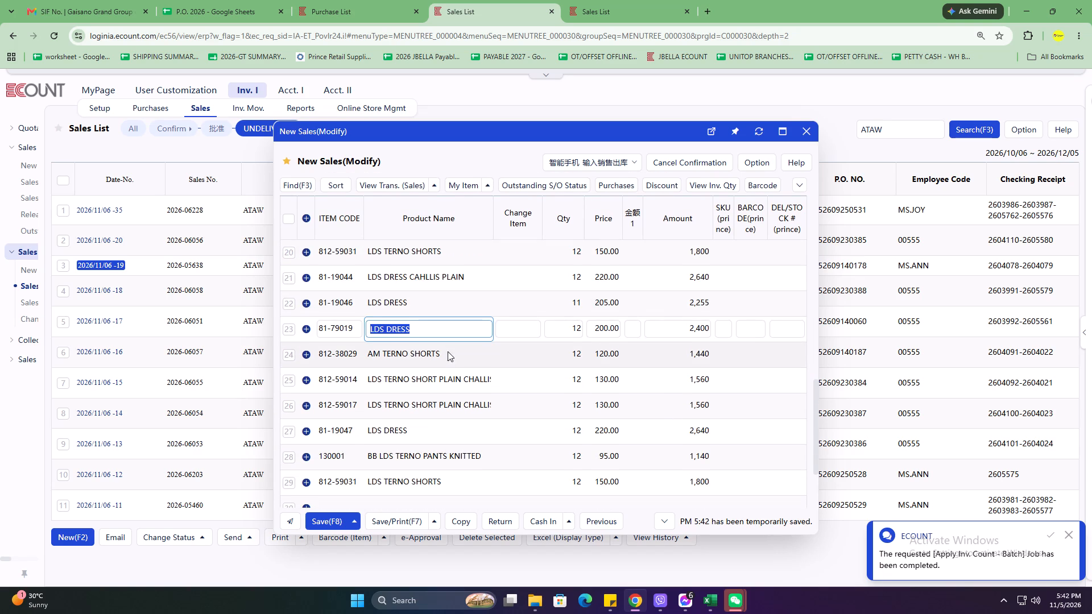
scroll(448, 351, down, 1)
scroll(429, 380, up, 2)
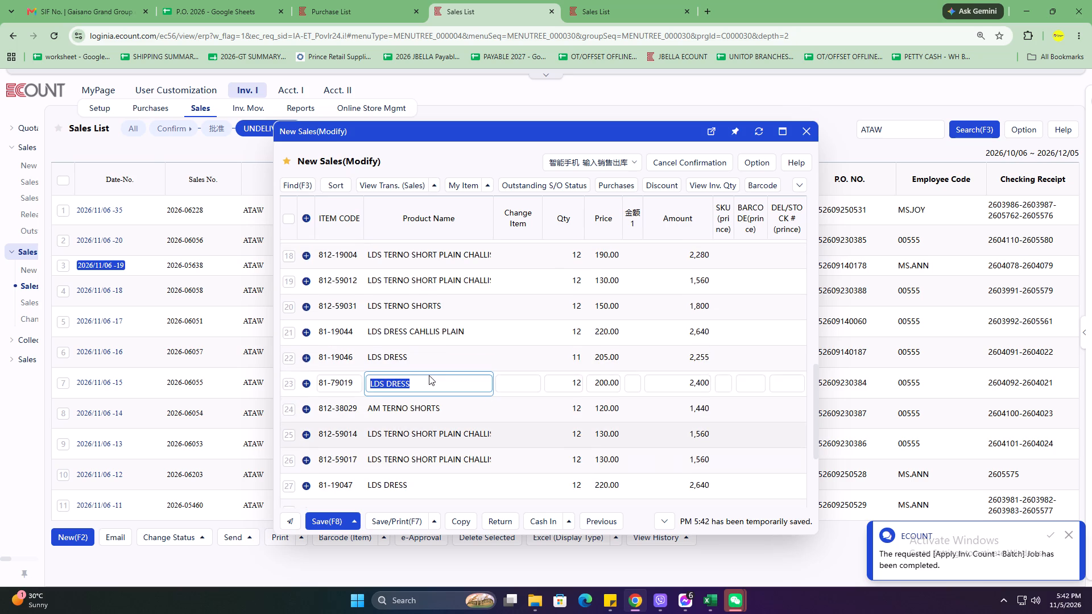
click(417, 334)
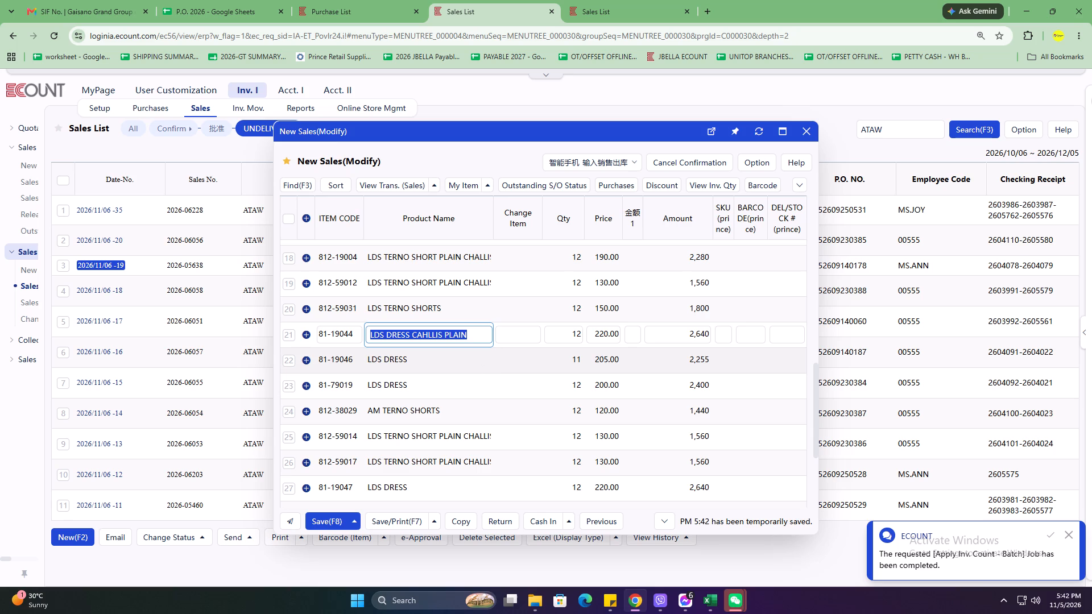
click(424, 366)
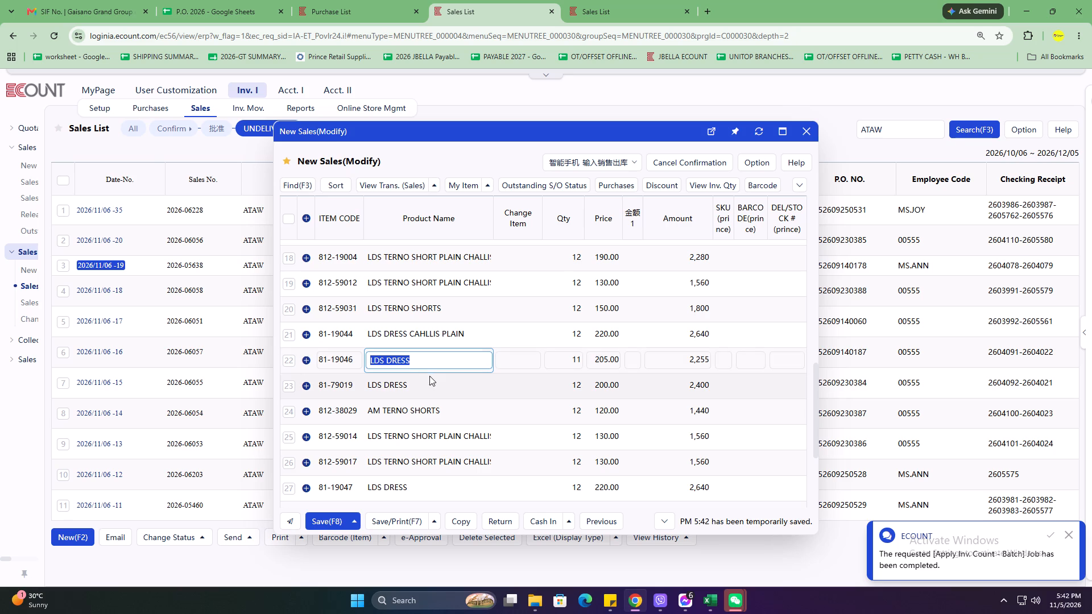
click(419, 380)
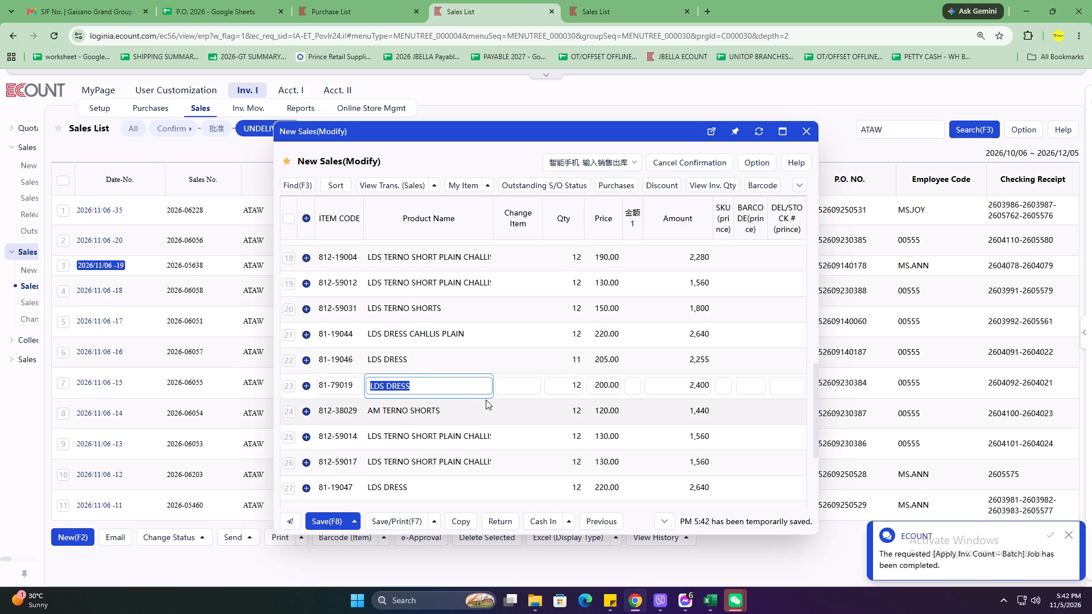
click(448, 418)
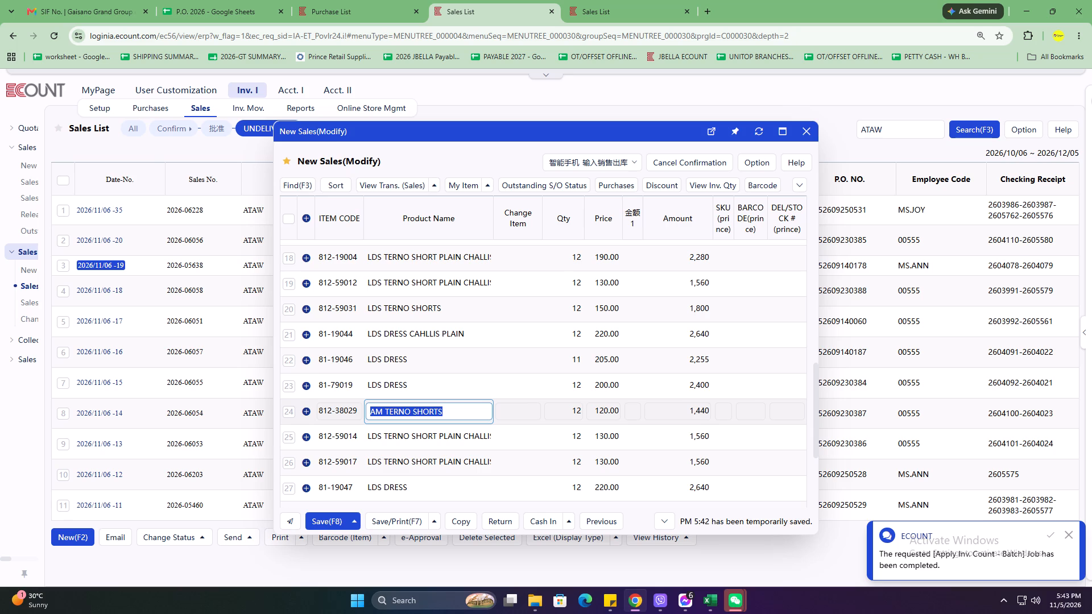
scroll(469, 420, down, 1)
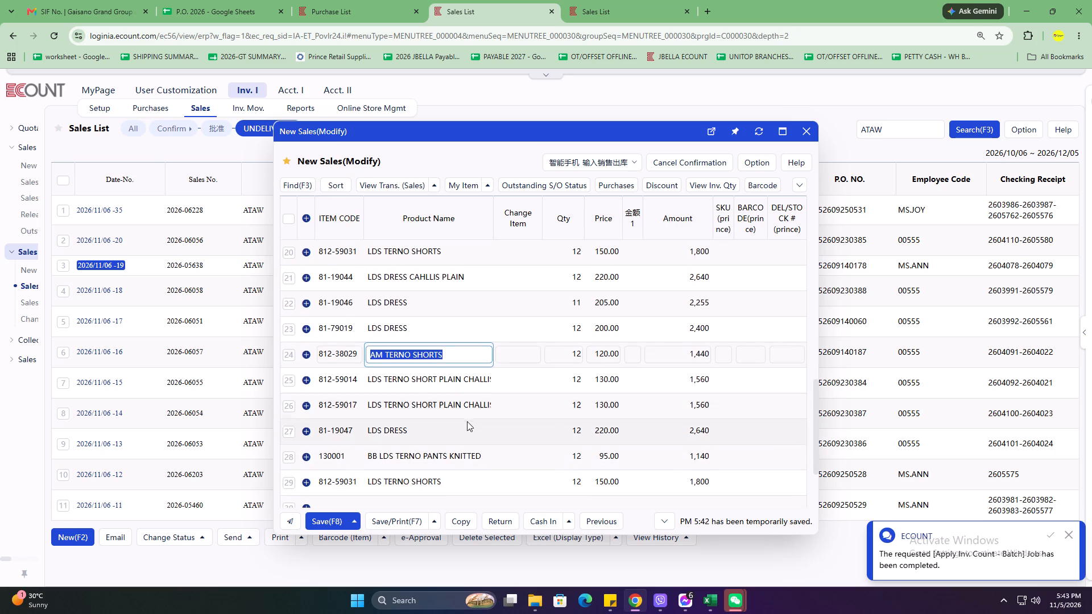
click(467, 389)
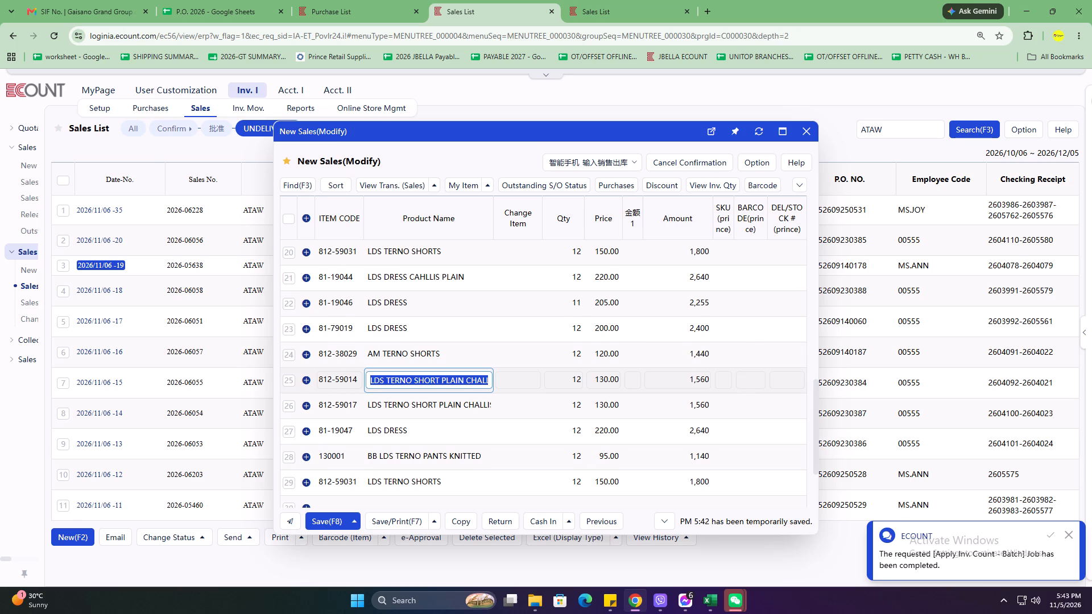
click(468, 398)
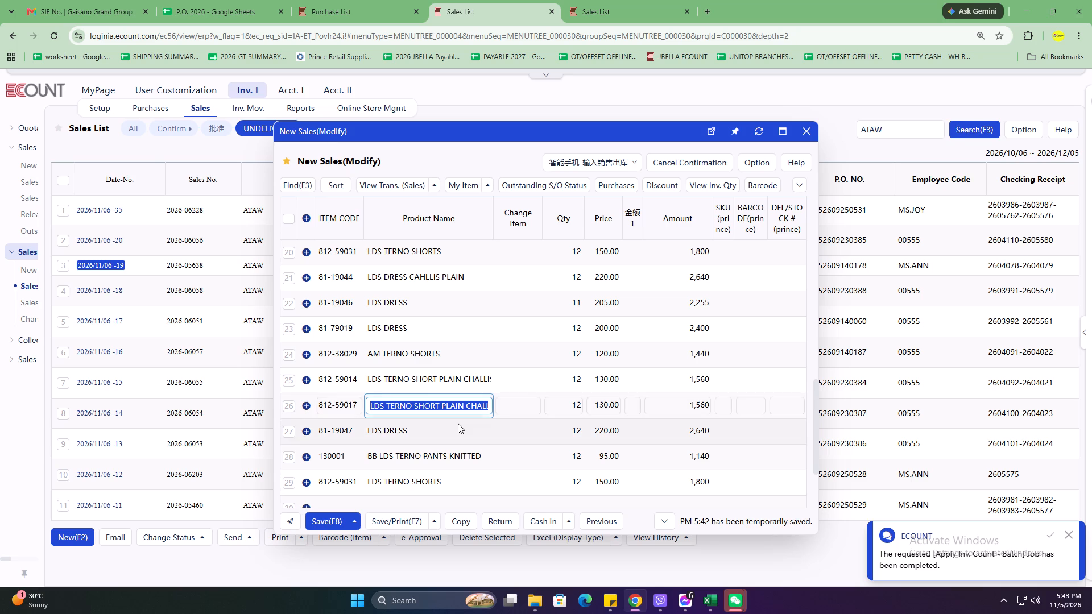
click(458, 424)
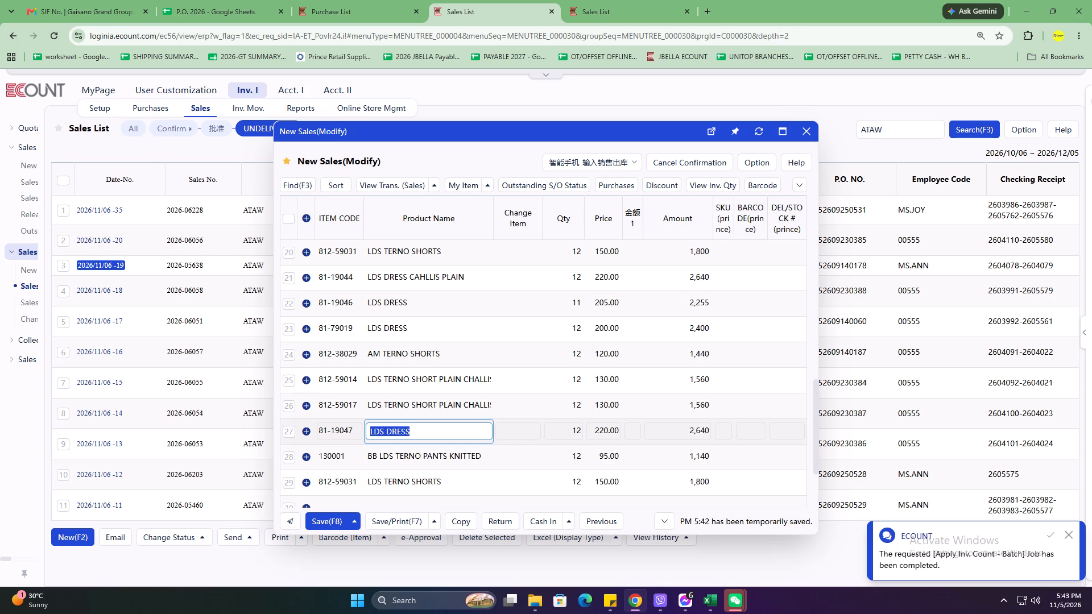
scroll(459, 422, down, 1)
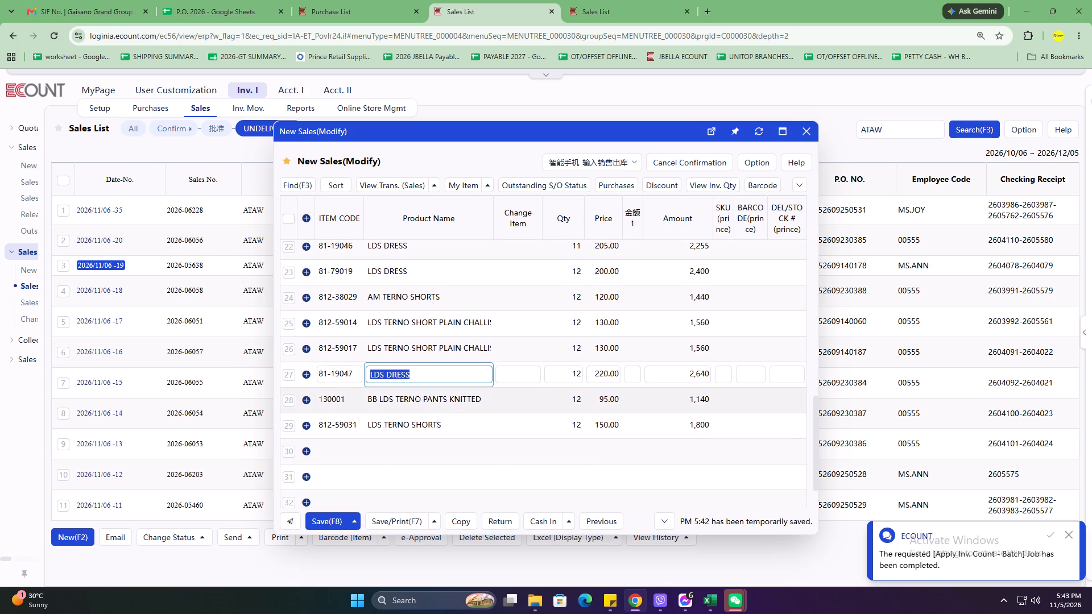
click(426, 399)
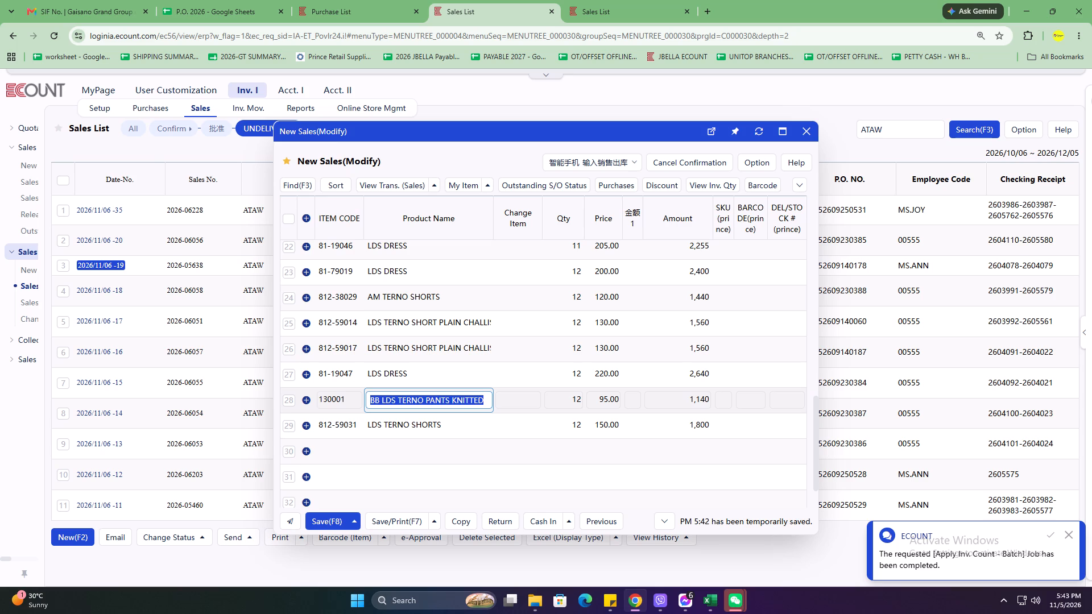
click(432, 423)
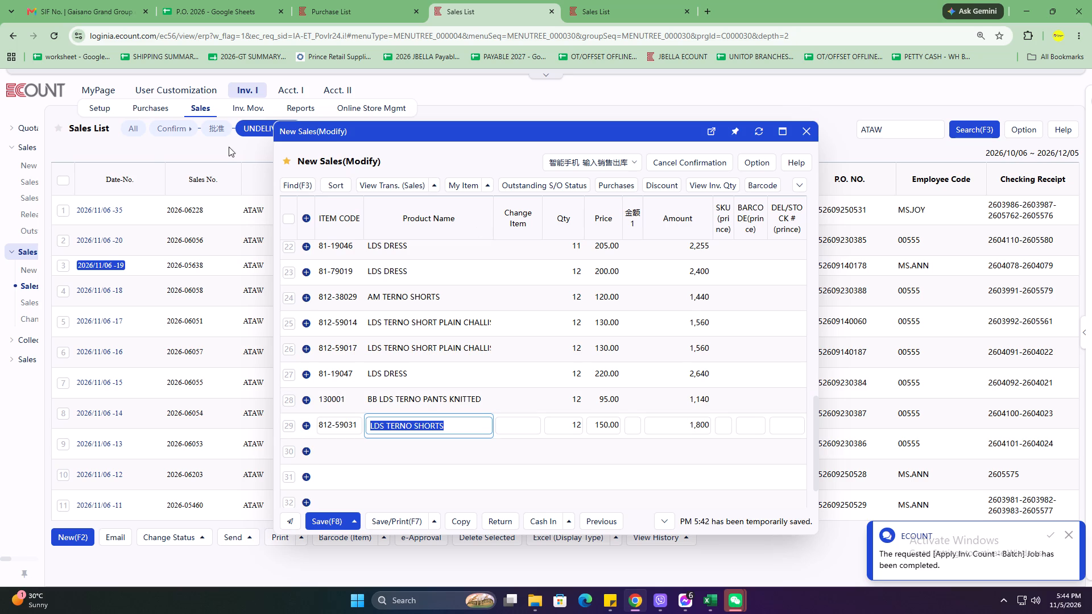
Find 59031 within the slip and change line 20's item code to 812-59030 with quantity 12.
click(301, 186)
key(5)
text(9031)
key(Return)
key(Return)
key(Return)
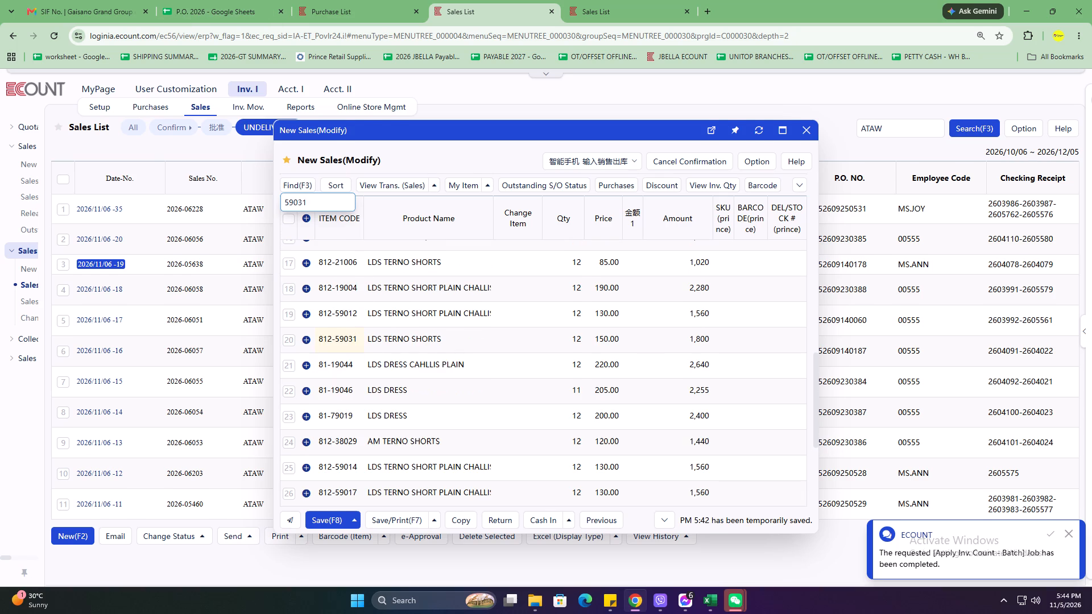
click(283, 343)
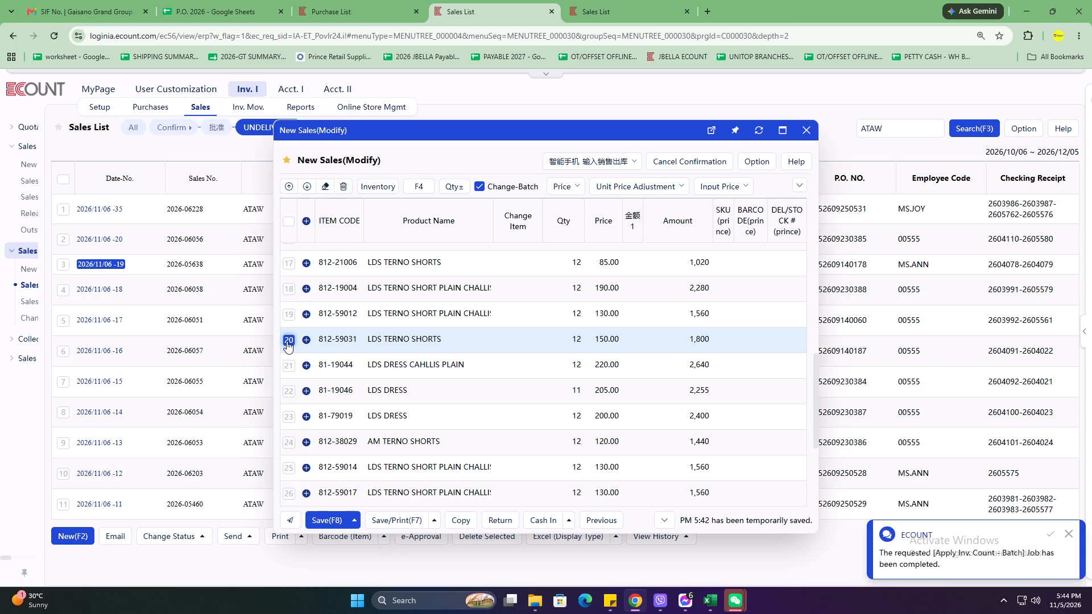
click(342, 343)
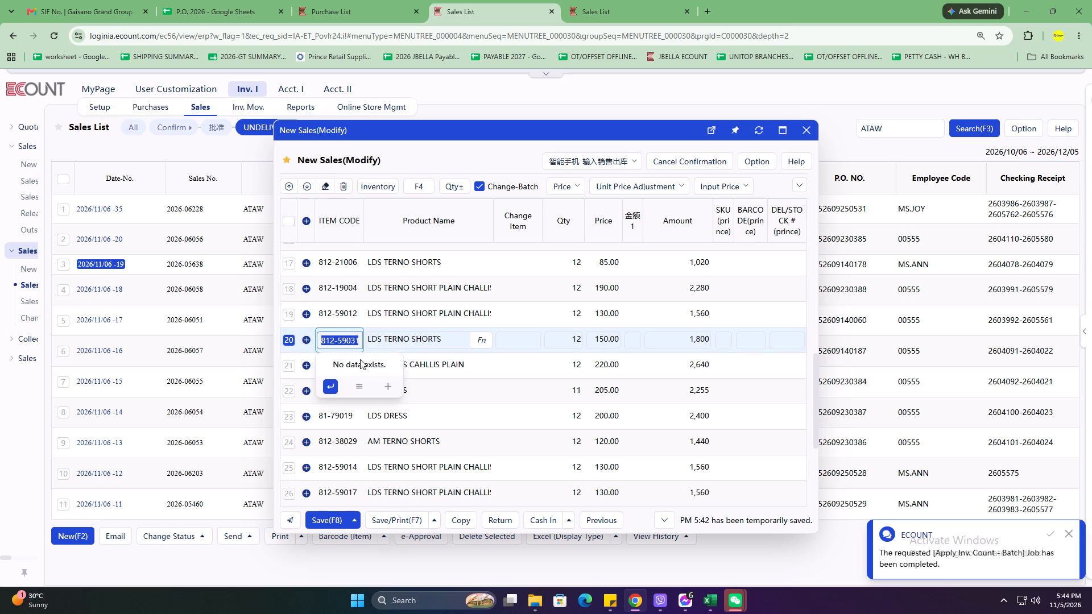
key(Right)
key(BackSpace)
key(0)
key(Return)
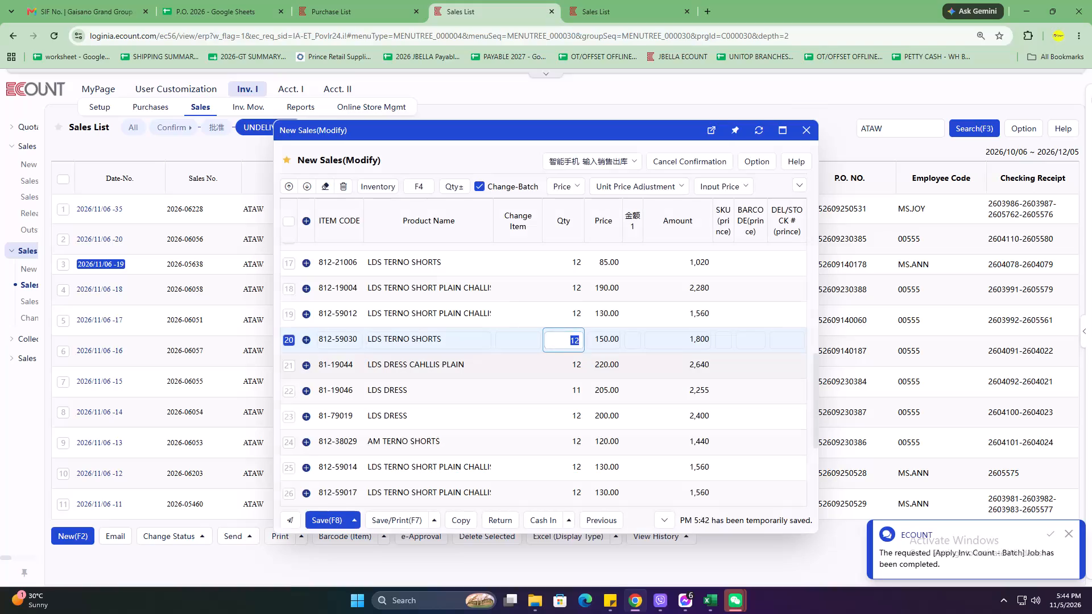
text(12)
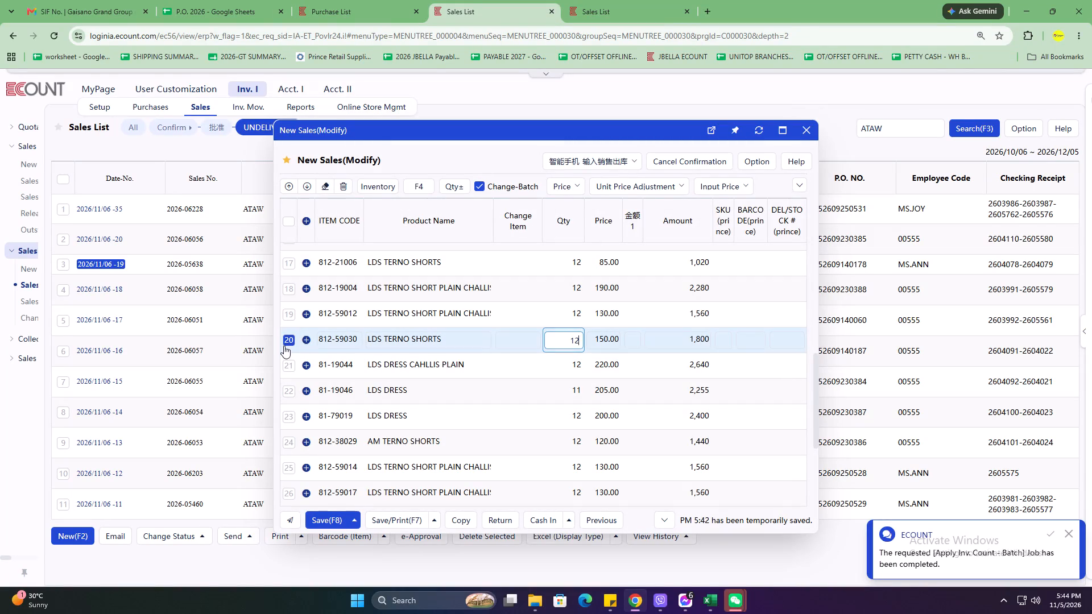
click(289, 222)
click(289, 222)
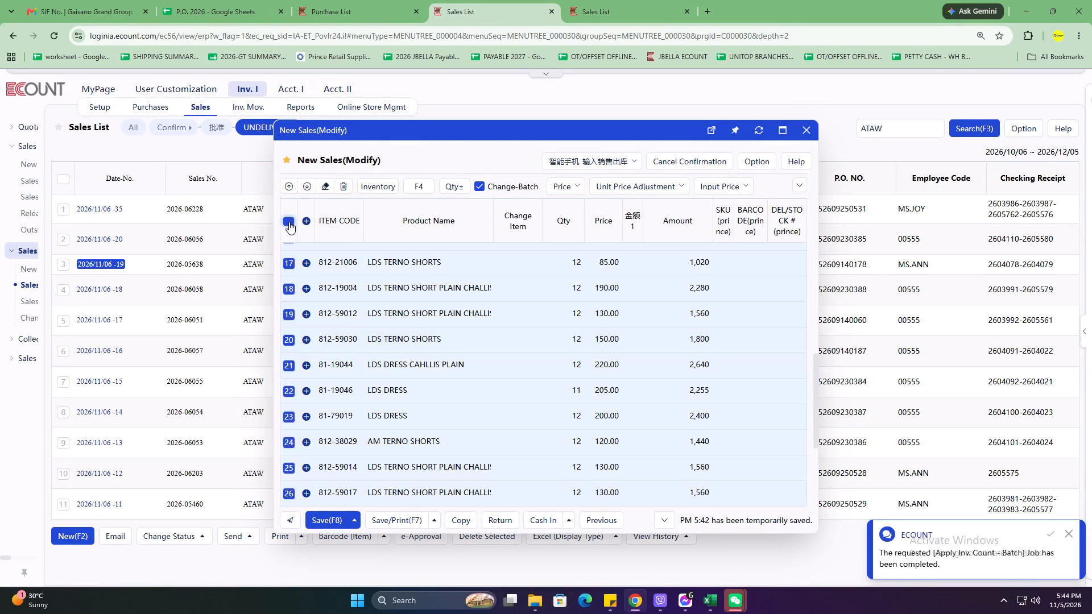
Search the slip's lines for 59030 and check each occurrence, including the one on line 14.
double_click(291, 185)
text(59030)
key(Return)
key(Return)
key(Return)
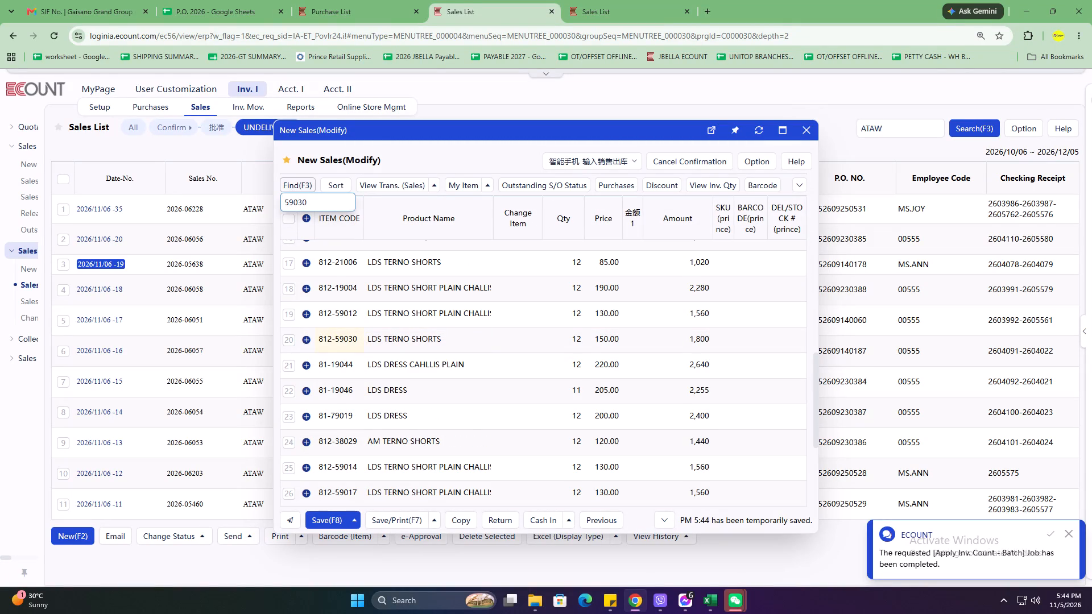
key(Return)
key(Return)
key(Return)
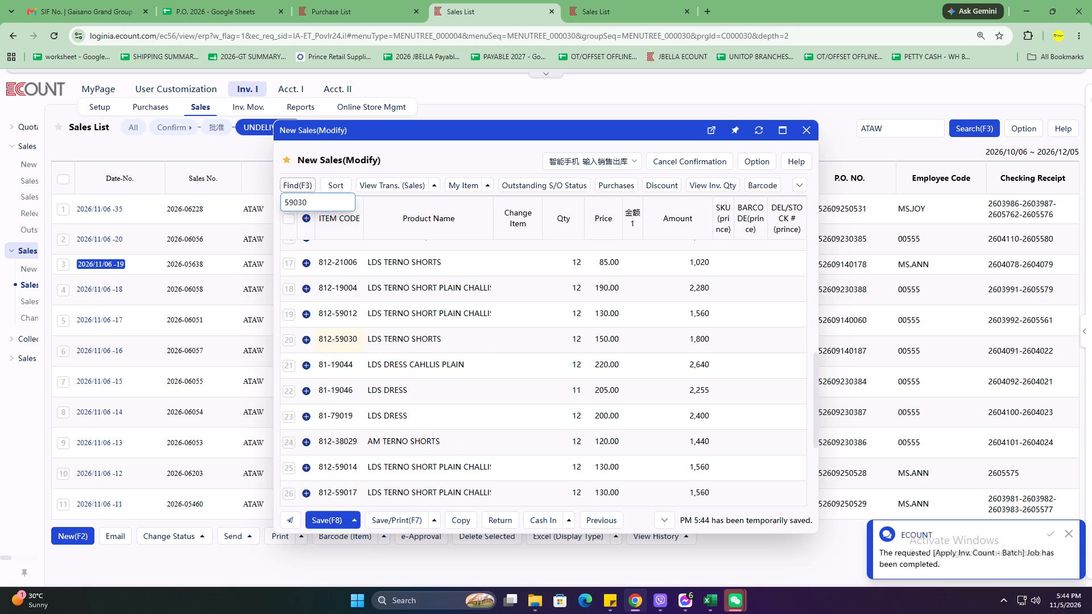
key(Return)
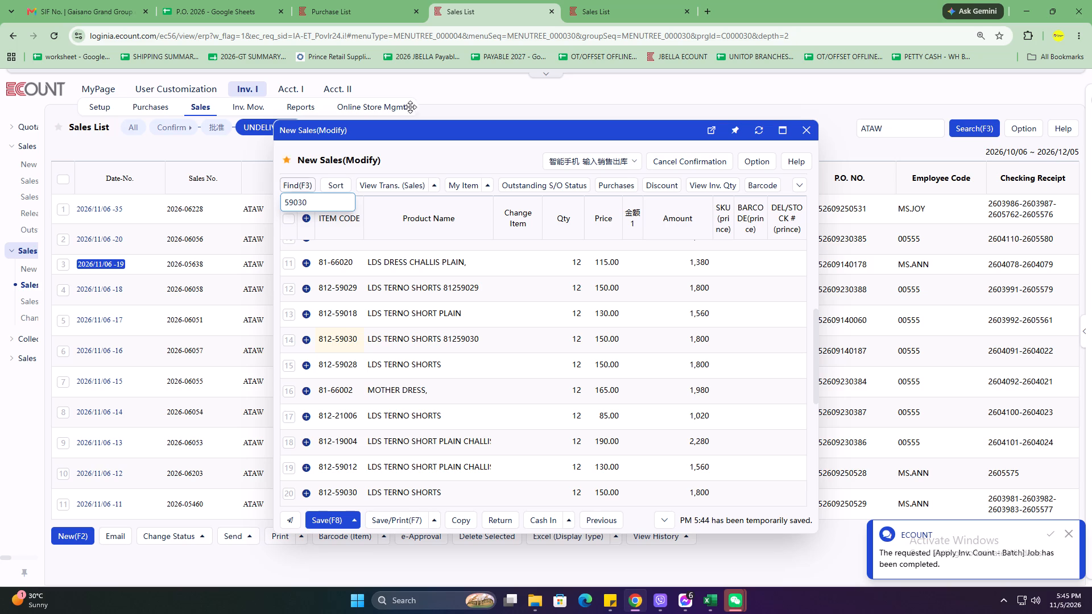
click(336, 337)
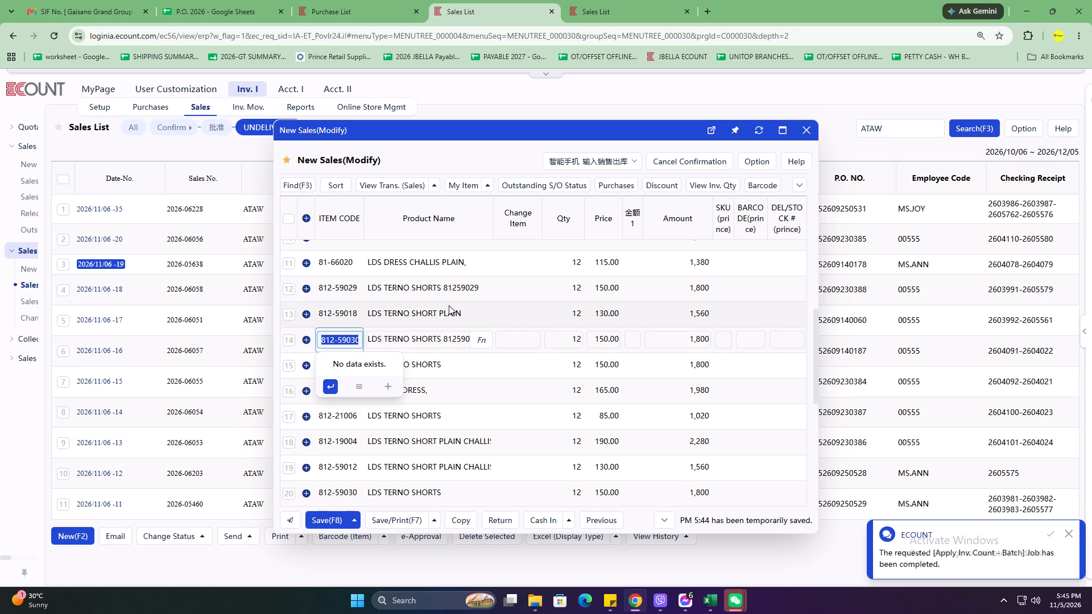
Search the slip for 38030, change line 14's item code to 812-38030, and mark that line.
click(303, 186)
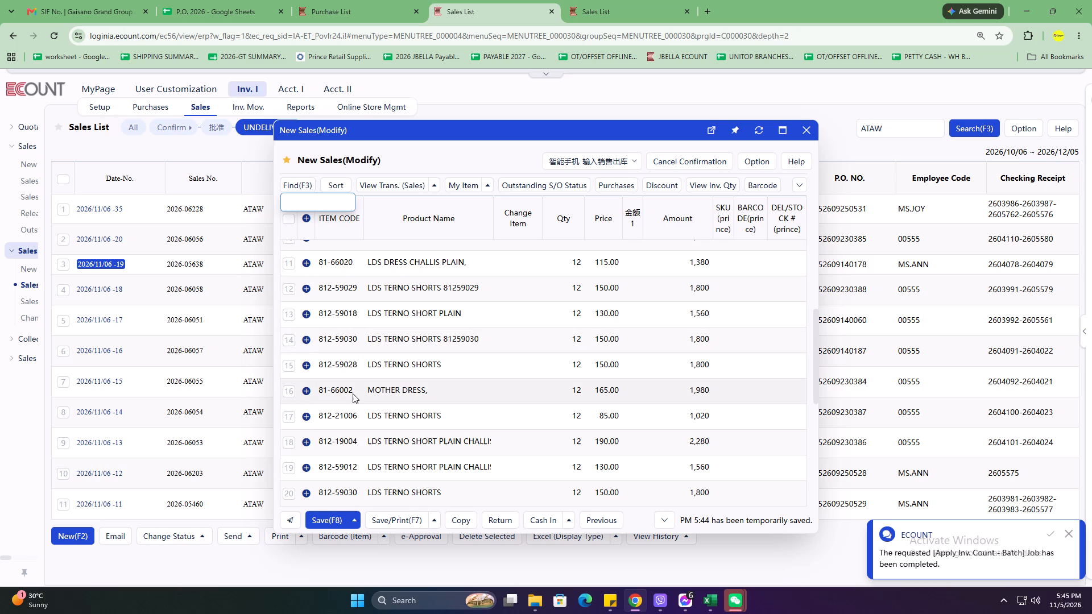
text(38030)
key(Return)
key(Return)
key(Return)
click(351, 331)
click(349, 337)
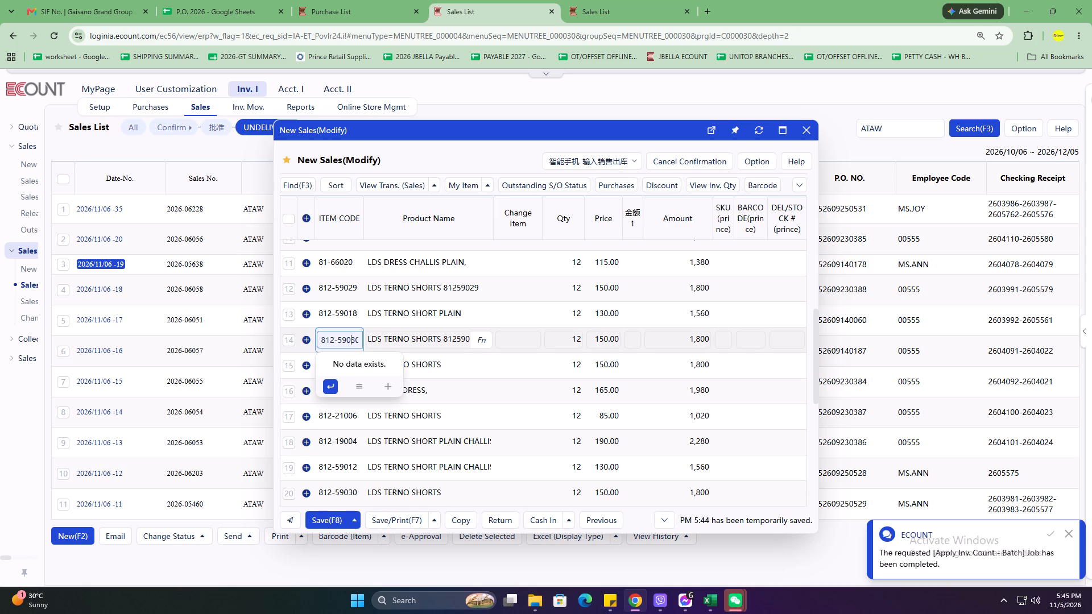
click(347, 335)
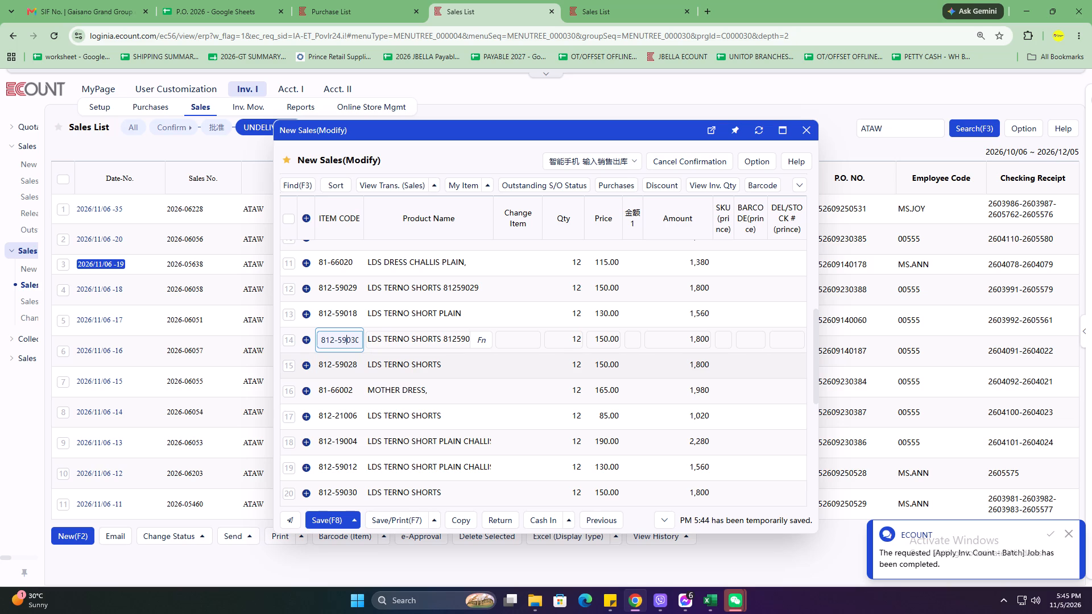
key(BackSpace)
key(BackSpace)
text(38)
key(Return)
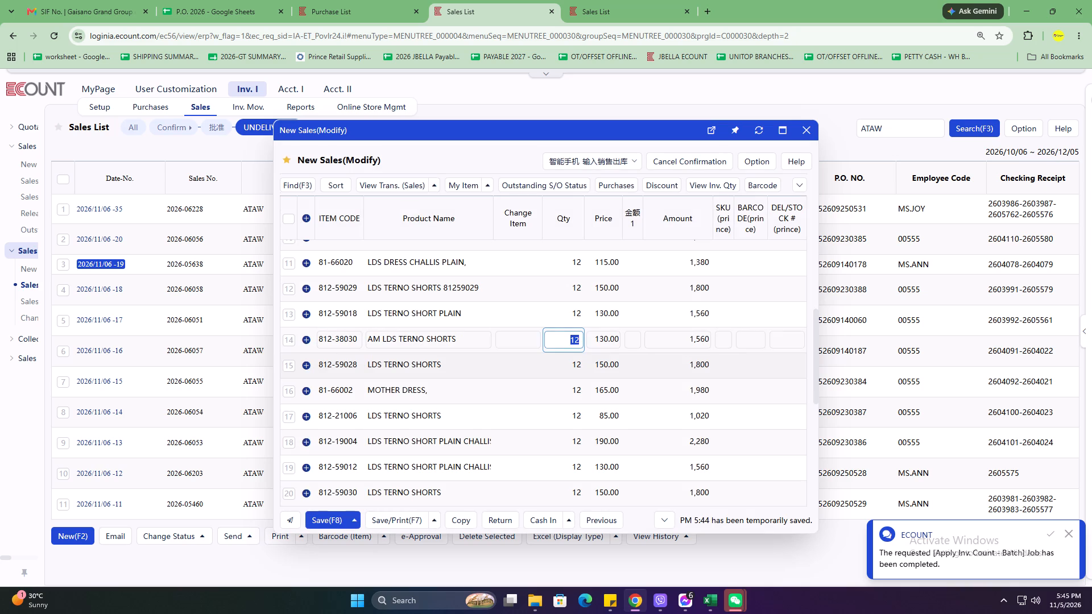
click(289, 339)
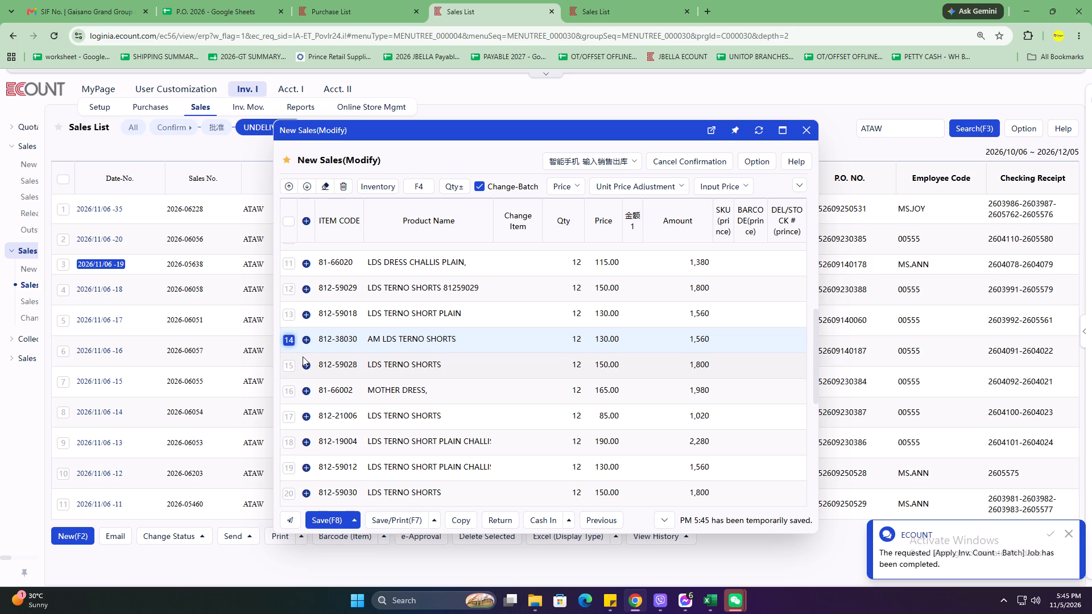
Clear the mark on line 14 and search the slip's lines for 59031, checking each occurrence.
click(293, 338)
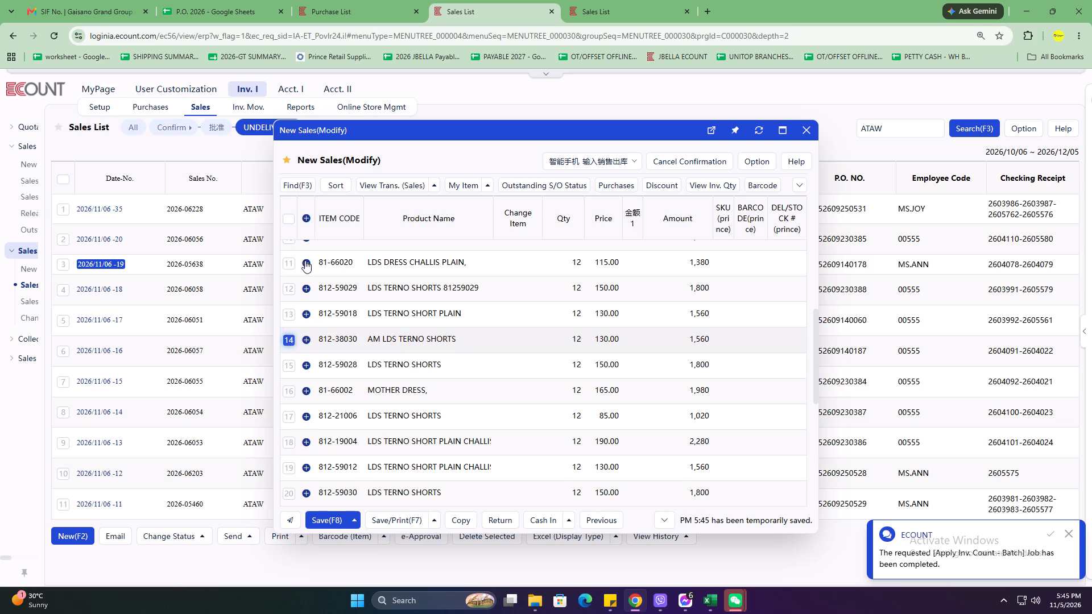
click(301, 184)
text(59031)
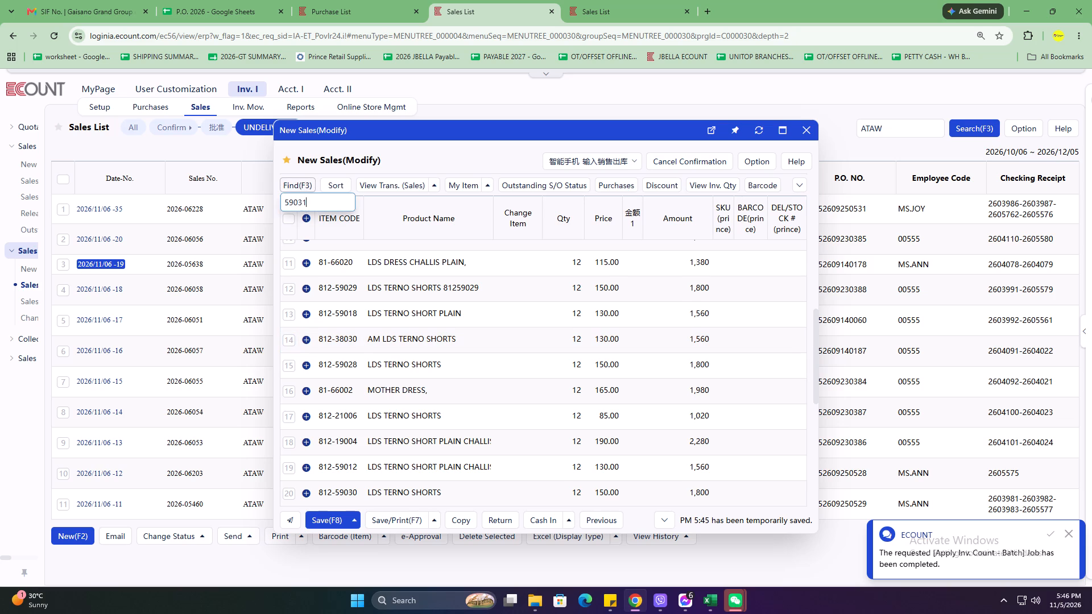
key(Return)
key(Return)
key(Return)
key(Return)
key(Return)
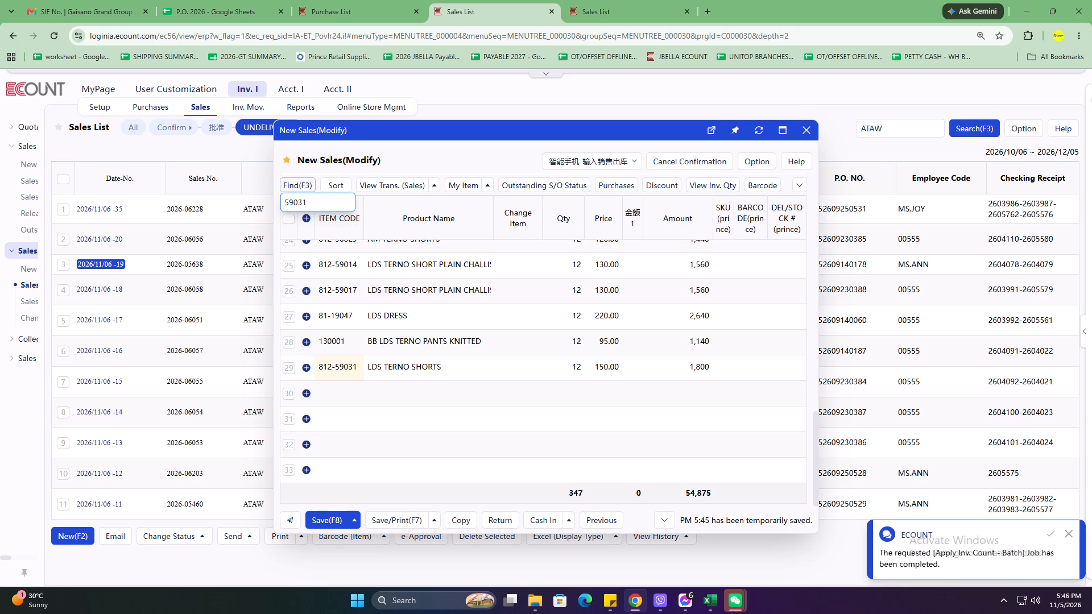
Look over the MAJIONG slip's header and item lines once more and save the modified slip.
scroll(301, 184, down, 2)
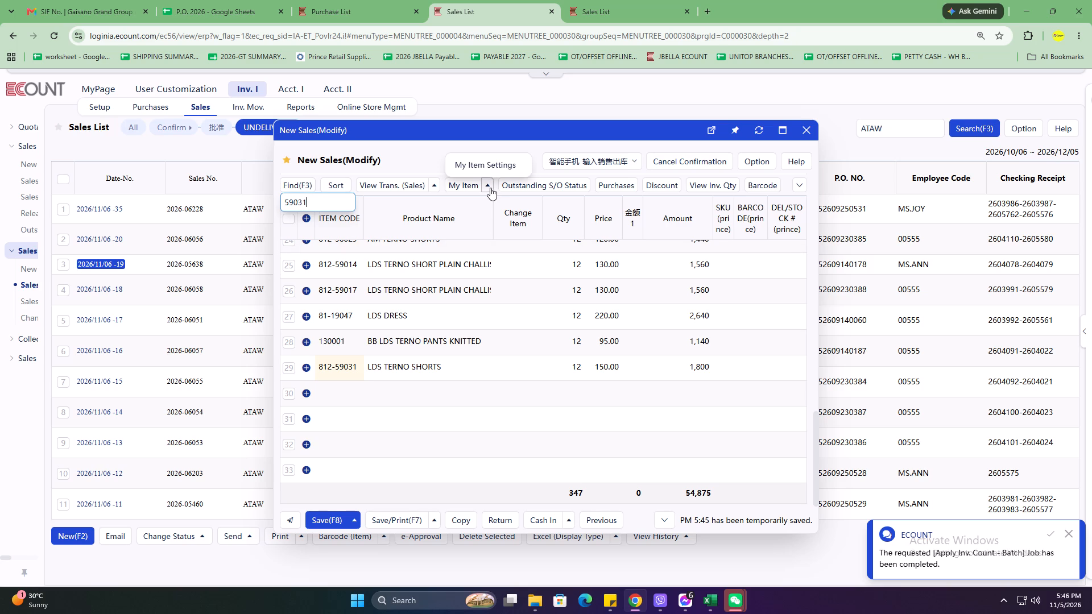
scroll(495, 339, up, 12)
scroll(540, 318, down, 1)
scroll(541, 320, up, 6)
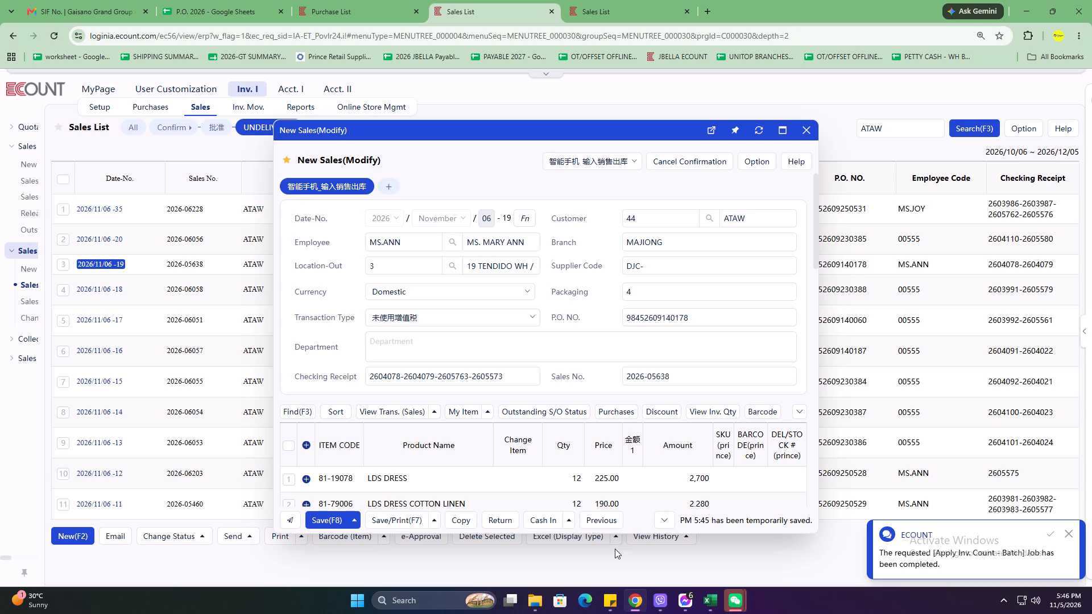
scroll(638, 539, down, 14)
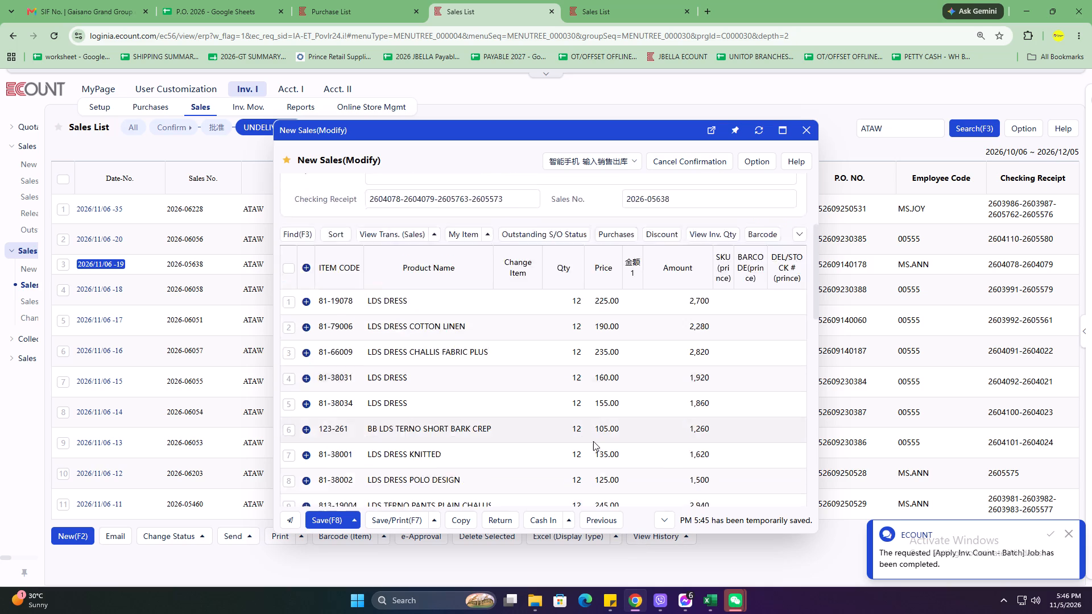
scroll(593, 441, down, 9)
click(326, 522)
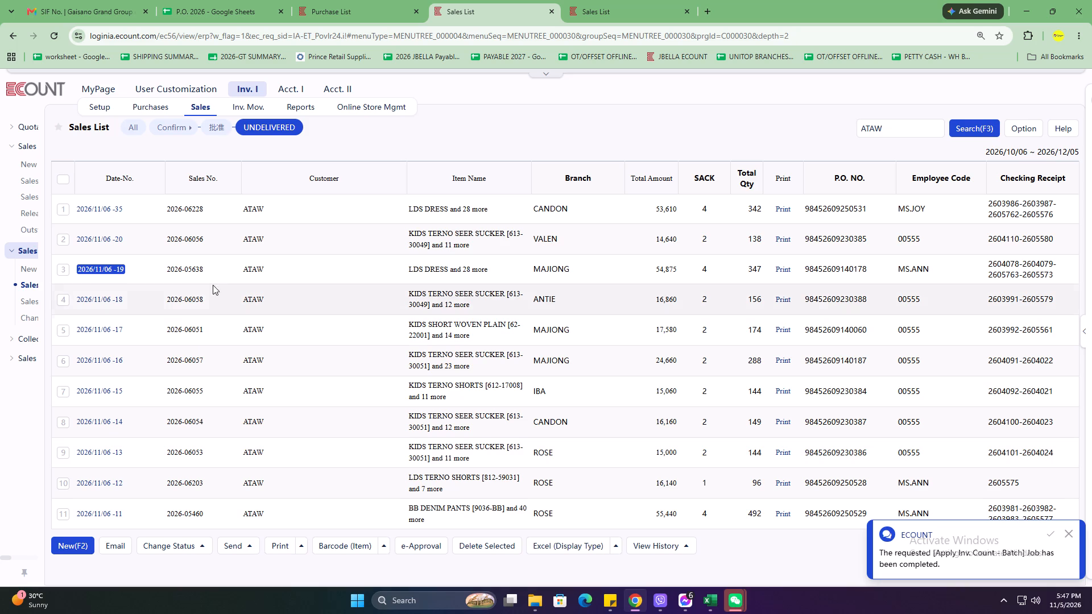
scroll(209, 279, up, 3)
click(109, 266)
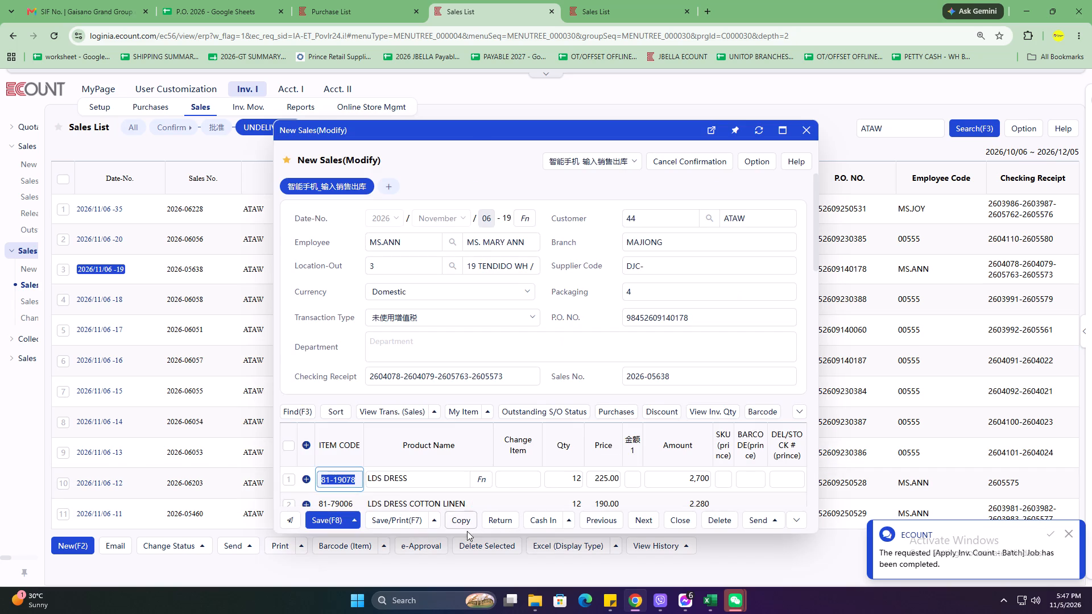
click(462, 524)
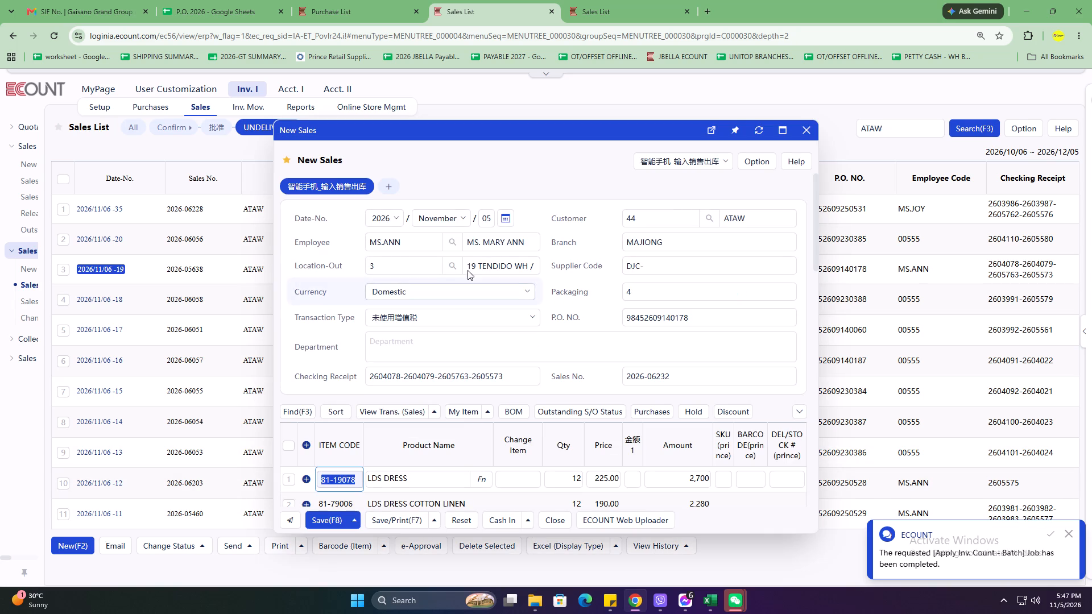
click(493, 221)
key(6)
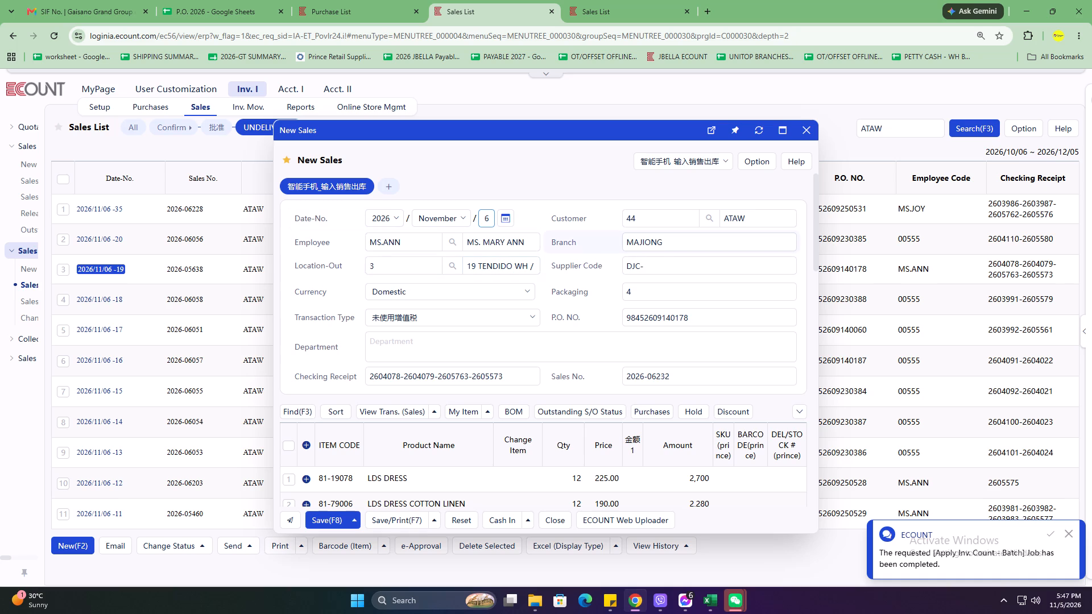
click(665, 238)
click(667, 240)
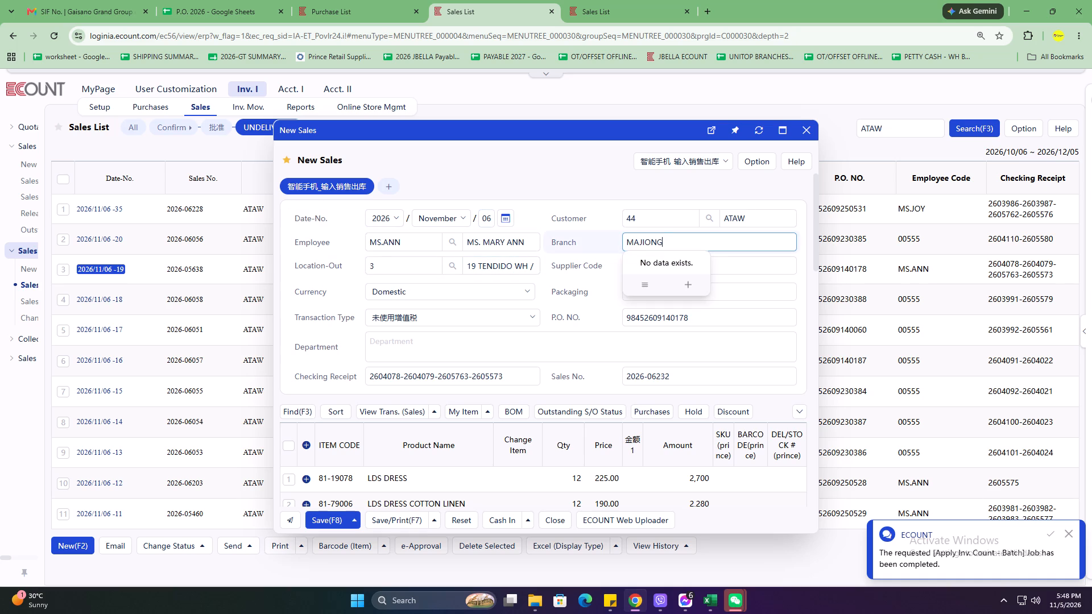
drag(693, 243, 584, 239)
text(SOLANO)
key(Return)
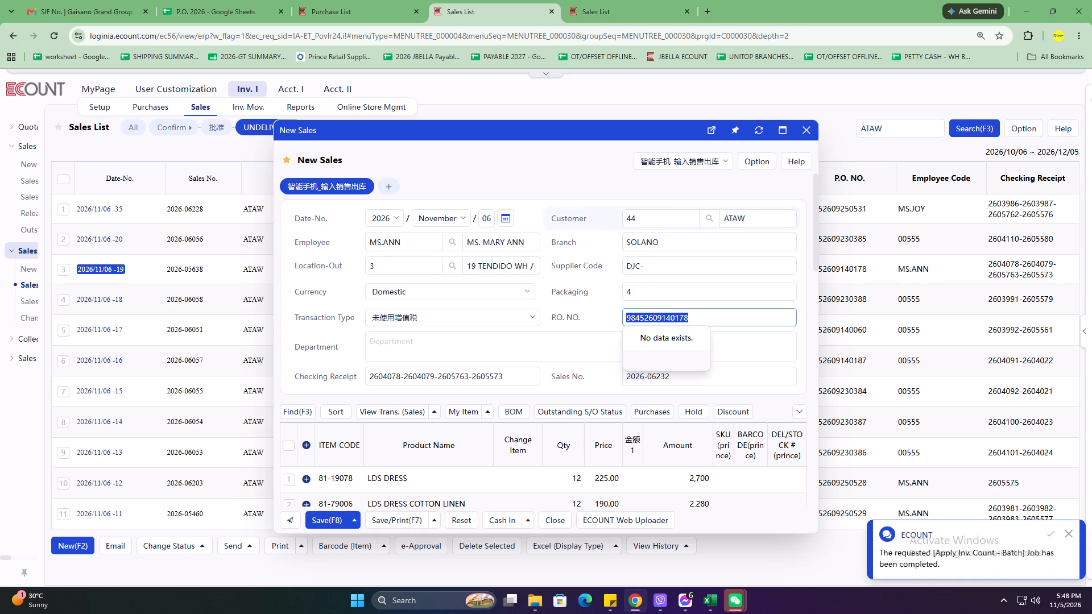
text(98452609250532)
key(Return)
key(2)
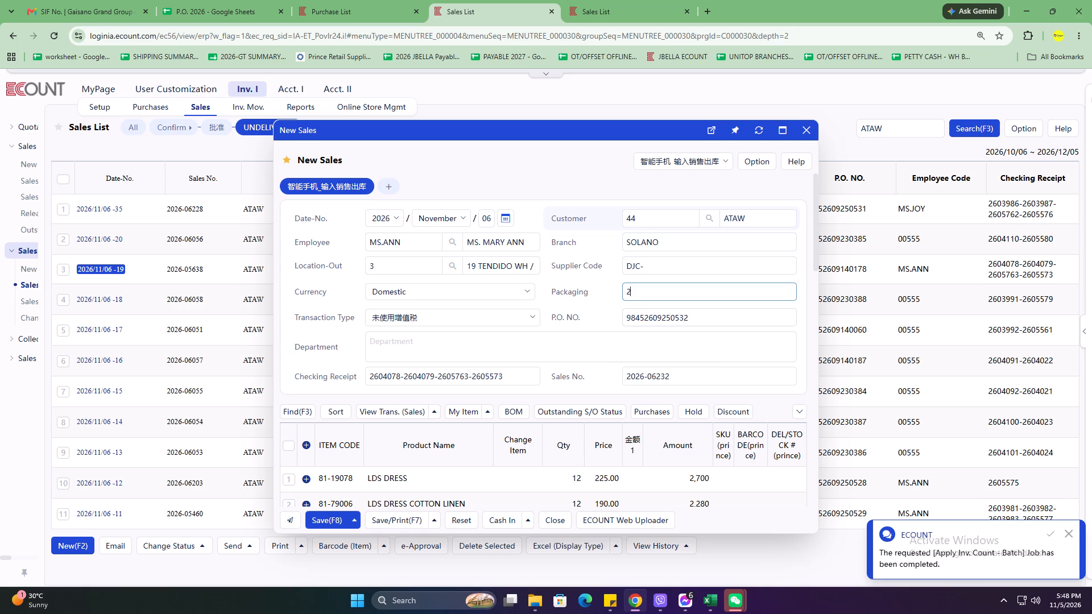
click(489, 372)
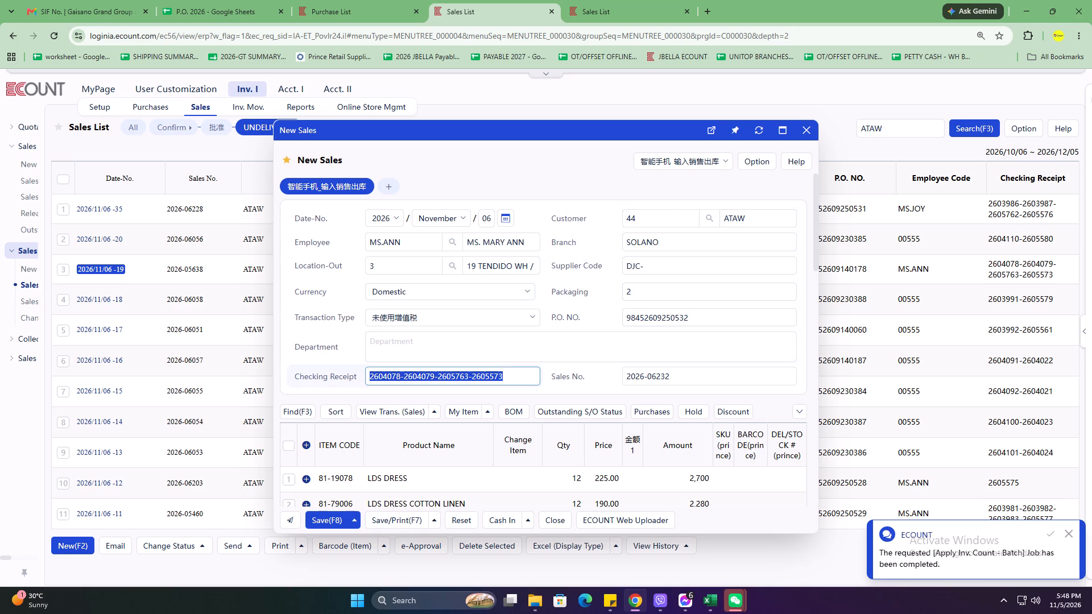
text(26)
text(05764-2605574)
Delete all copied item lines except 81-38002, 81-19044, 81-19046, 81-79019, 812-38029, 812-59017, 81-19047, 130001 and 812-59031.
scroll(216, 454, down, 1)
scroll(506, 368, down, 3)
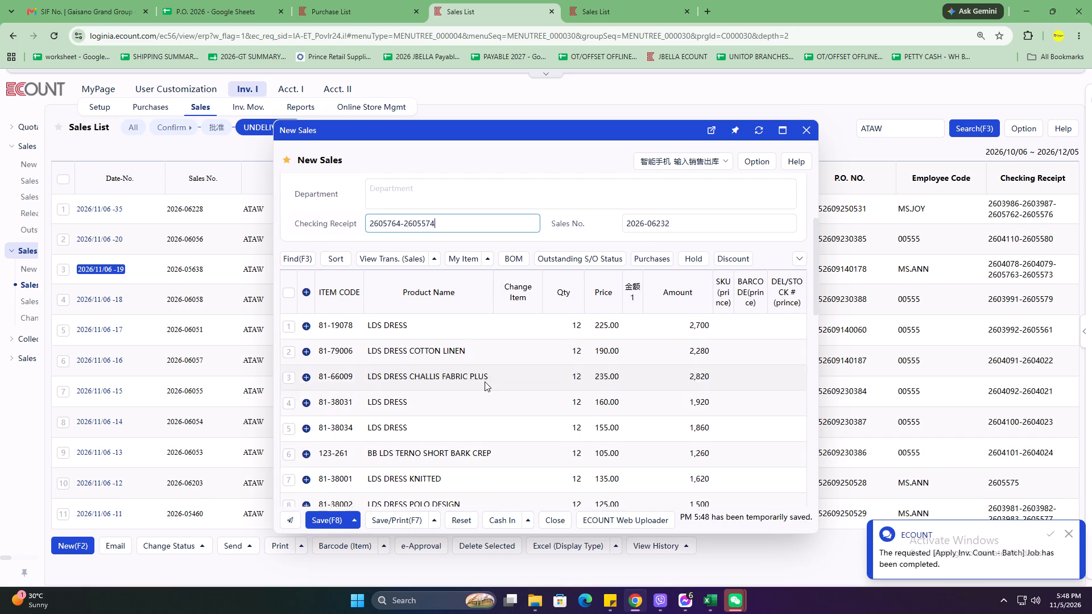
click(292, 282)
click(290, 272)
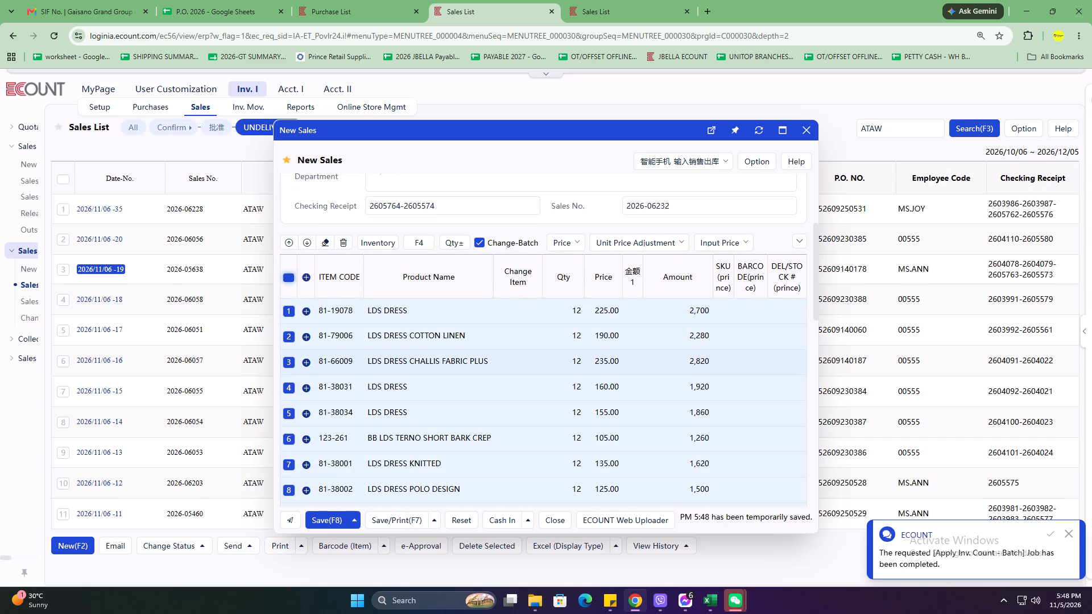
scroll(383, 418, down, 6)
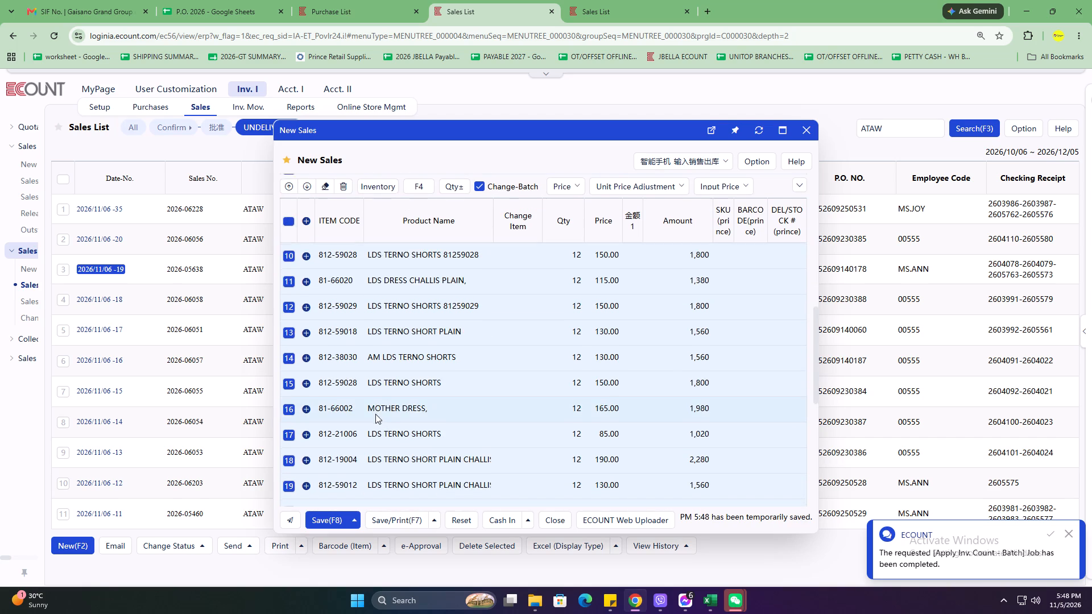
scroll(348, 416, down, 1)
double_click(293, 426)
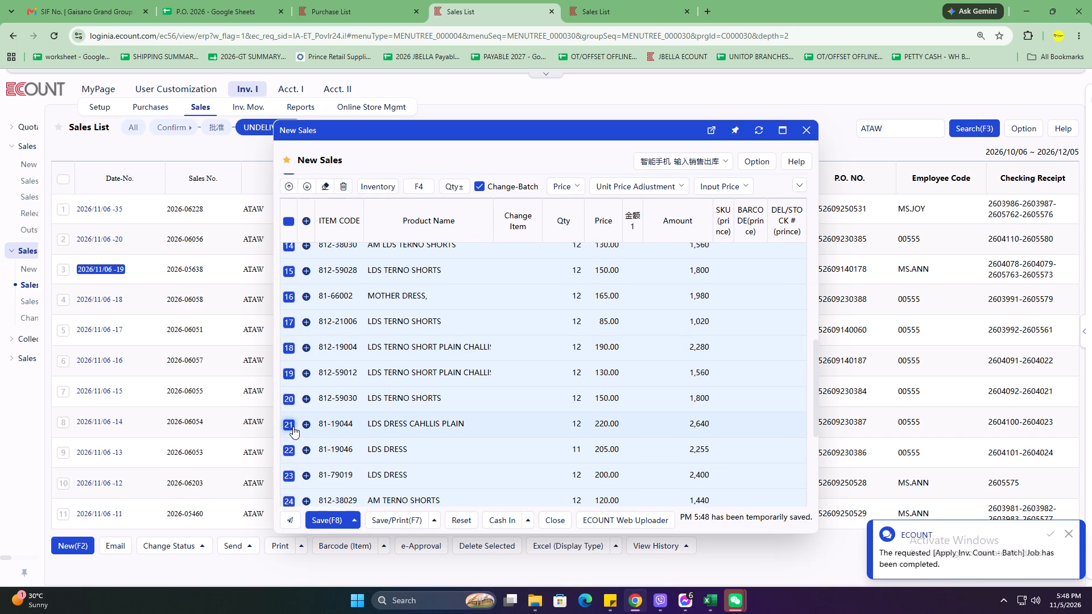
click(293, 425)
scroll(294, 423, down, 1)
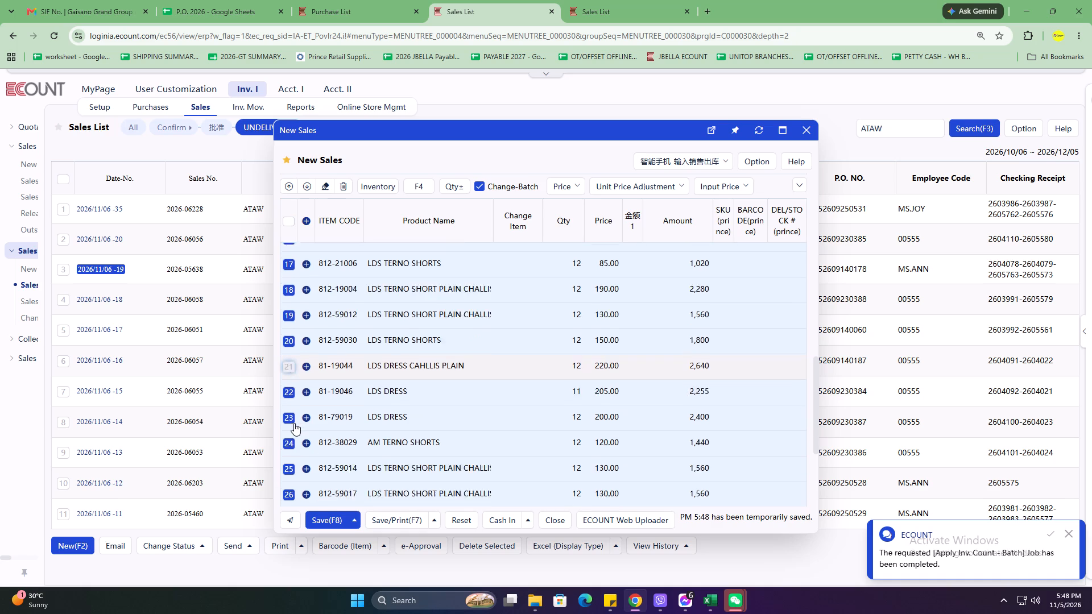
scroll(294, 423, down, 2)
click(290, 434)
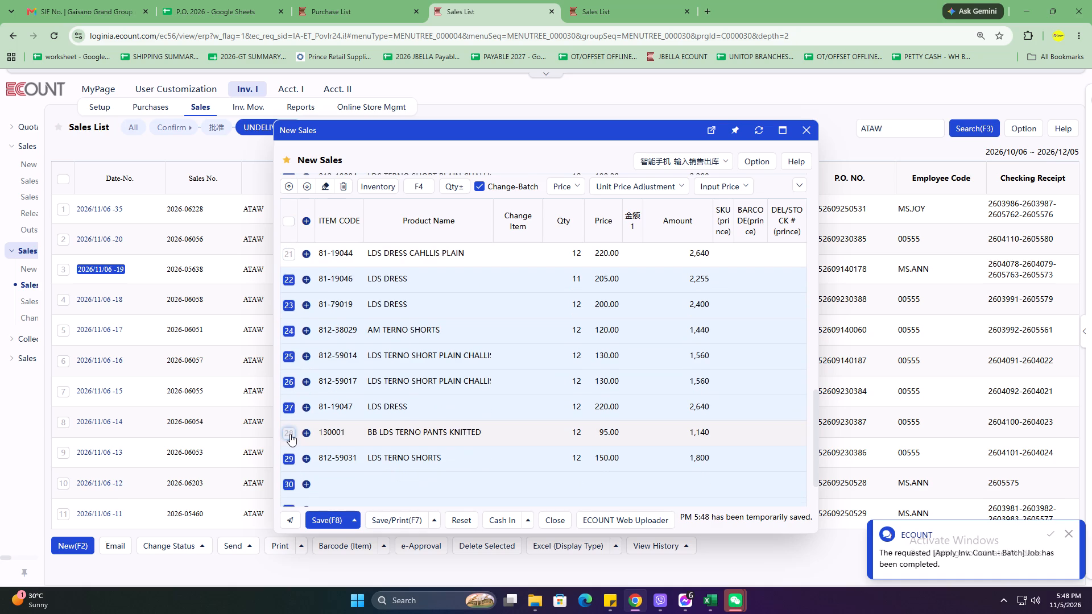
click(287, 458)
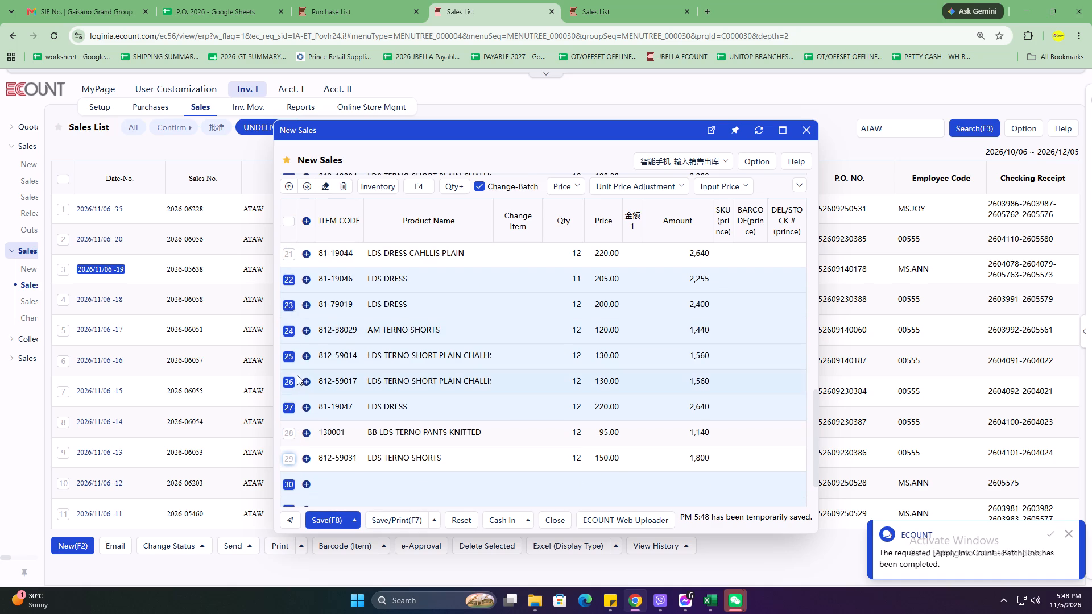
click(291, 405)
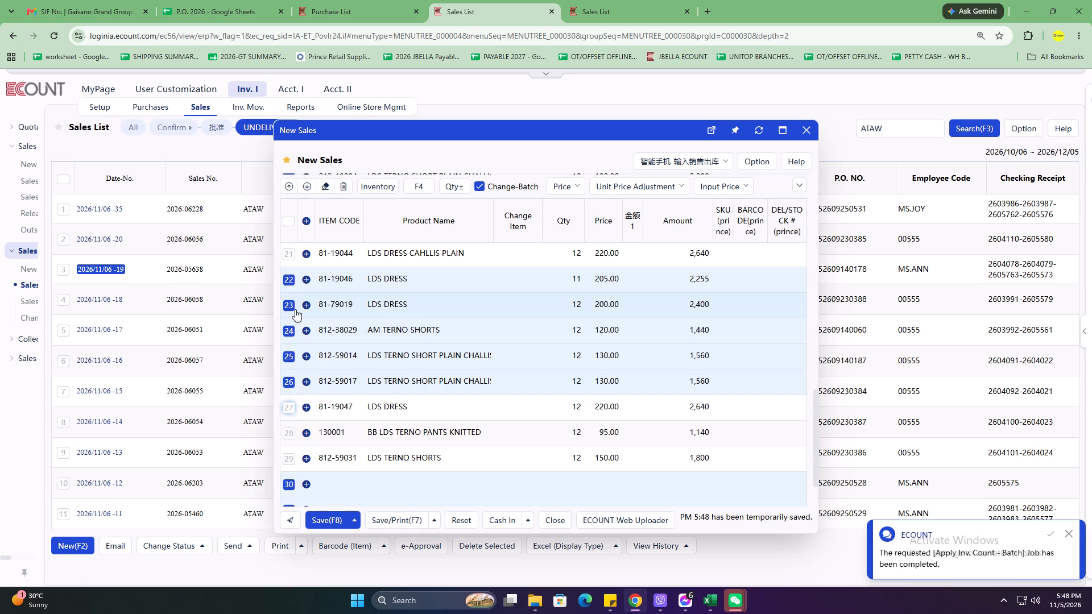
scroll(294, 322, up, 1)
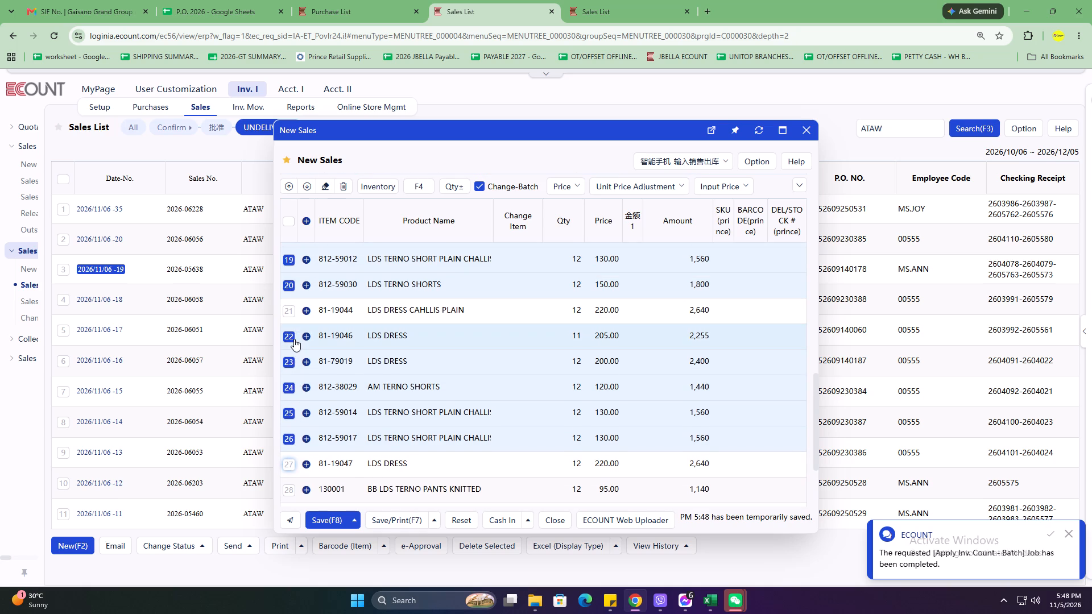
click(290, 336)
click(287, 437)
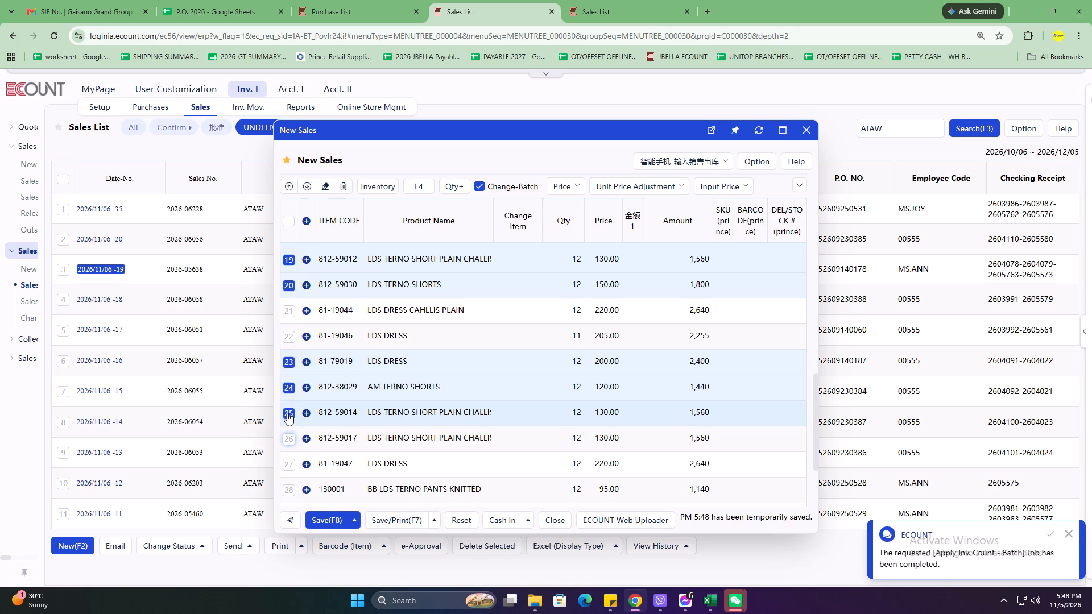
click(288, 360)
scroll(288, 377, down, 1)
scroll(288, 377, up, 6)
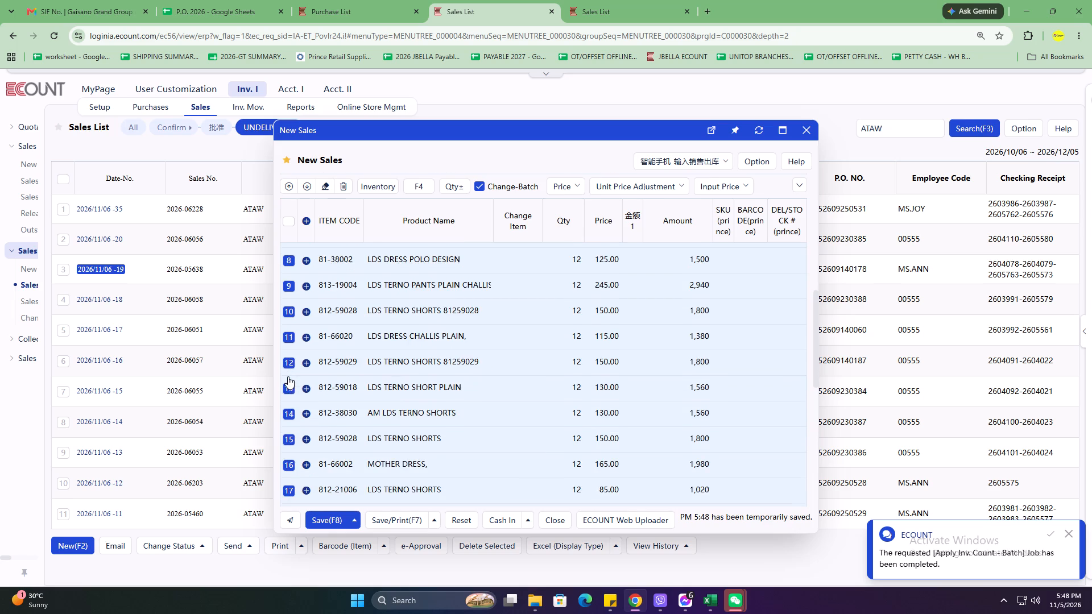
scroll(288, 376, up, 1)
click(287, 317)
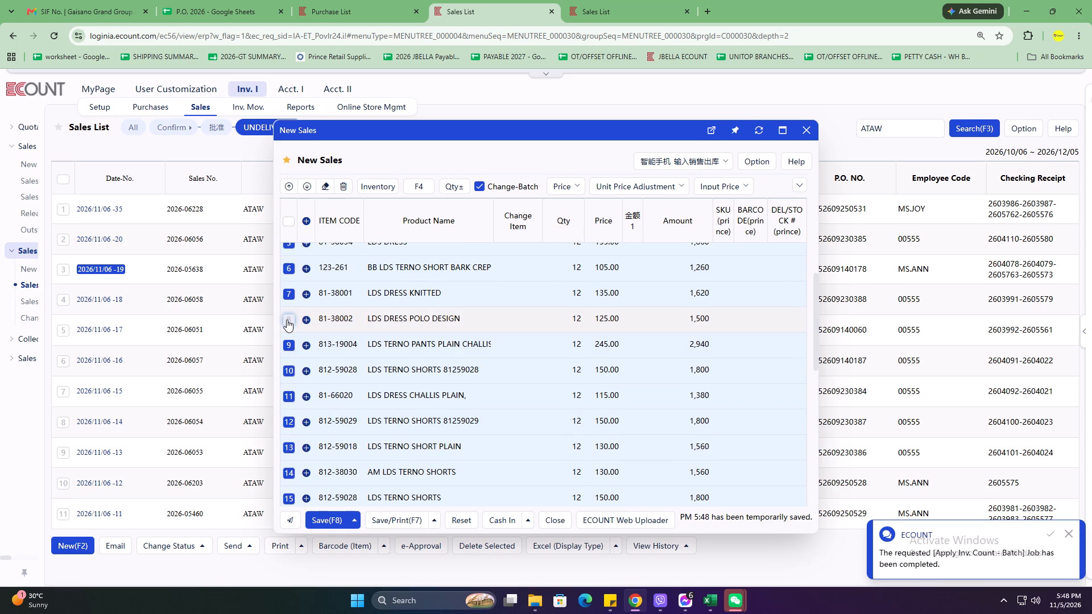
scroll(310, 371, down, 4)
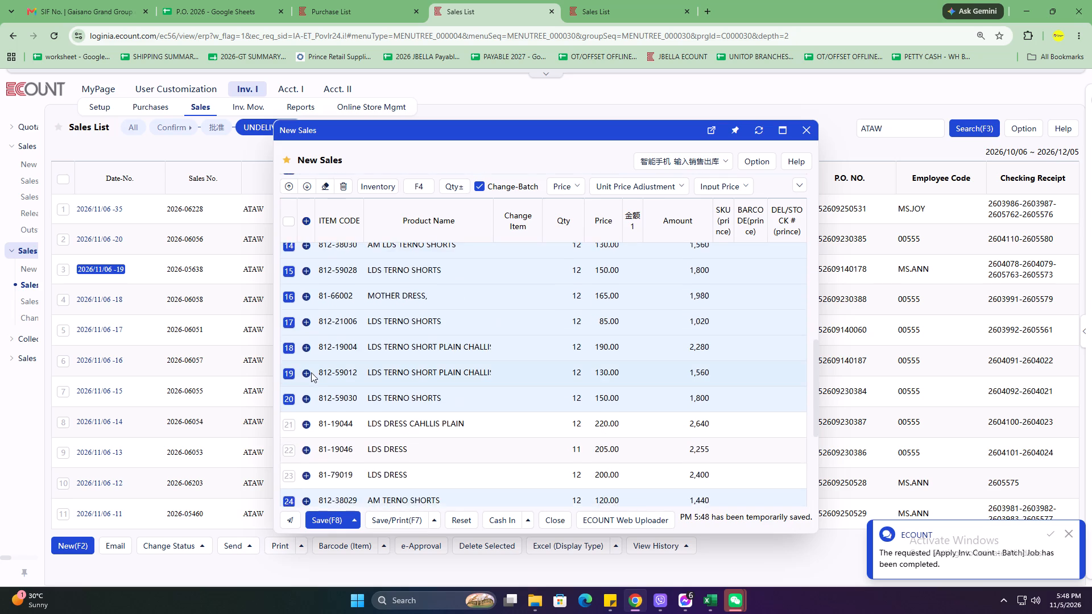
scroll(311, 372, down, 2)
double_click(292, 387)
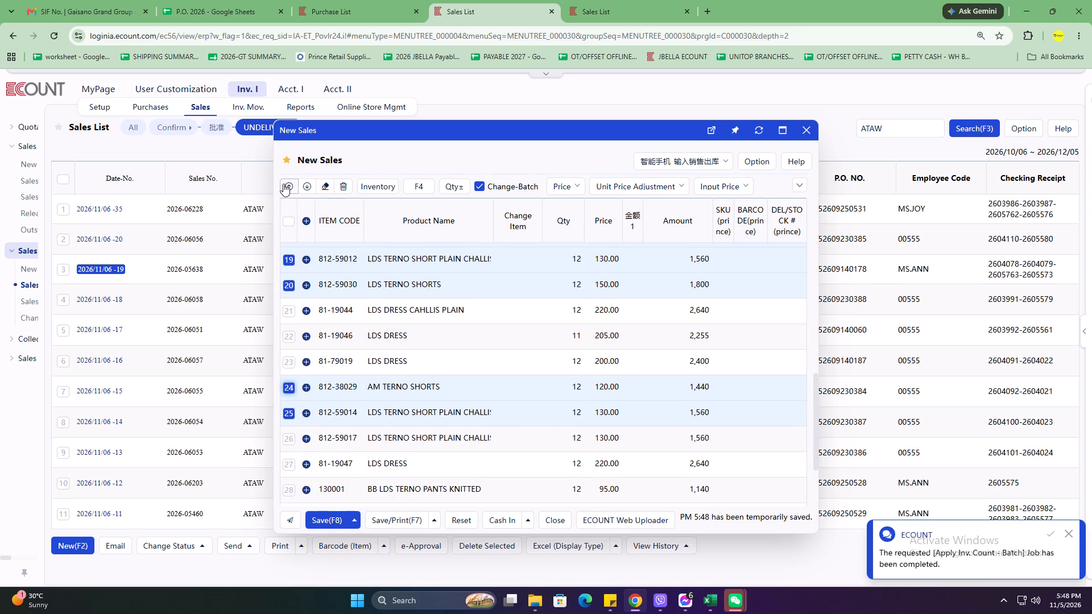
double_click(283, 384)
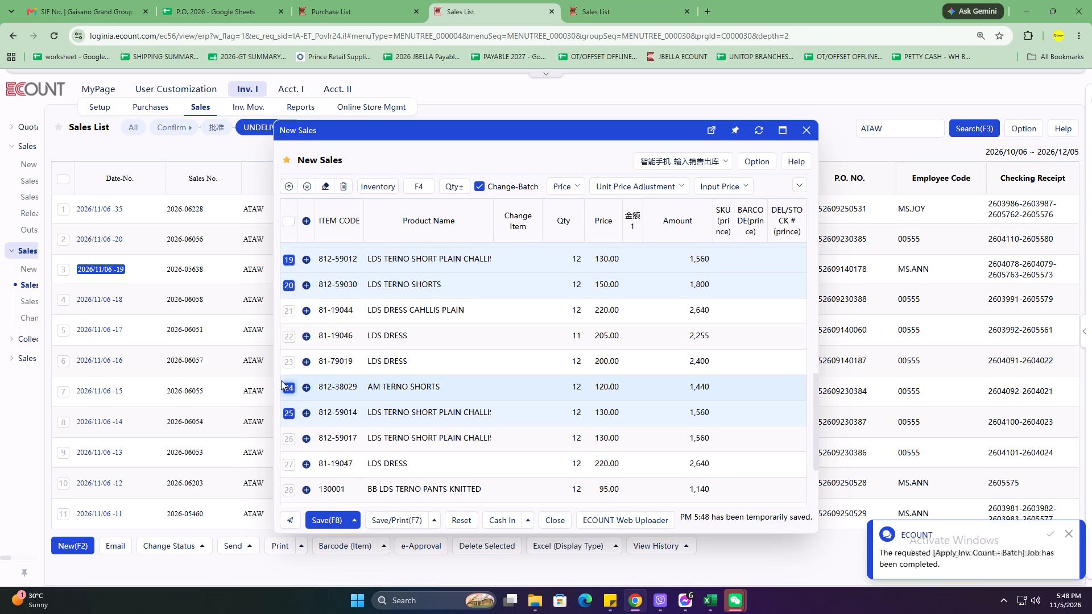
click(291, 388)
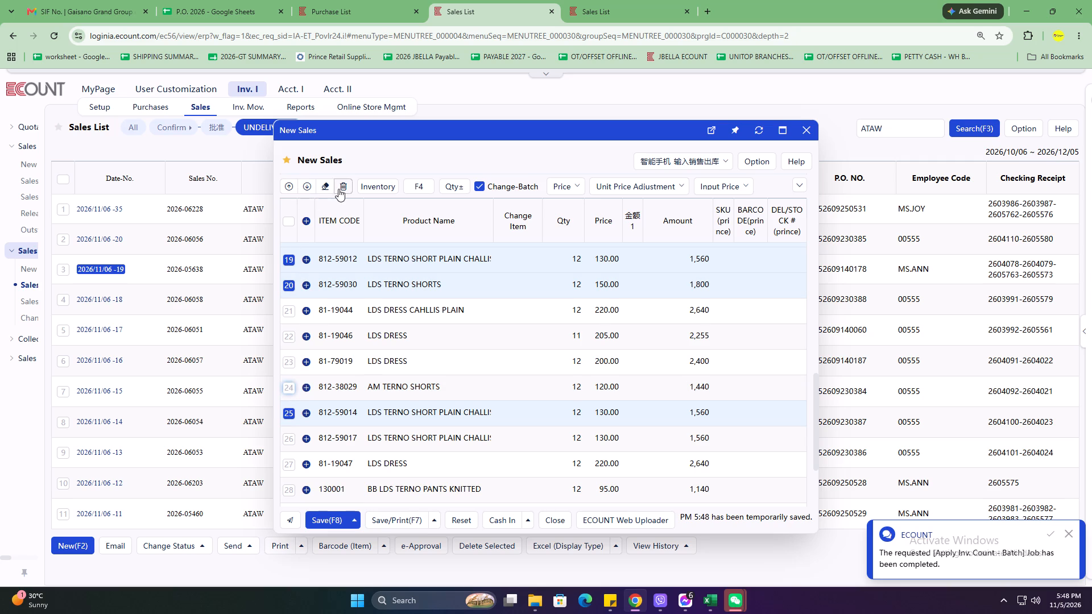
double_click(341, 186)
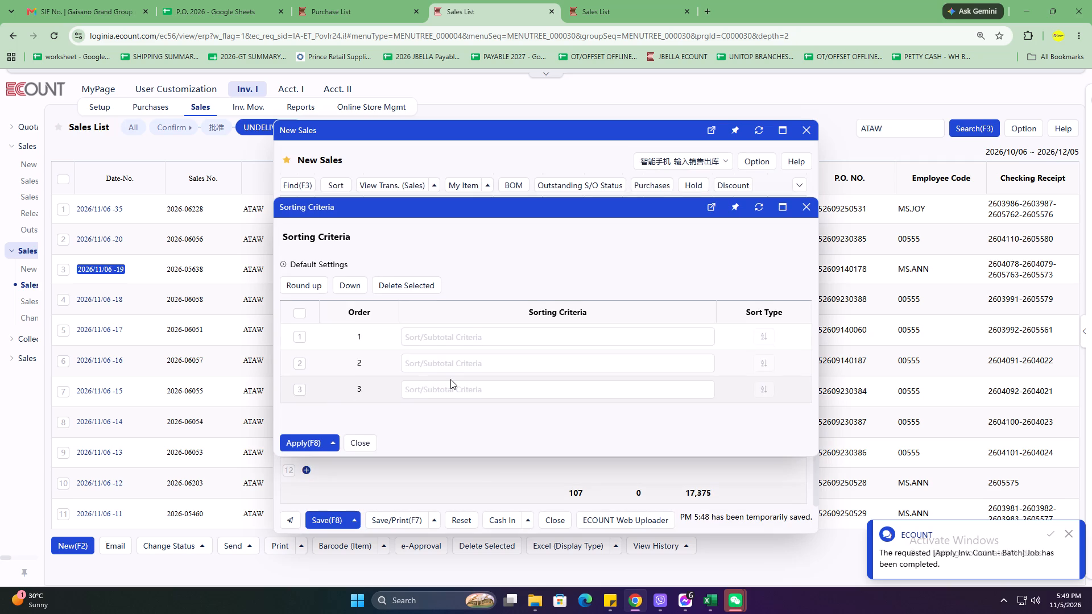
click(810, 208)
scroll(373, 384, up, 2)
scroll(379, 384, down, 1)
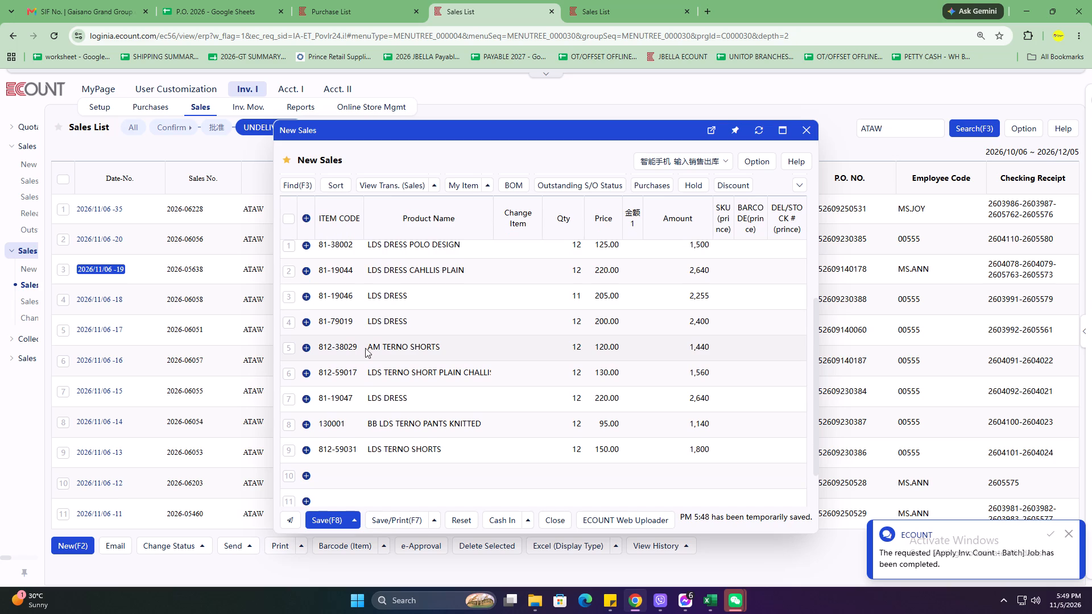
Change the 81-19046 line's item code to 81-19075, with change item 81-19046 and quantity 12.
click(341, 341)
click(338, 288)
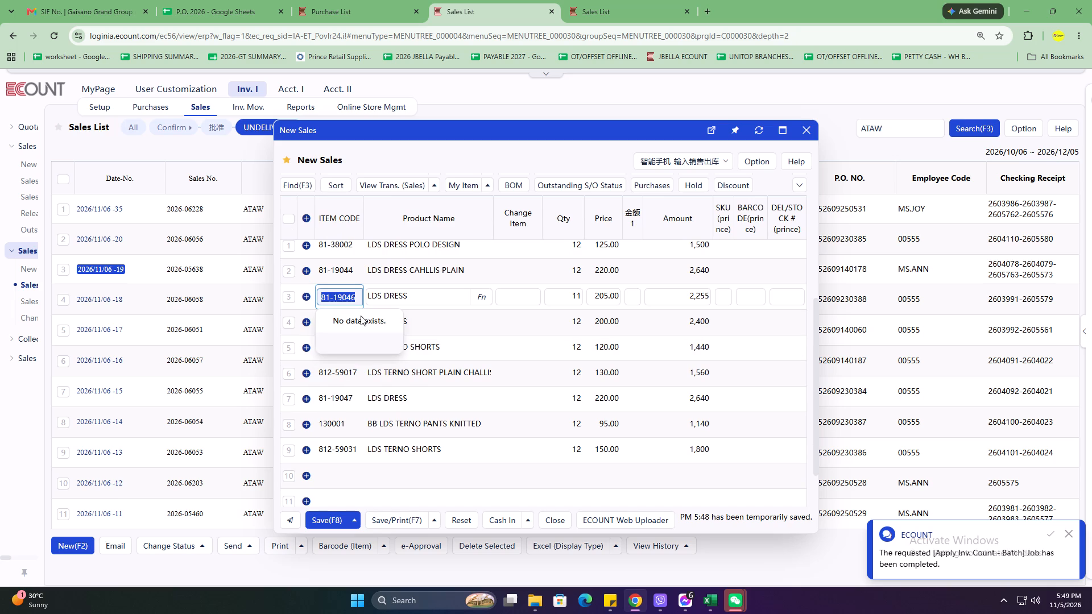
key(Right)
key(BackSpace)
key(BackSpace)
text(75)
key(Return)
click(520, 296)
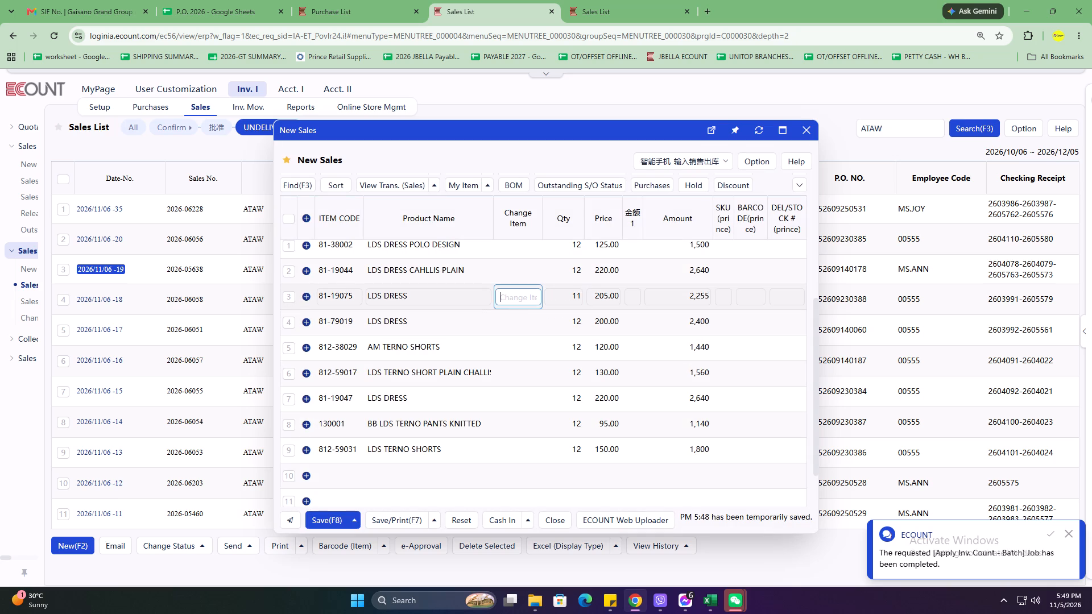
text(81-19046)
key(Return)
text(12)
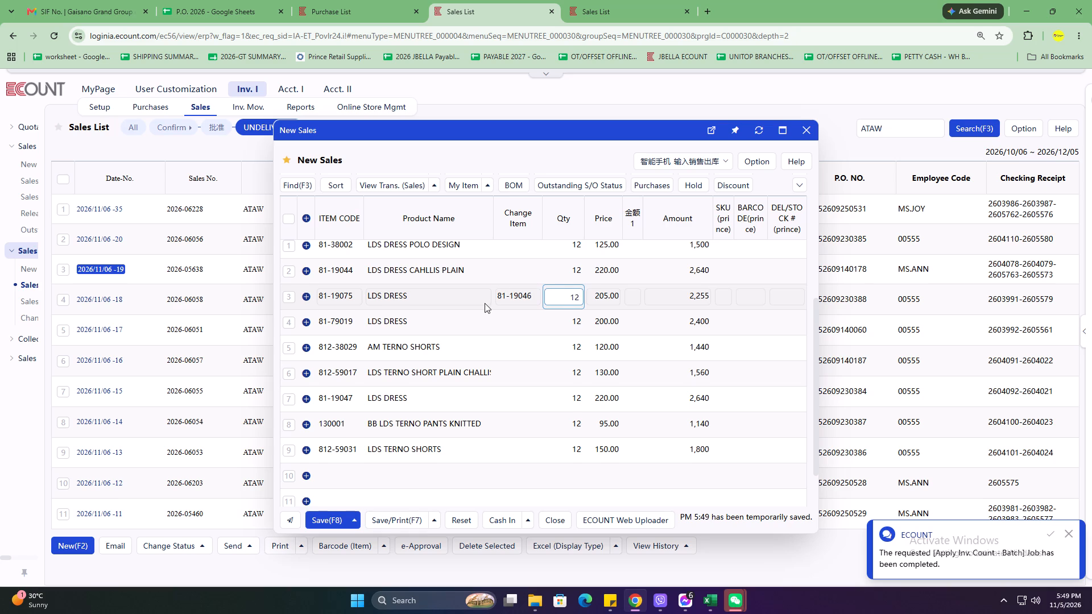
Fill the Change Item of lines 81-38002, 81-19044, 81-79019 and 812-38029 with each line's own item code.
scroll(485, 303, up, 2)
click(345, 372)
click(346, 357)
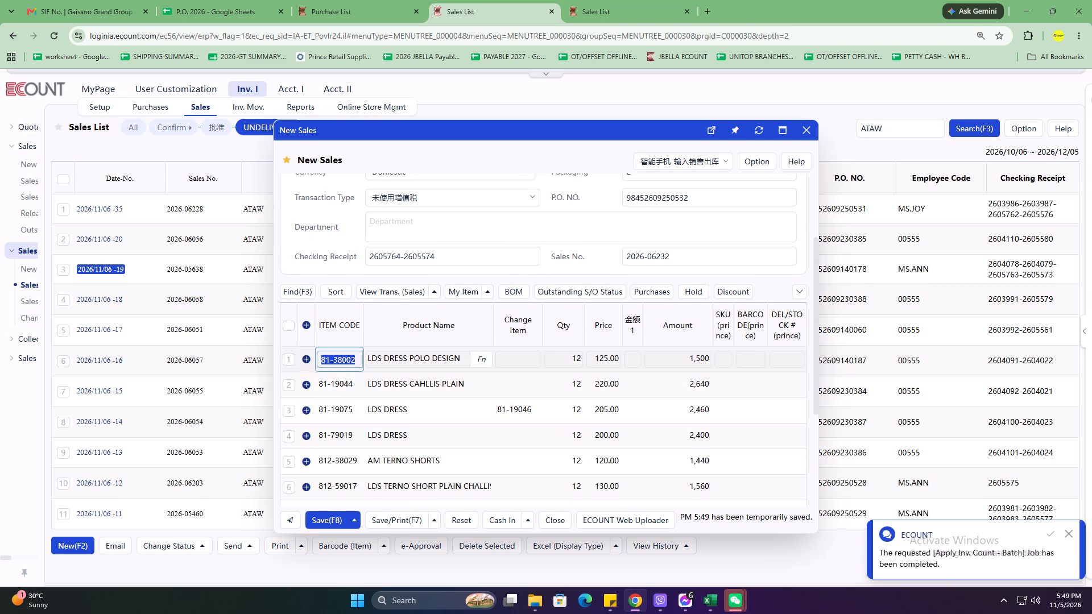
key(ctrl+c)
click(530, 359)
key(ctrl+v)
click(338, 383)
key(ctrl+c)
double_click(512, 381)
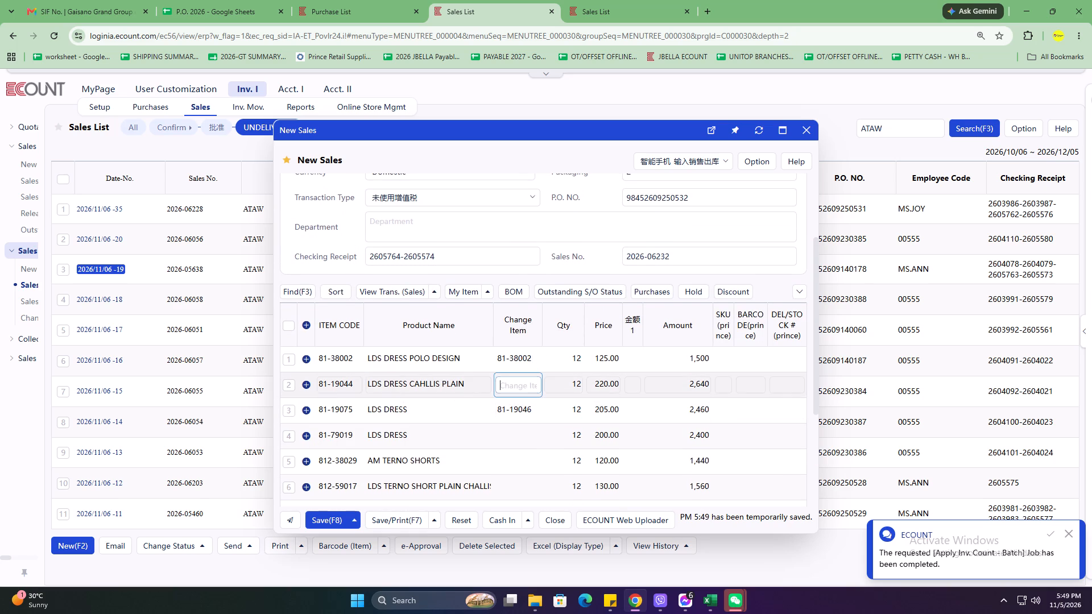
key(ctrl+v)
click(350, 437)
key(ctrl+c)
click(518, 435)
key(ctrl+v)
click(342, 464)
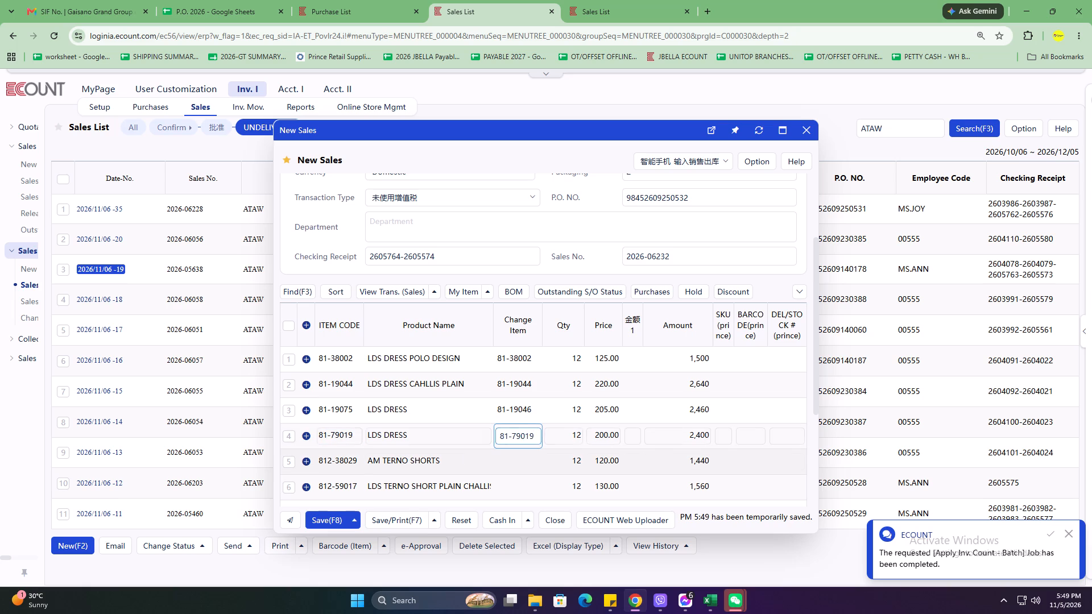
key(ctrl+c)
click(518, 468)
key(ctrl+v)
Fill the Change Item of lines 812-59017, 81-19047, 130001 and 812-59031 with each line's own item code.
scroll(518, 468, down, 1)
click(356, 423)
key(ctrl+c)
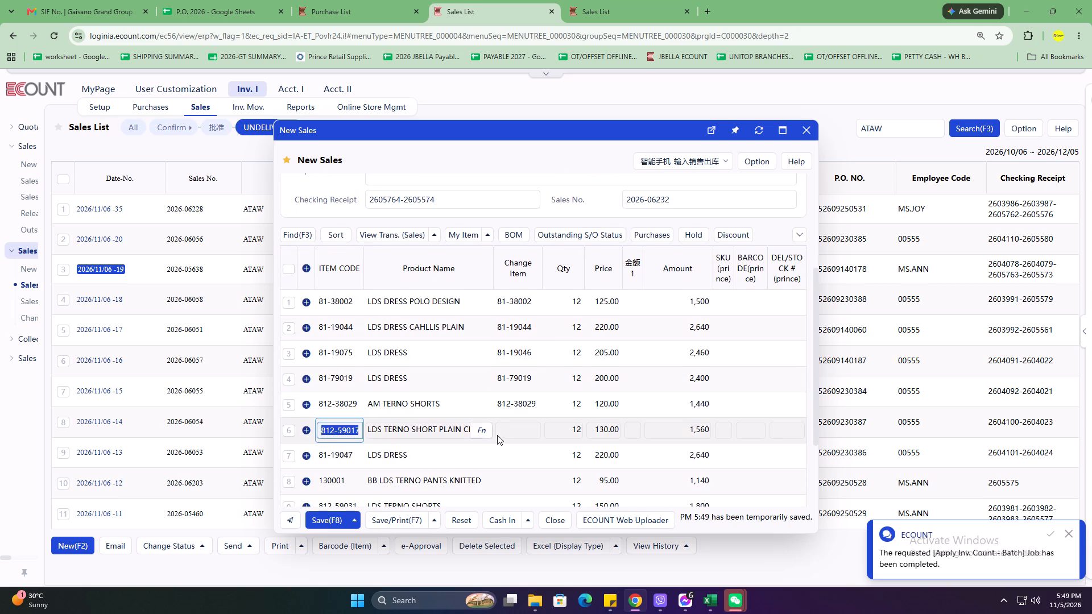
click(506, 430)
key(ctrl+v)
click(357, 455)
key(ctrl+c)
click(512, 450)
key(ctrl+v)
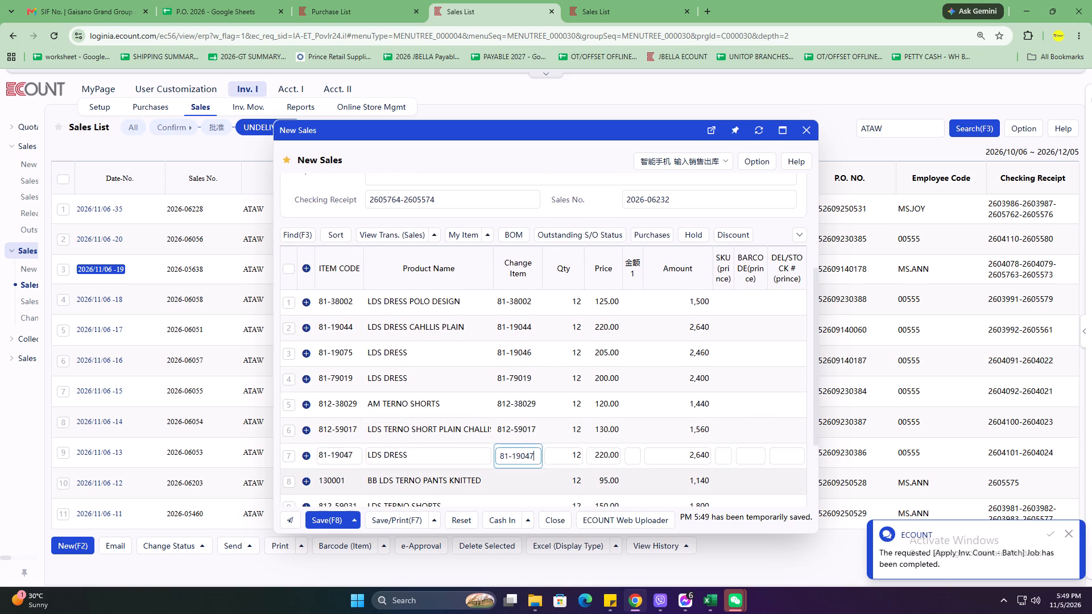
click(332, 476)
key(ctrl+c)
click(502, 478)
key(ctrl+v)
scroll(504, 476, down, 2)
click(338, 393)
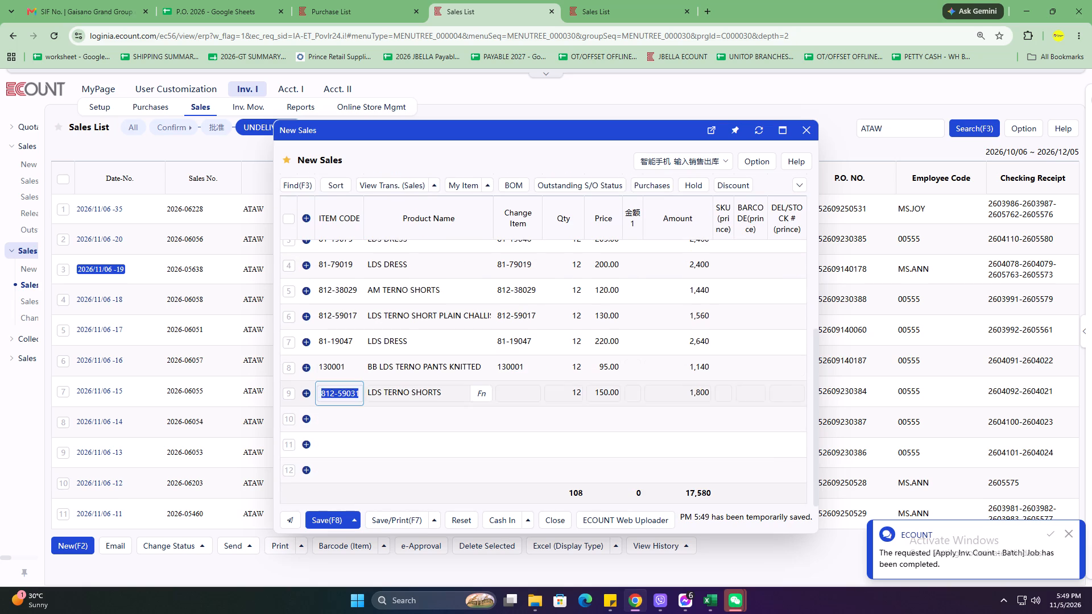
key(ctrl+c)
click(522, 394)
key(ctrl+v)
click(491, 426)
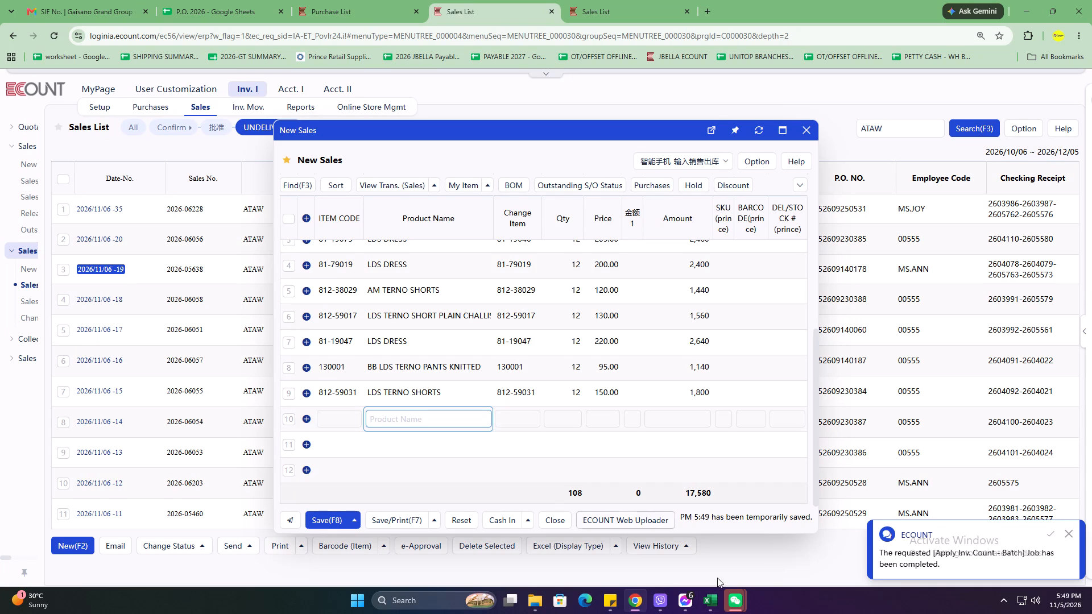
Switch to WeChat, read the recent chats and view the photos in the Jbella Office Management group, then return to the sales slip.
click(739, 603)
click(772, 543)
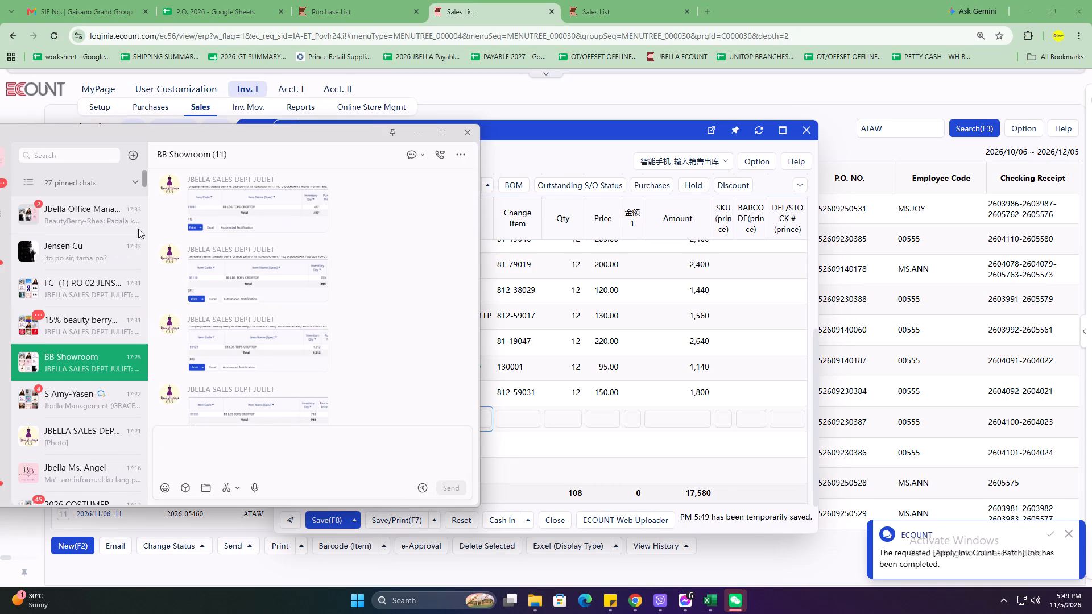
click(94, 249)
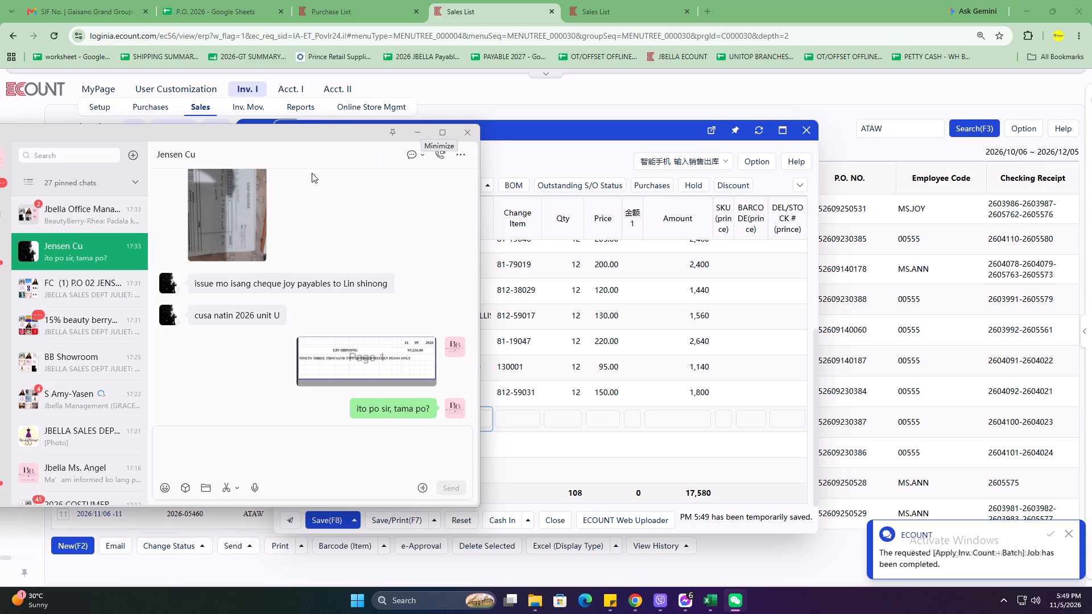
click(36, 219)
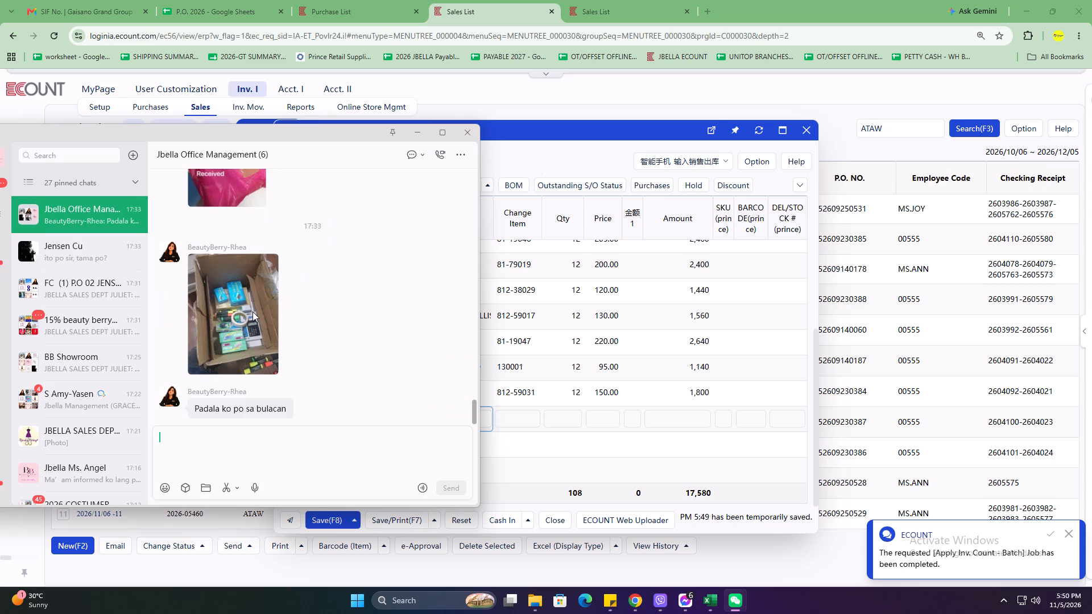
click(253, 312)
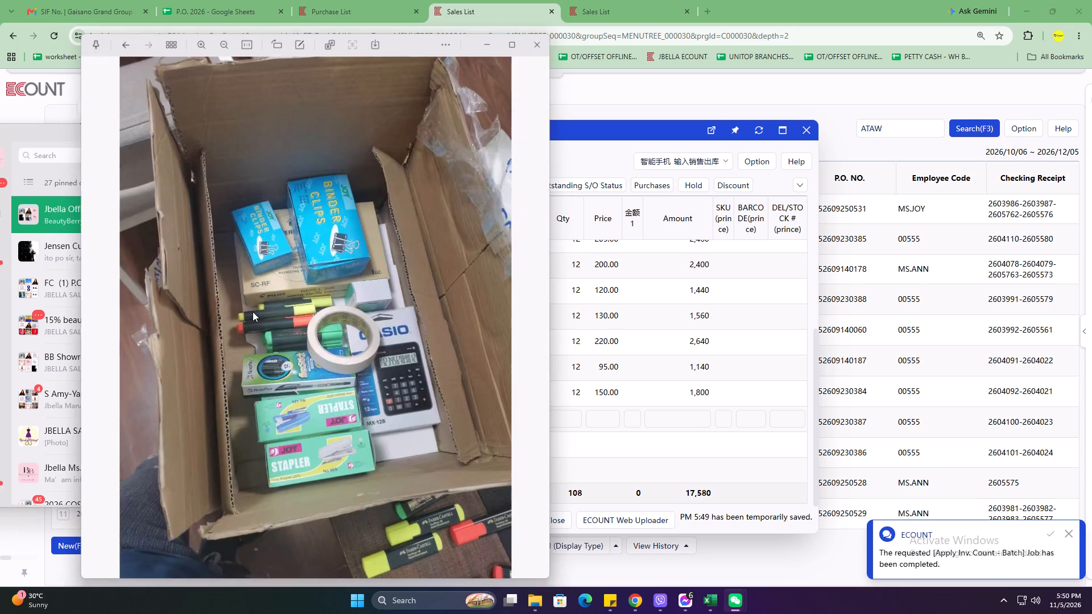
click(94, 312)
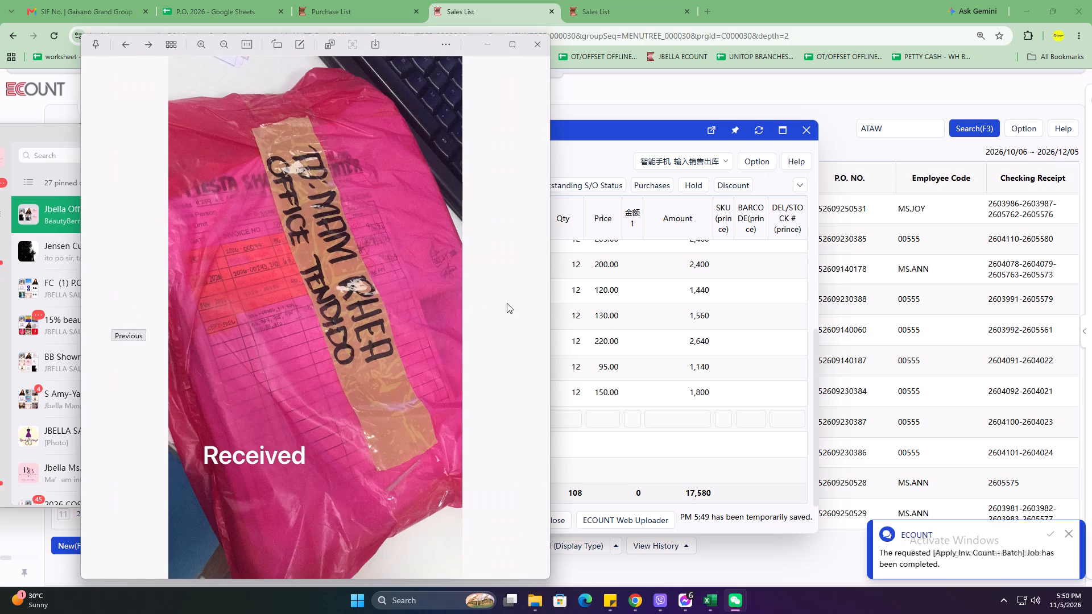
click(534, 312)
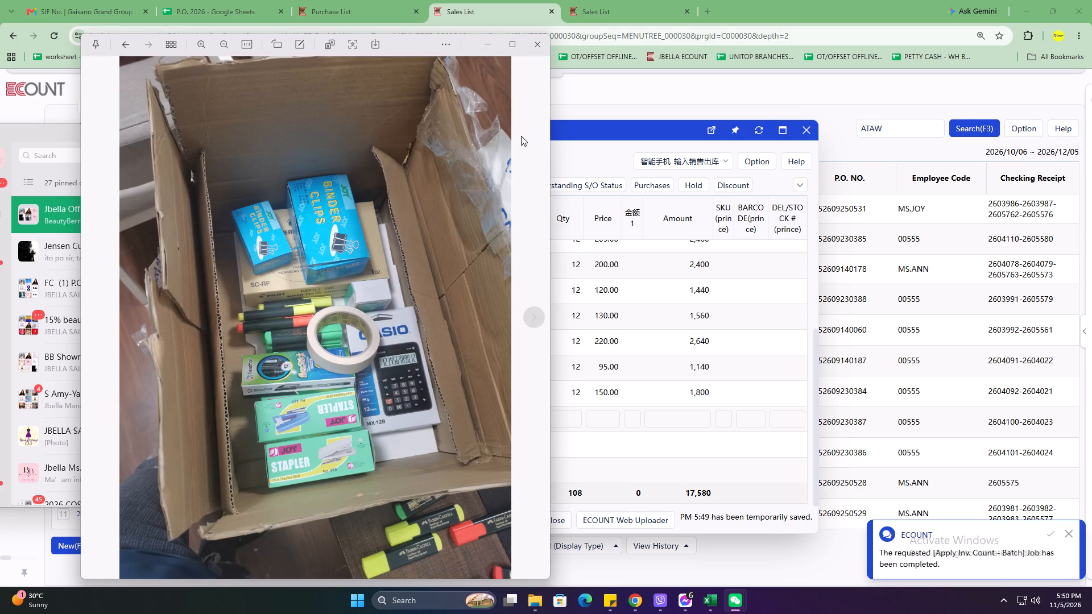
click(537, 49)
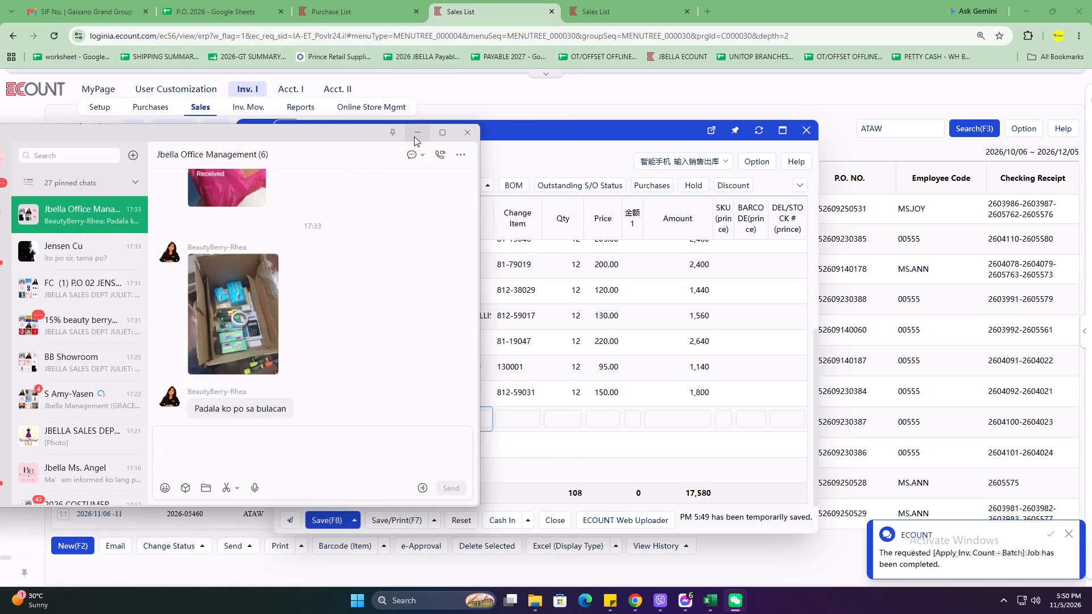
click(414, 136)
Check each item line's change item, quantity and price on the SOLANO slip, then its header.
scroll(469, 425, up, 2)
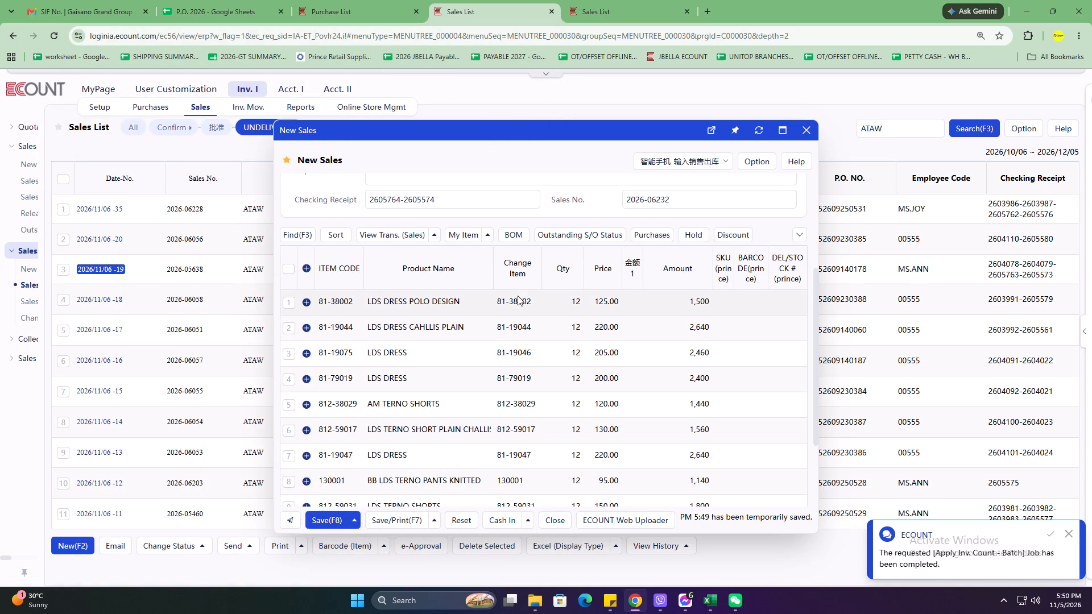
click(518, 303)
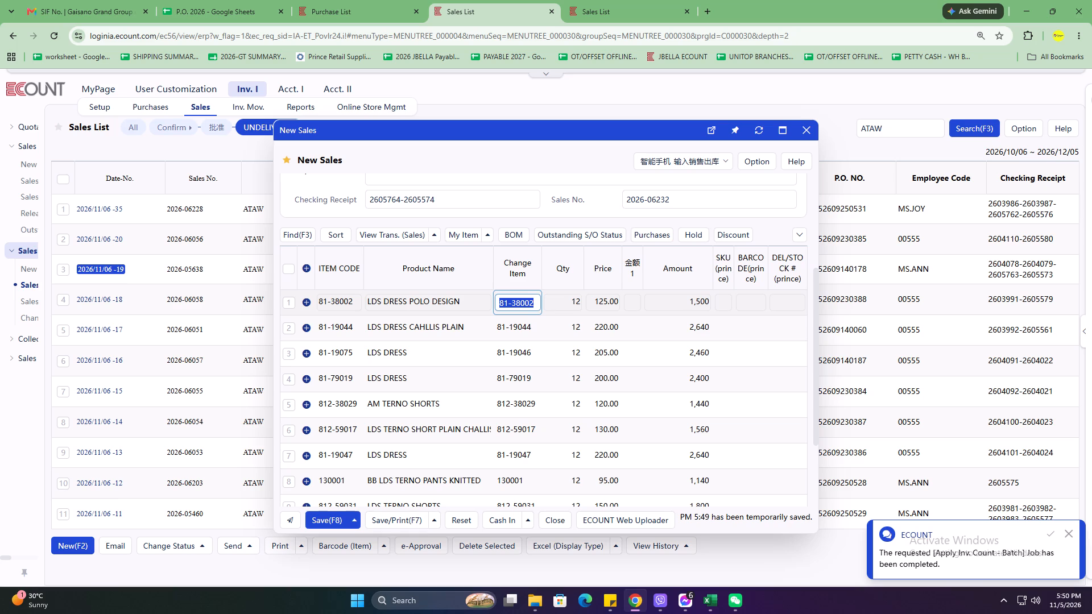
click(517, 324)
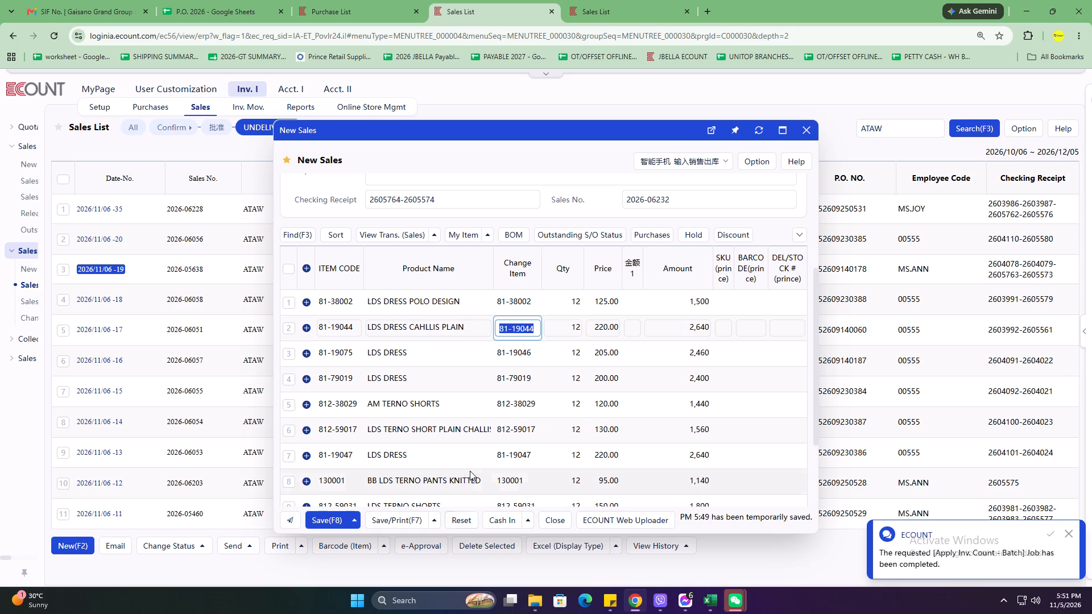
click(521, 356)
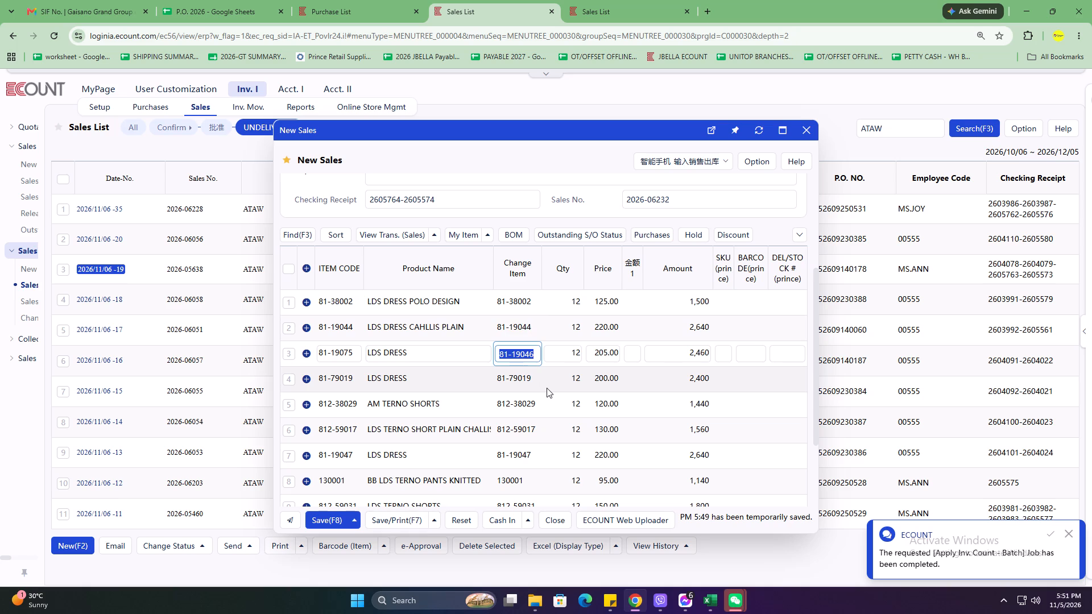
click(532, 391)
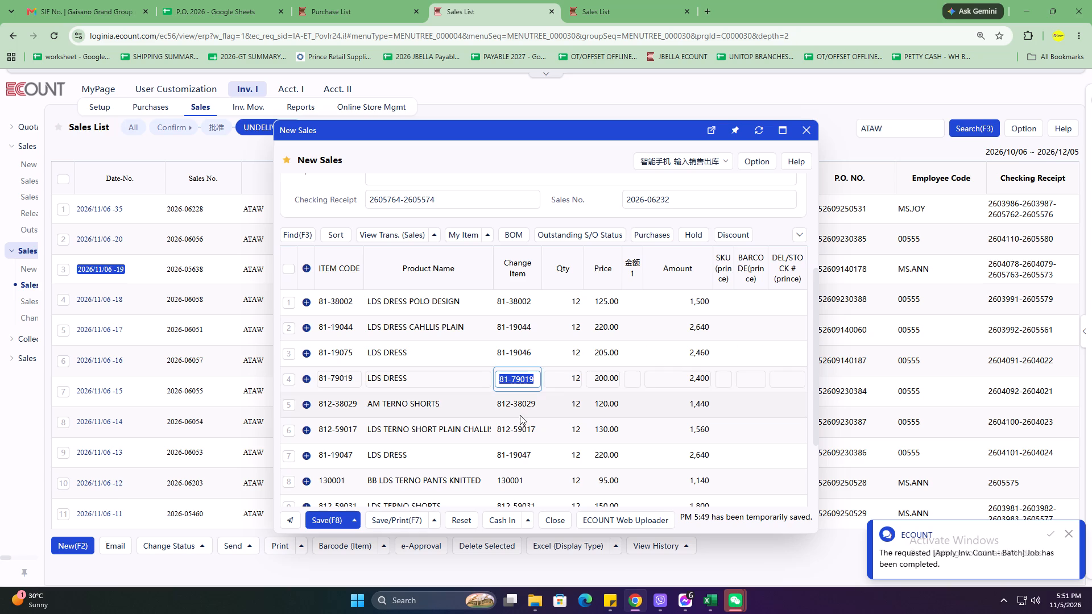
click(520, 408)
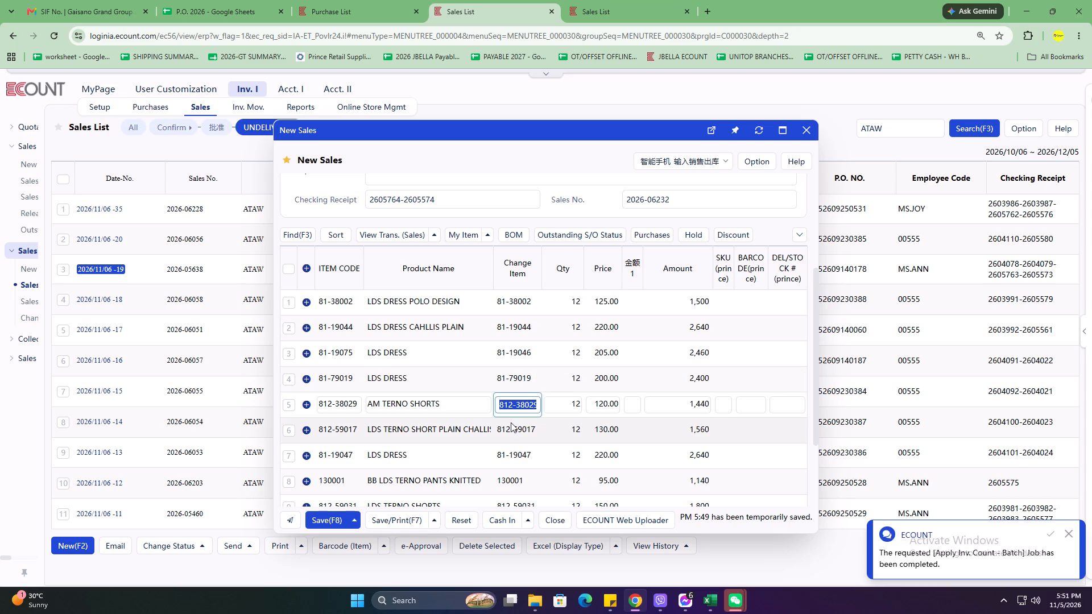
click(509, 435)
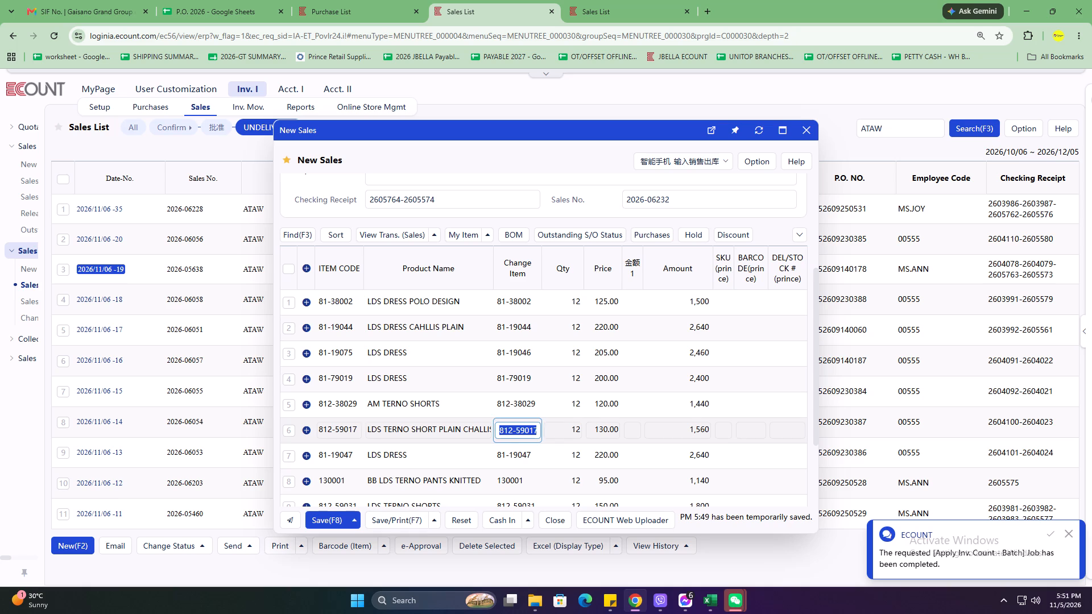
scroll(512, 437, down, 1)
click(522, 406)
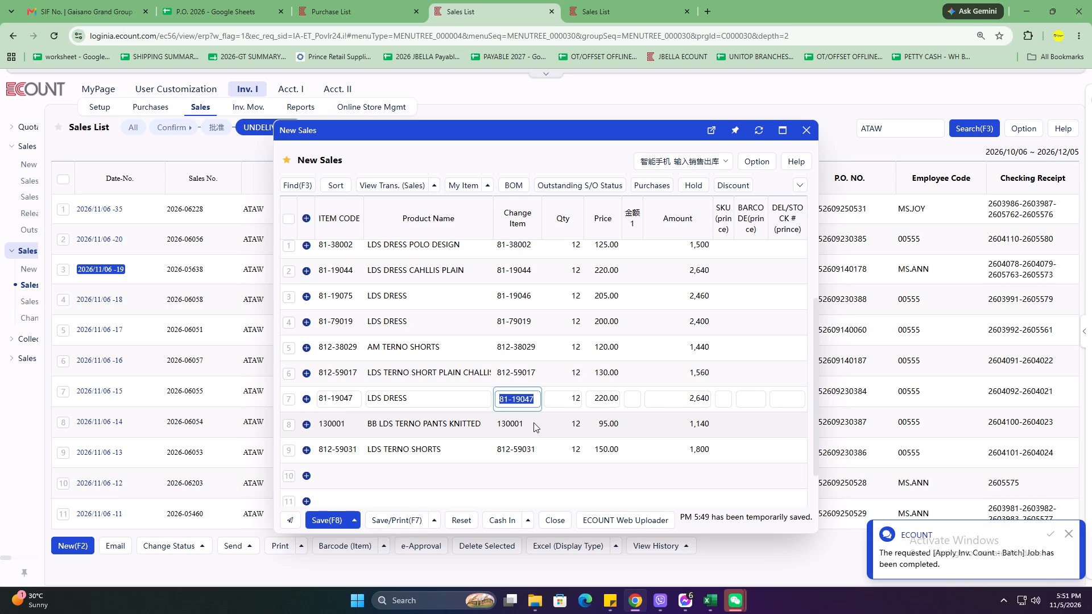
click(526, 424)
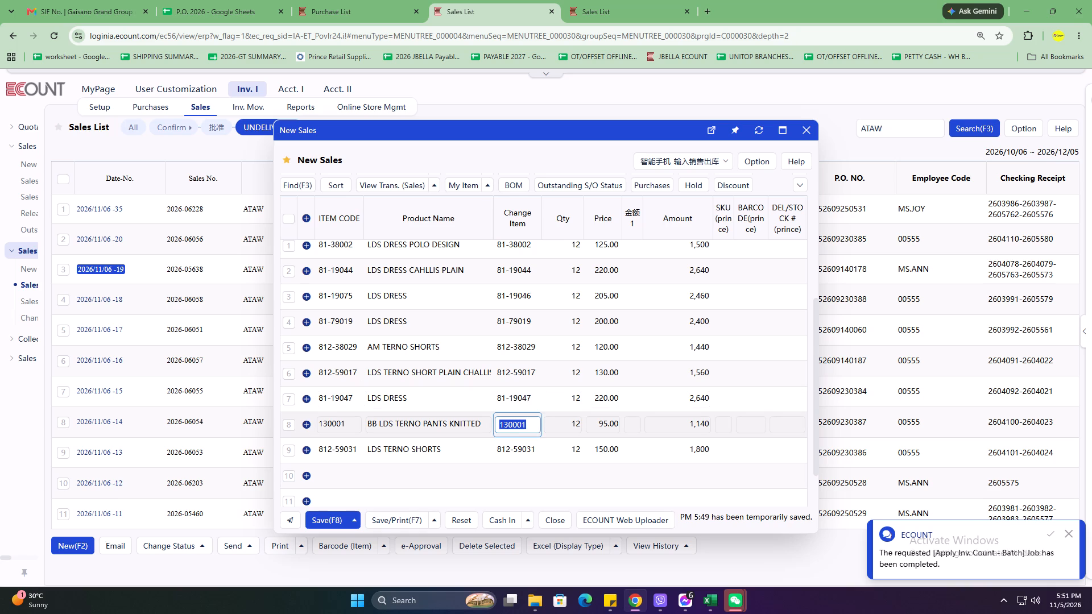
click(507, 460)
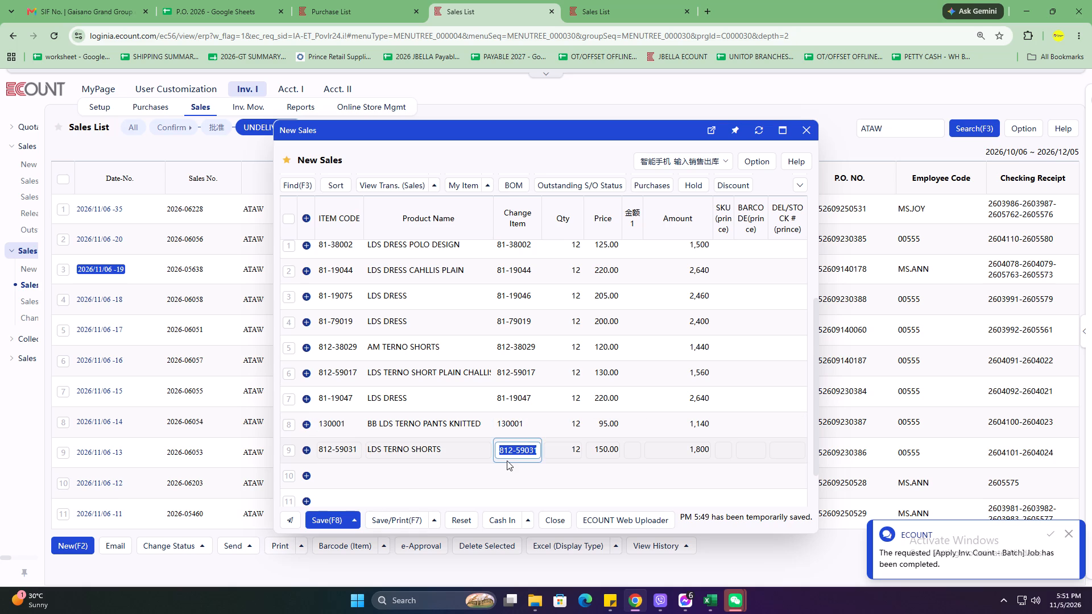
scroll(534, 470, down, 2)
click(541, 450)
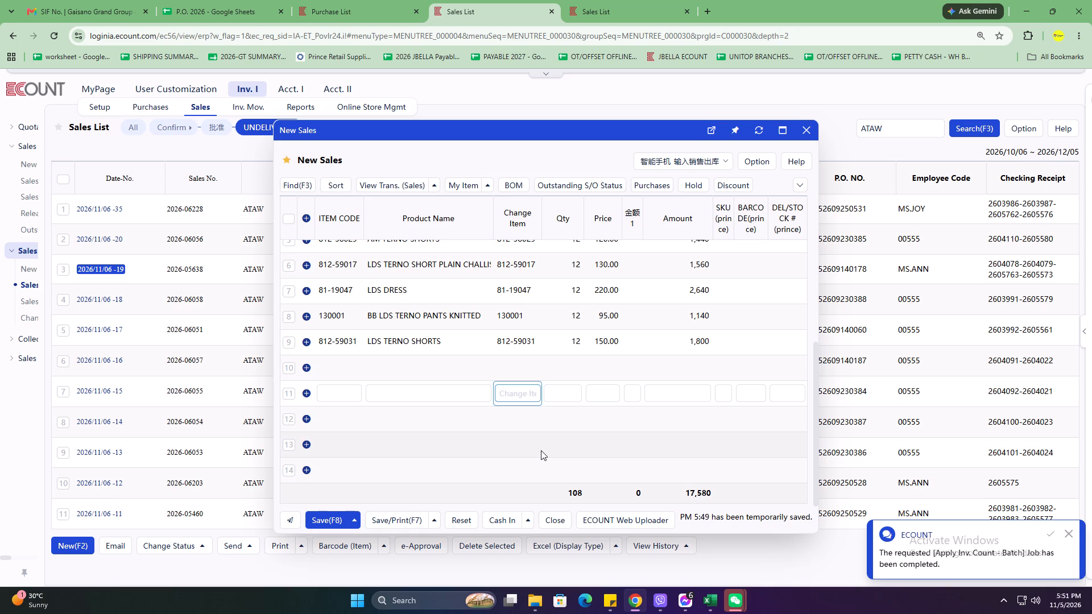
scroll(541, 450, down, 3)
scroll(534, 454, up, 13)
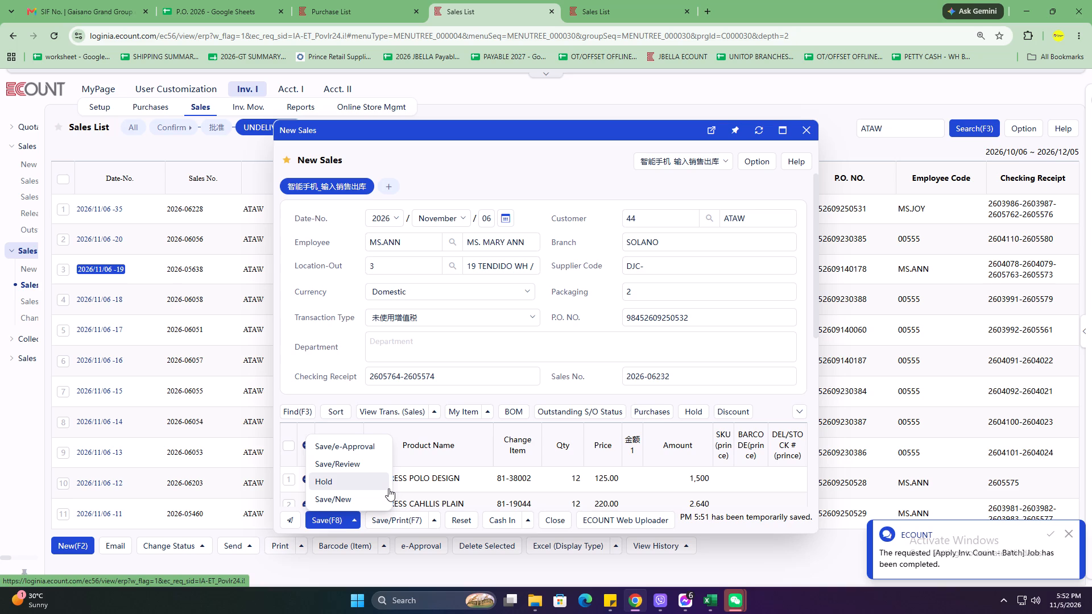
Save the new SOLANO sales slip.
double_click(341, 524)
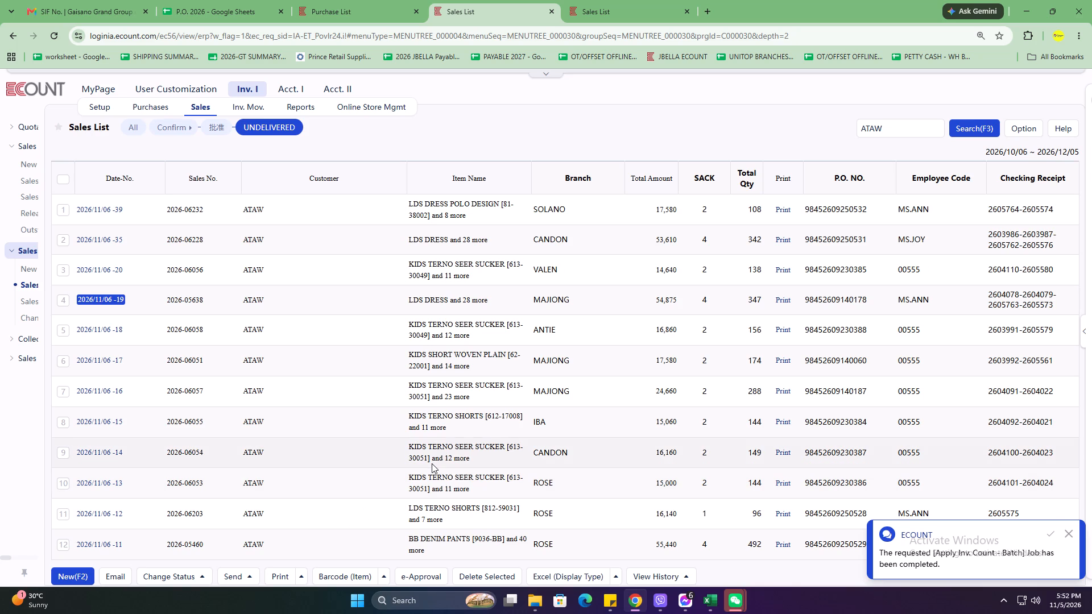
Search the undelivered sales list for ATAW again.
click(900, 120)
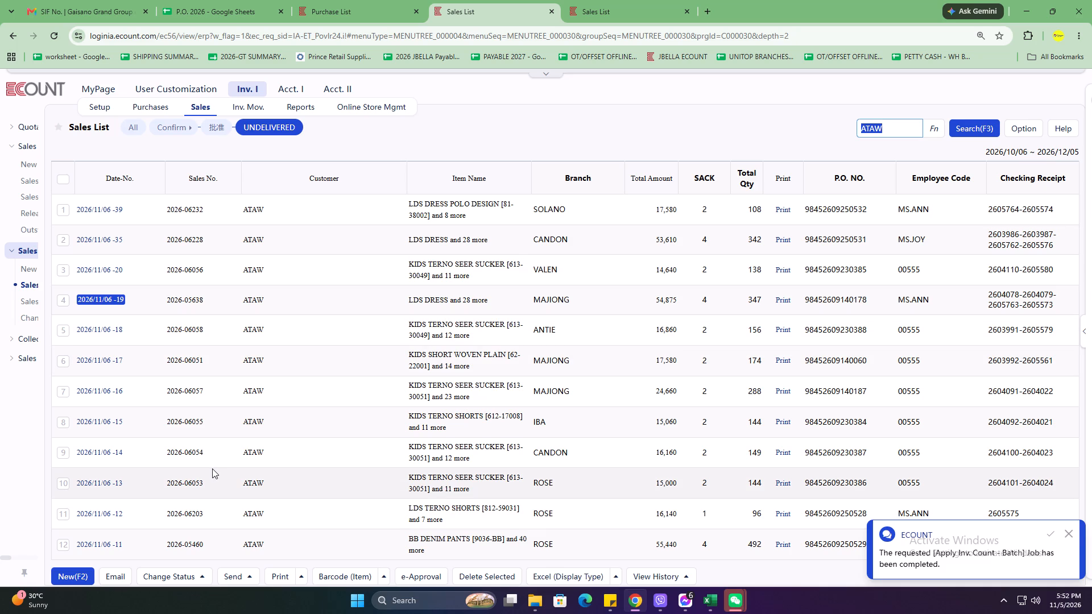
scroll(274, 414, down, 7)
key(Right)
key(Return)
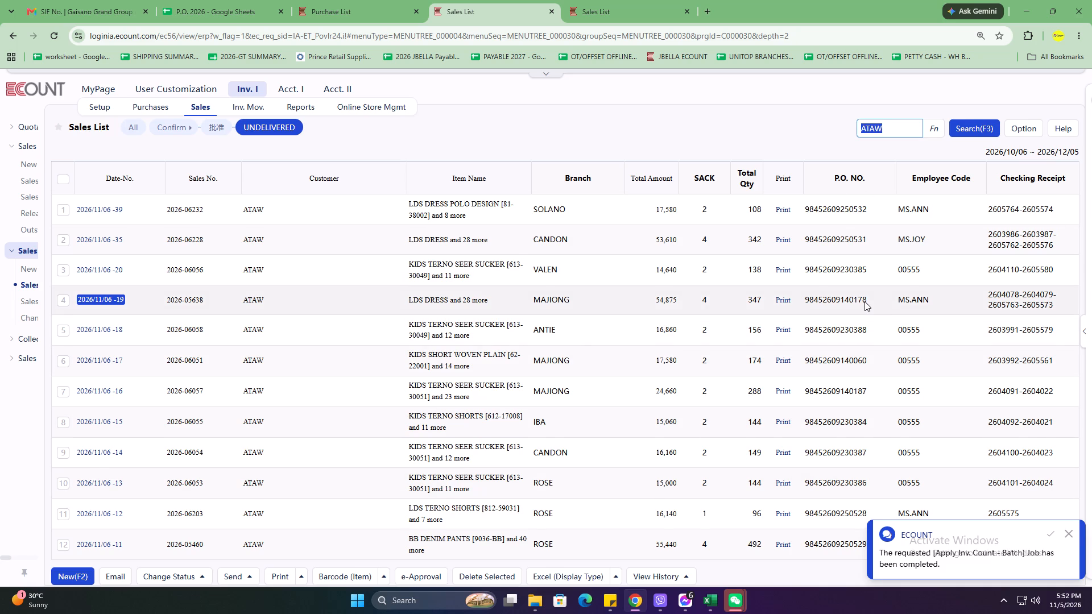
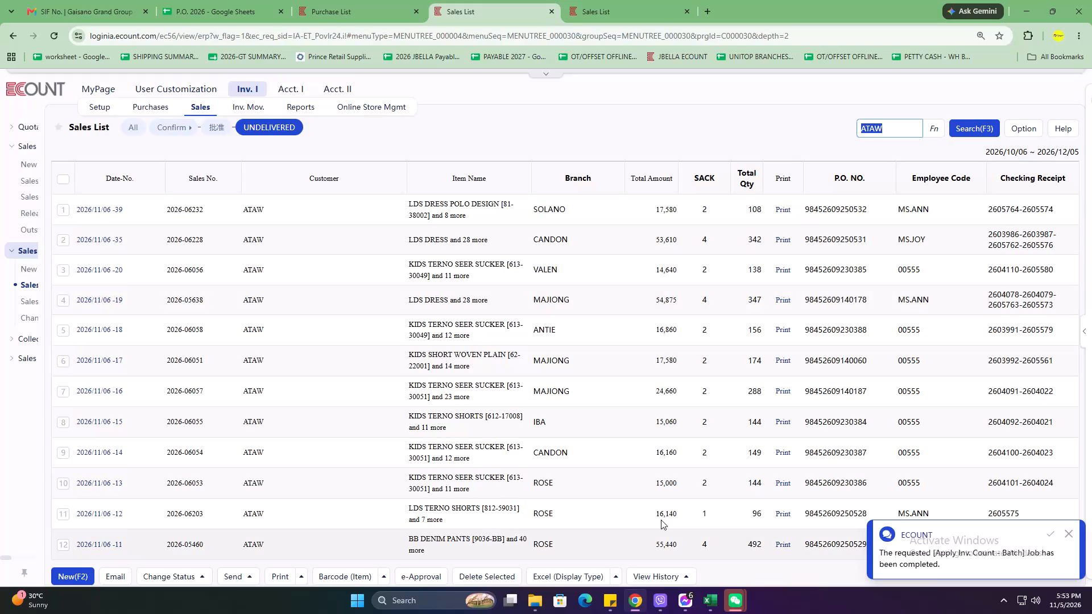
Search the undelivered sales list for 688 and open the 688 CEBU CITY sales slip.
text(668+)
key(BackSpace)
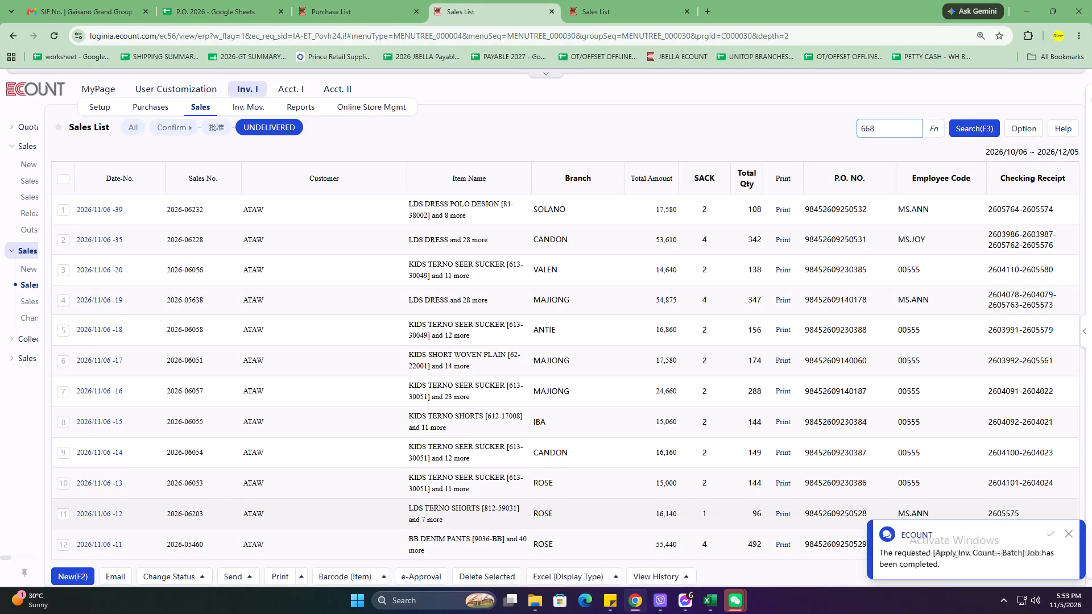
key(Return)
text(688)
key(Return)
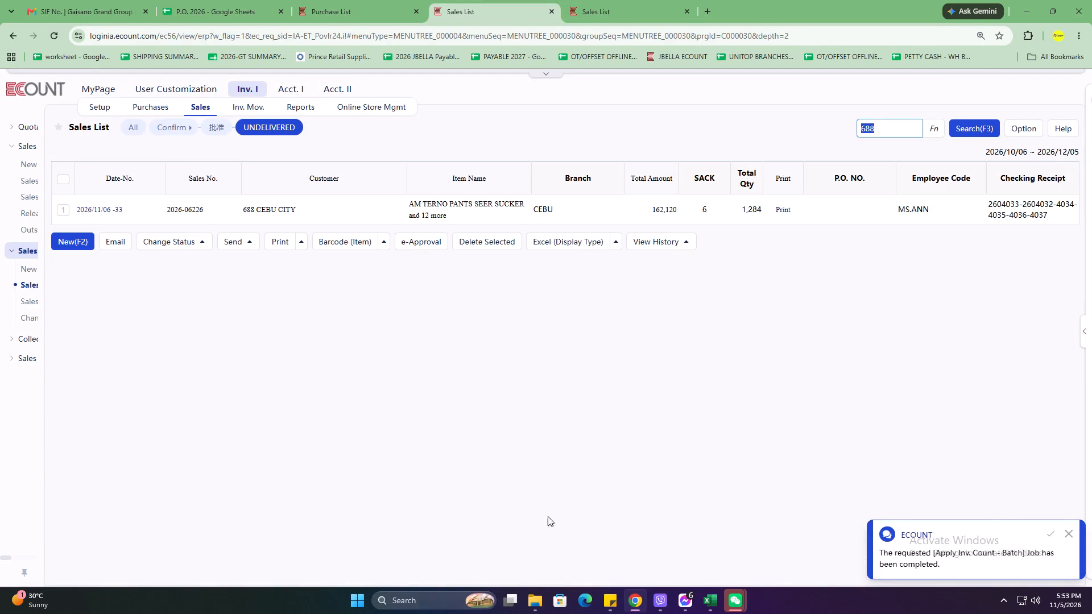
click(116, 209)
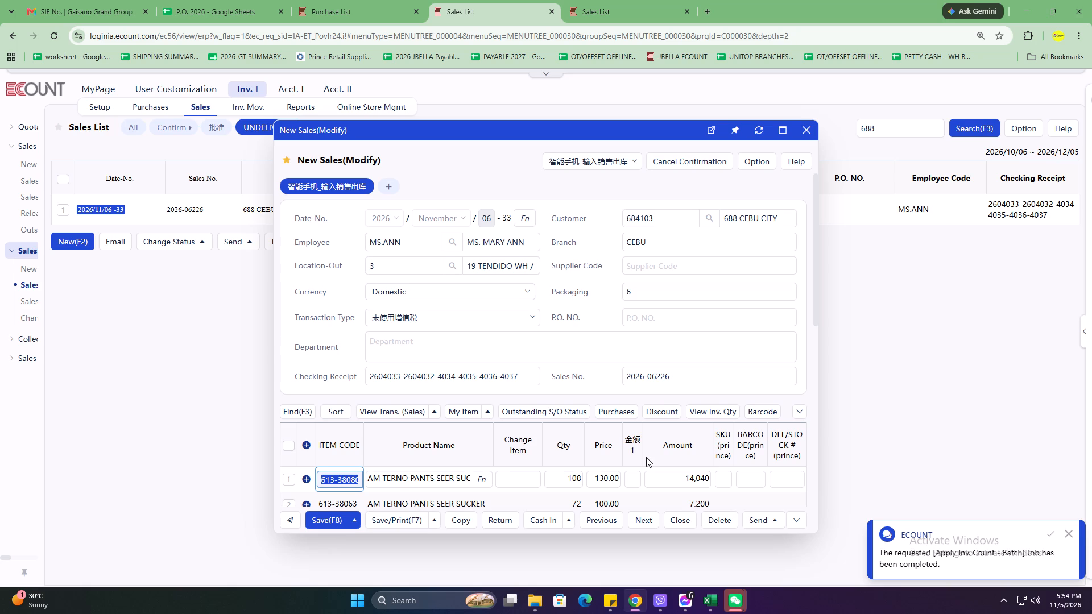
Review the item codes, product names, quantities and prices on the 688 CEBU CITY slip.
scroll(522, 362, down, 2)
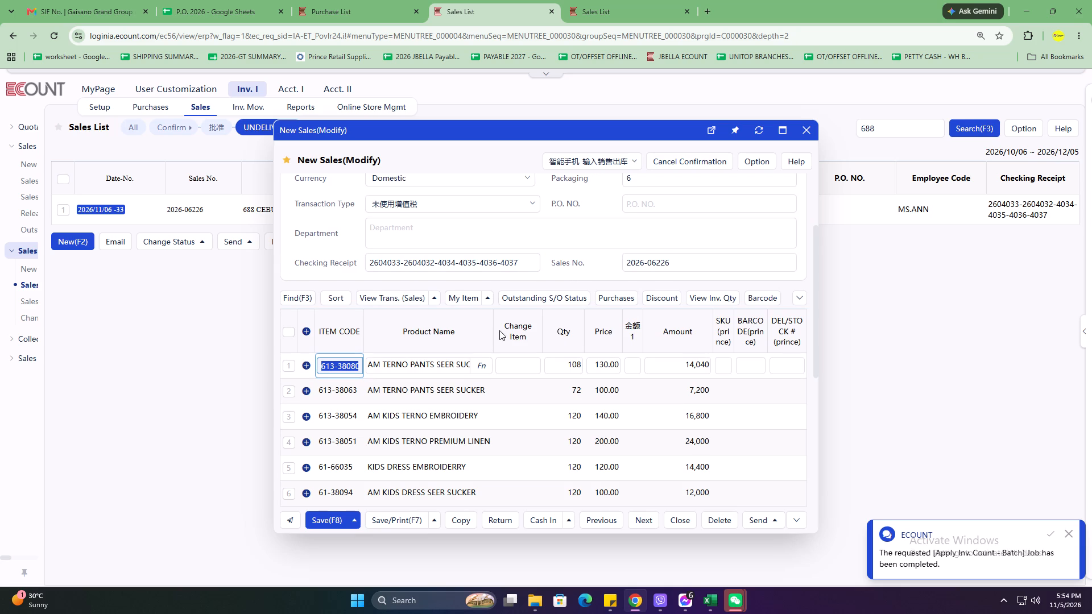
click(440, 382)
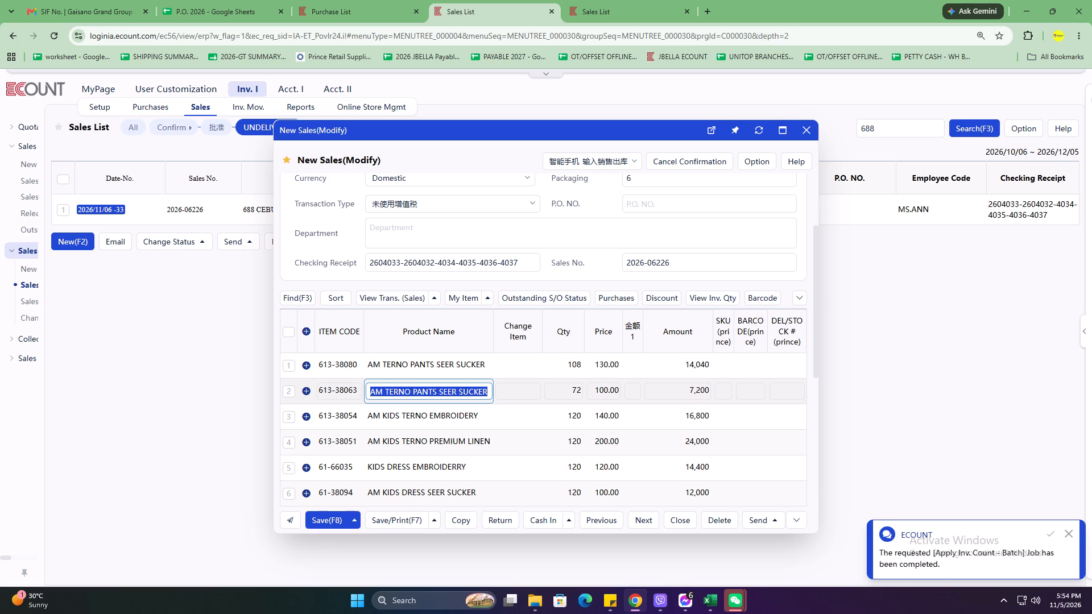
click(431, 428)
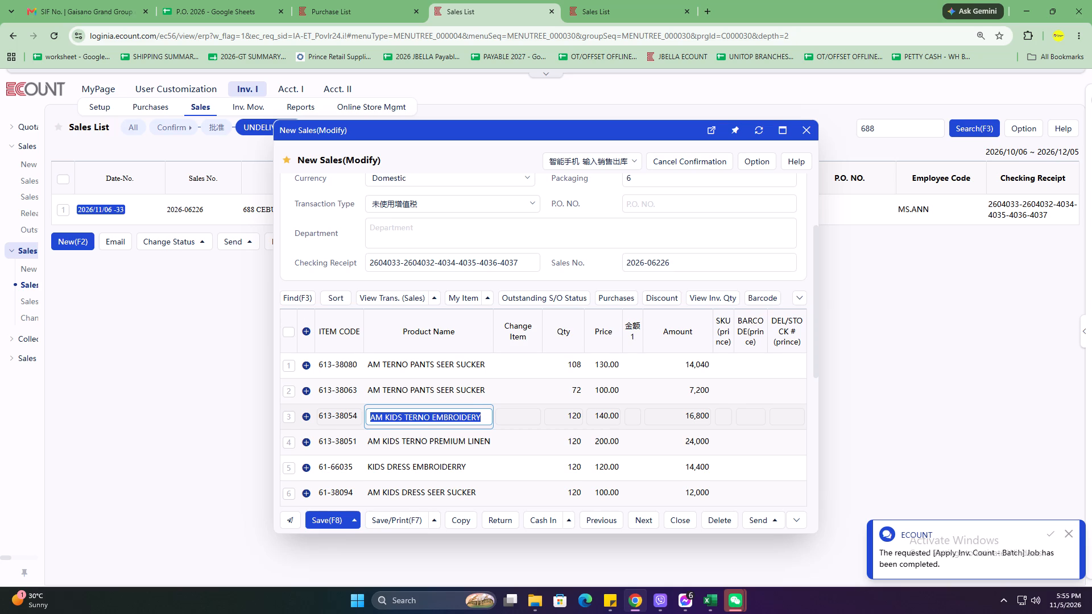
scroll(437, 403, down, 1)
click(436, 399)
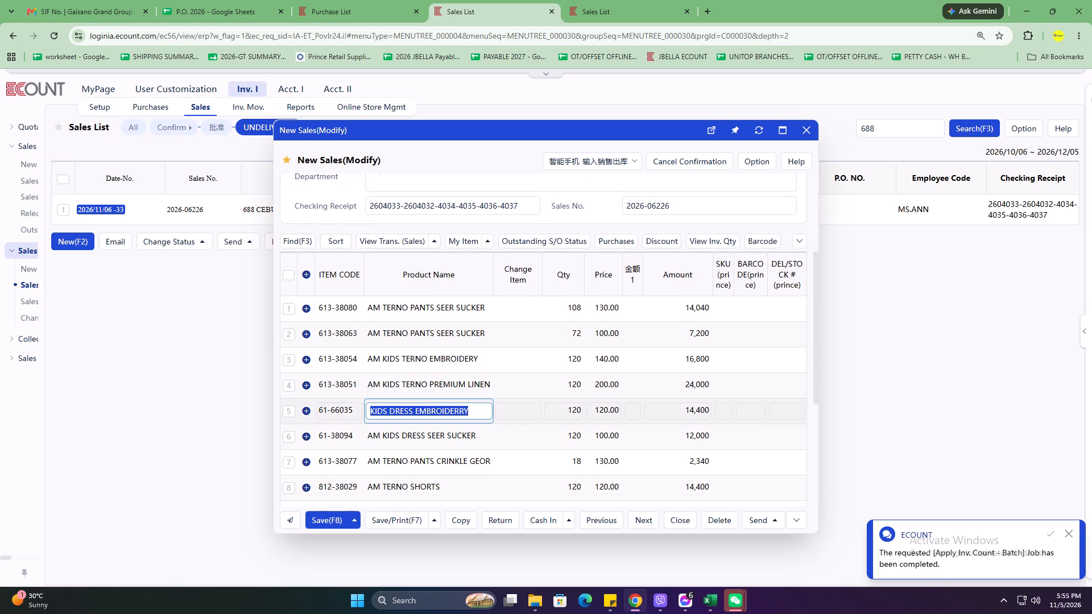
scroll(436, 404, down, 1)
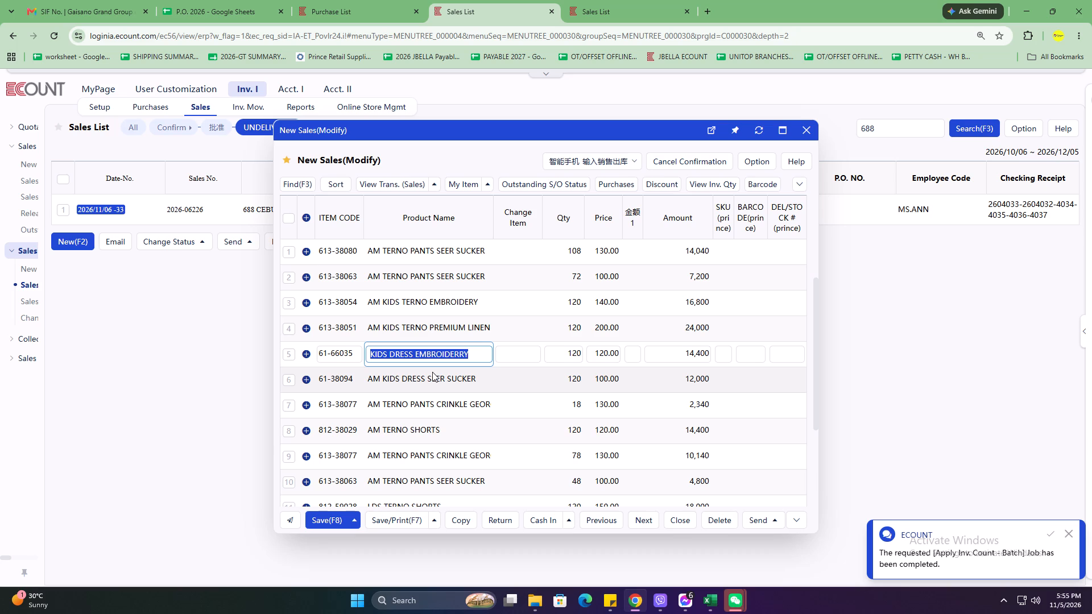
scroll(502, 285, up, 2)
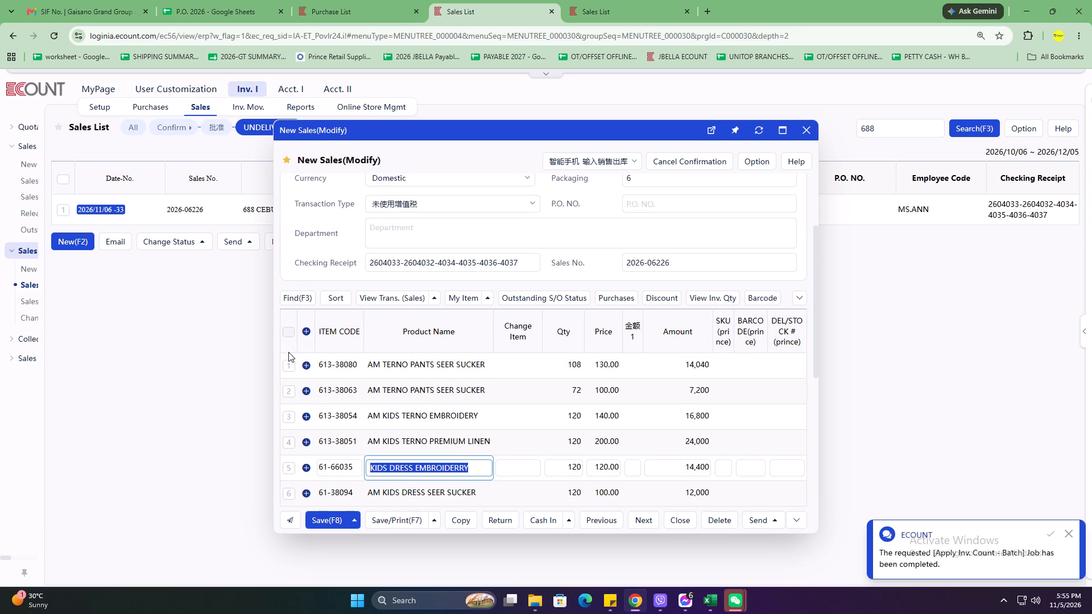
Mark all item lines on the 688 CEBU CITY slip and unmark lines 1 to 7, from 613-38080 through the 18-piece 613-38077.
click(282, 331)
click(287, 367)
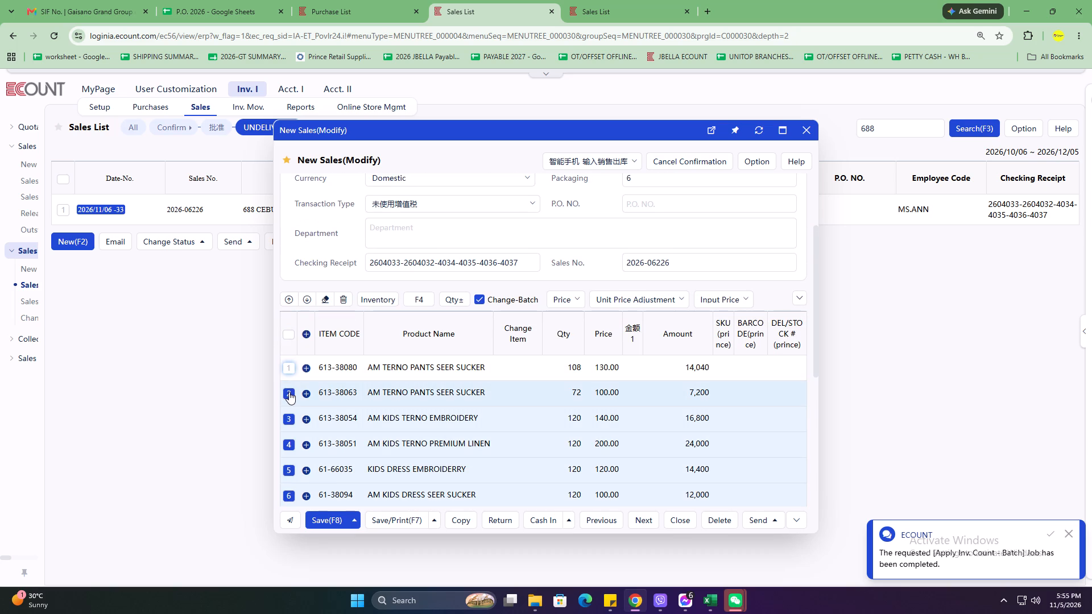
click(289, 392)
scroll(289, 391, down, 1)
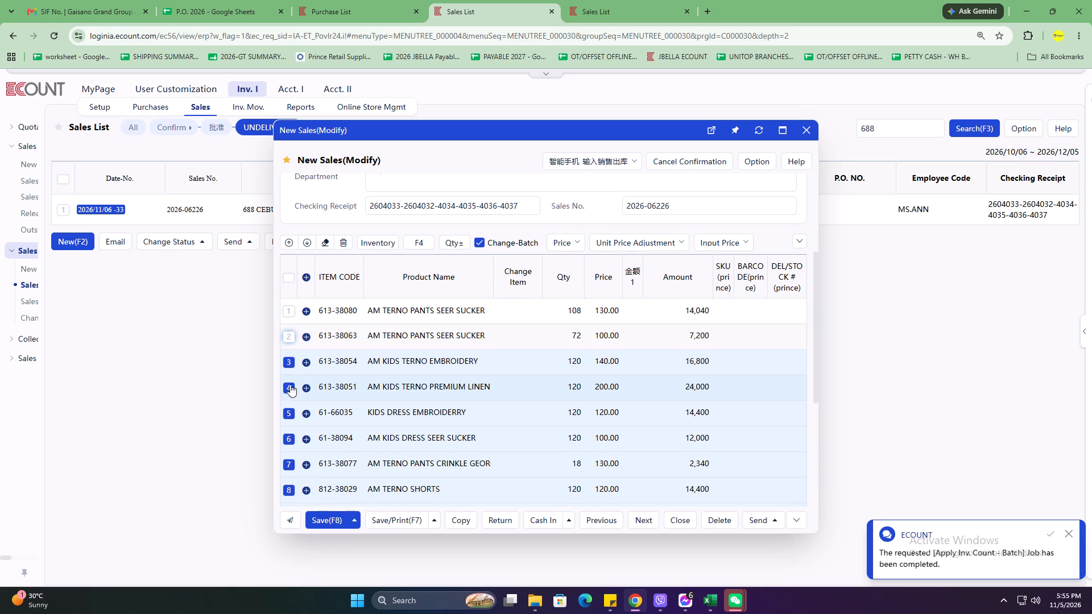
click(287, 362)
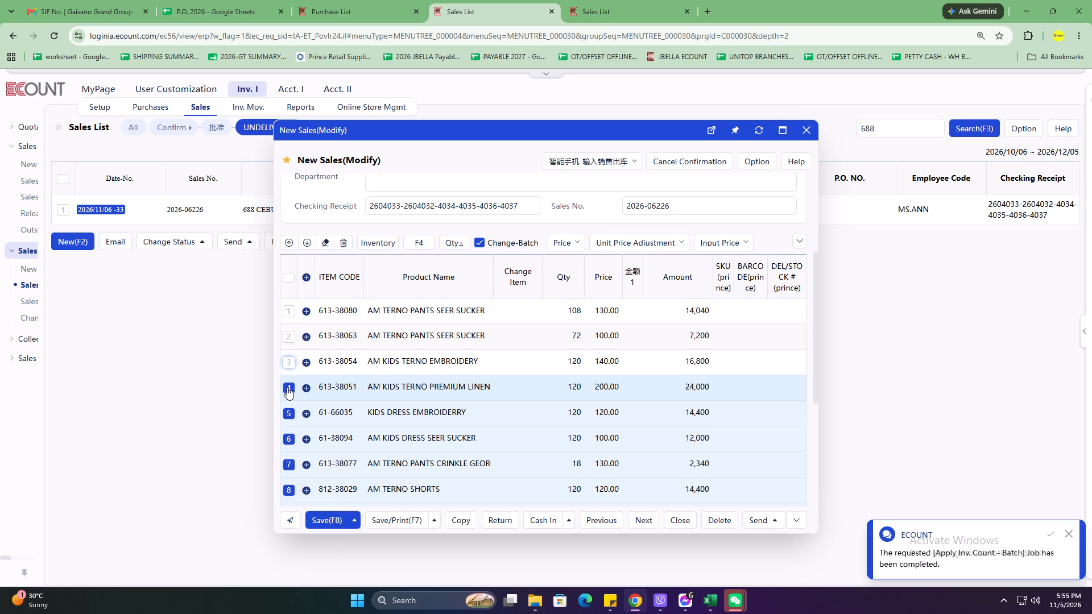
click(287, 387)
scroll(299, 401, down, 1)
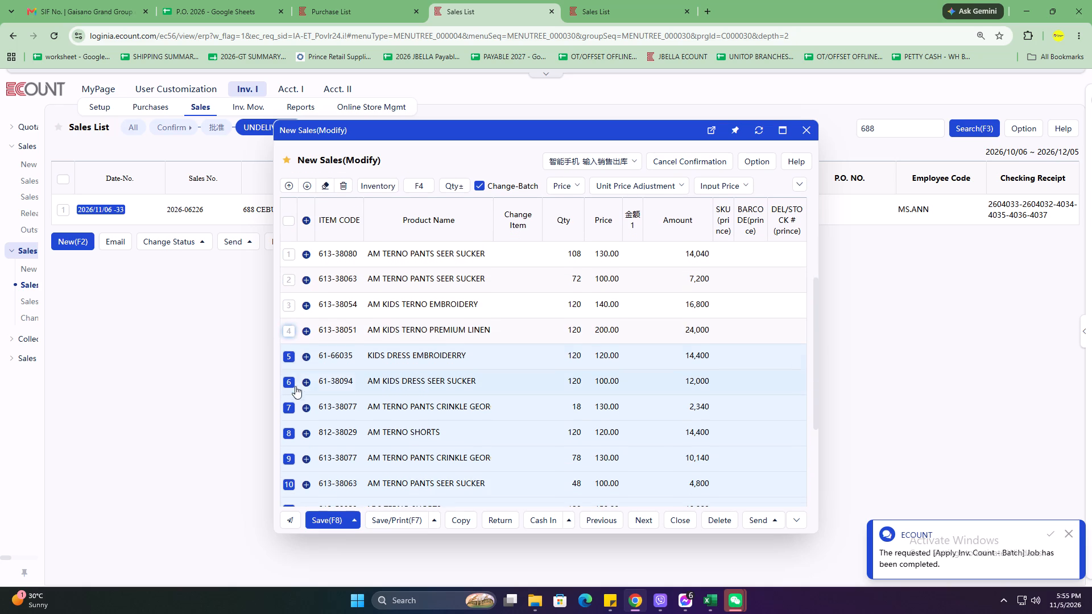
click(289, 360)
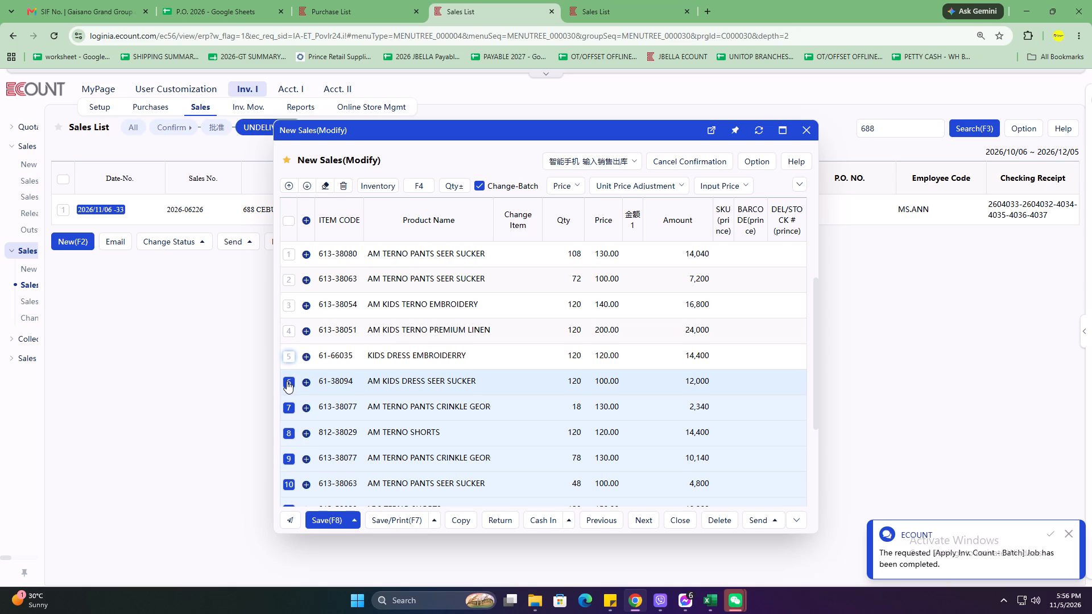
click(287, 381)
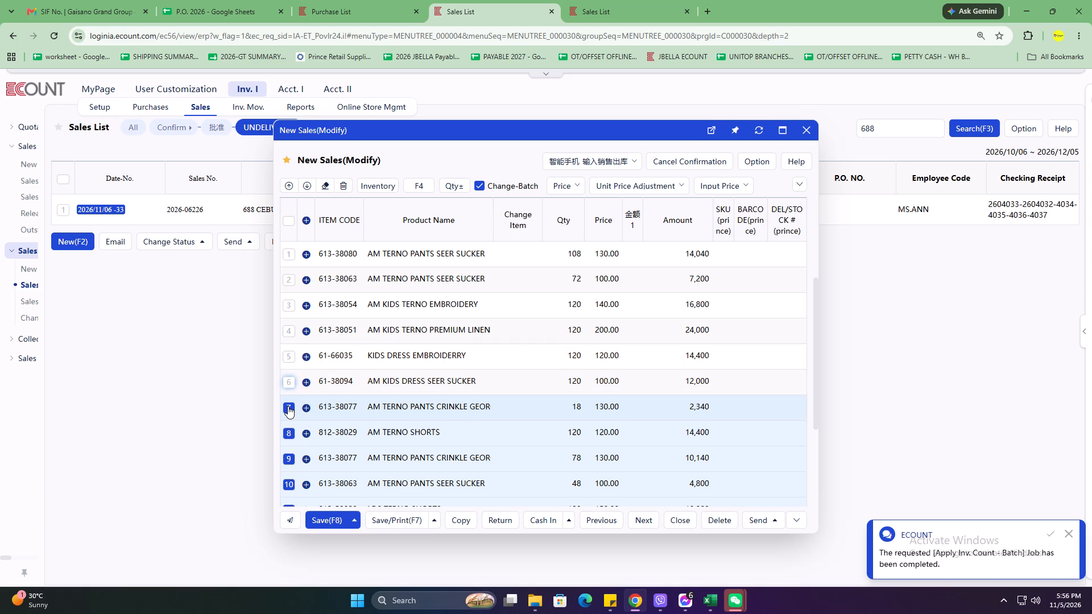
click(288, 406)
Unmark item lines 8, 9, 10, 12 and 13, keeping line 11, 812-59028 LDS TERNO SHORTS, marked.
scroll(288, 406, down, 1)
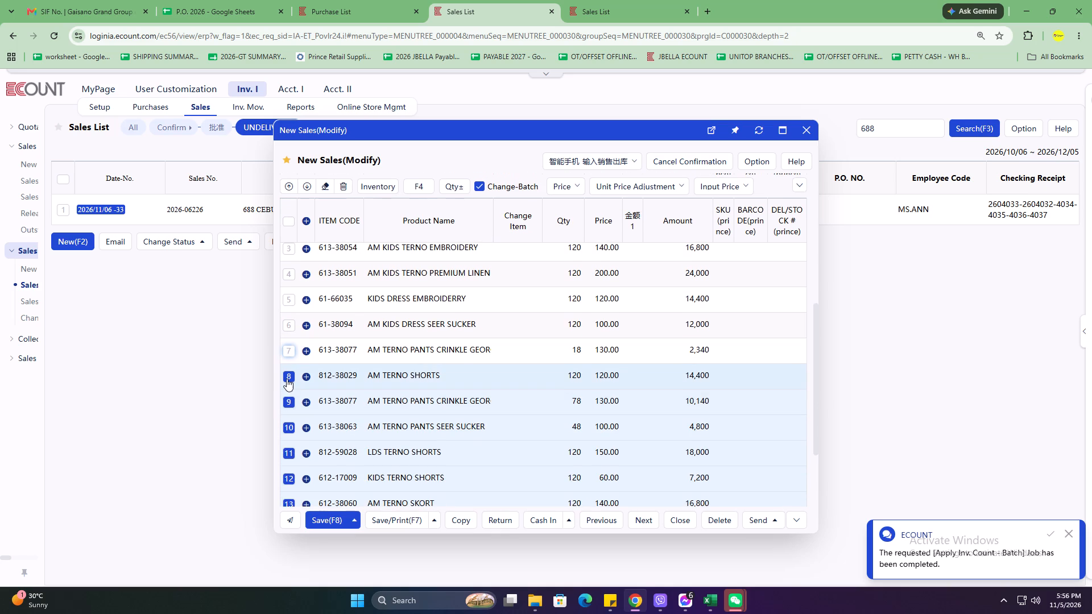
click(288, 379)
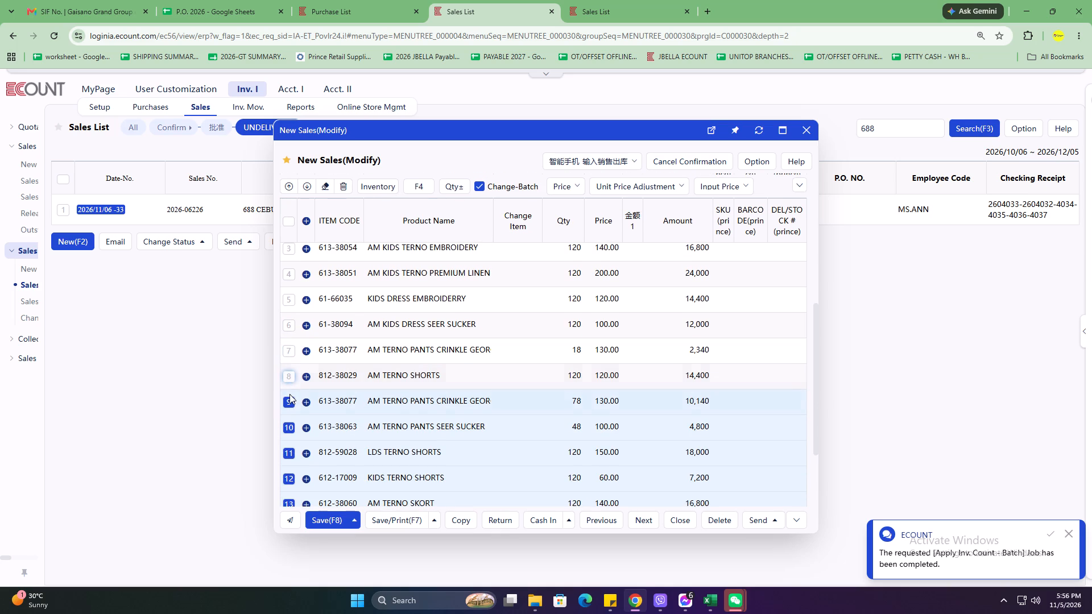
double_click(290, 397)
double_click(289, 426)
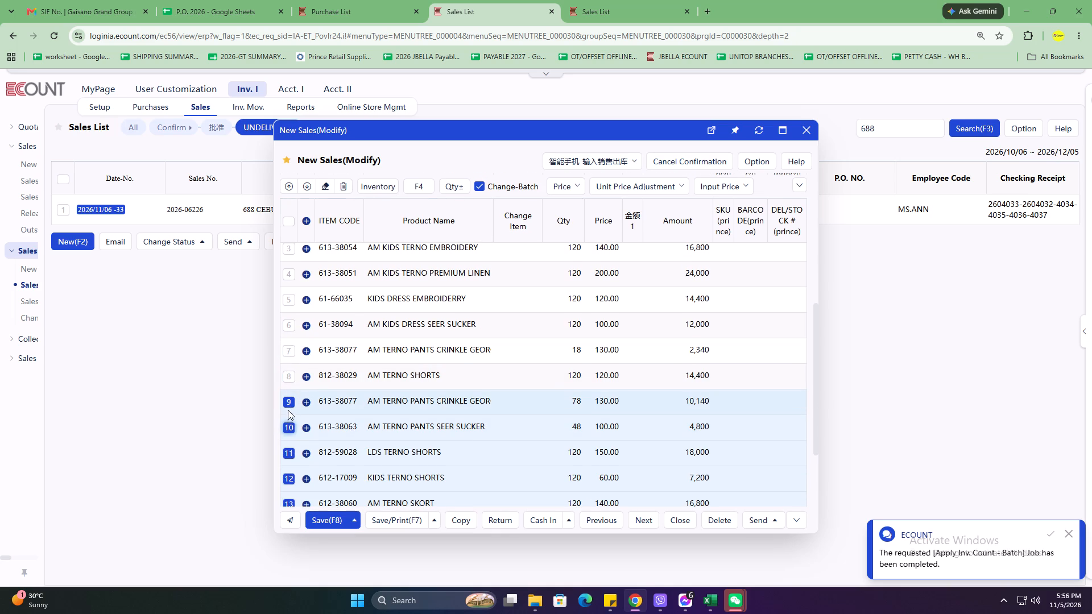
click(288, 397)
click(286, 431)
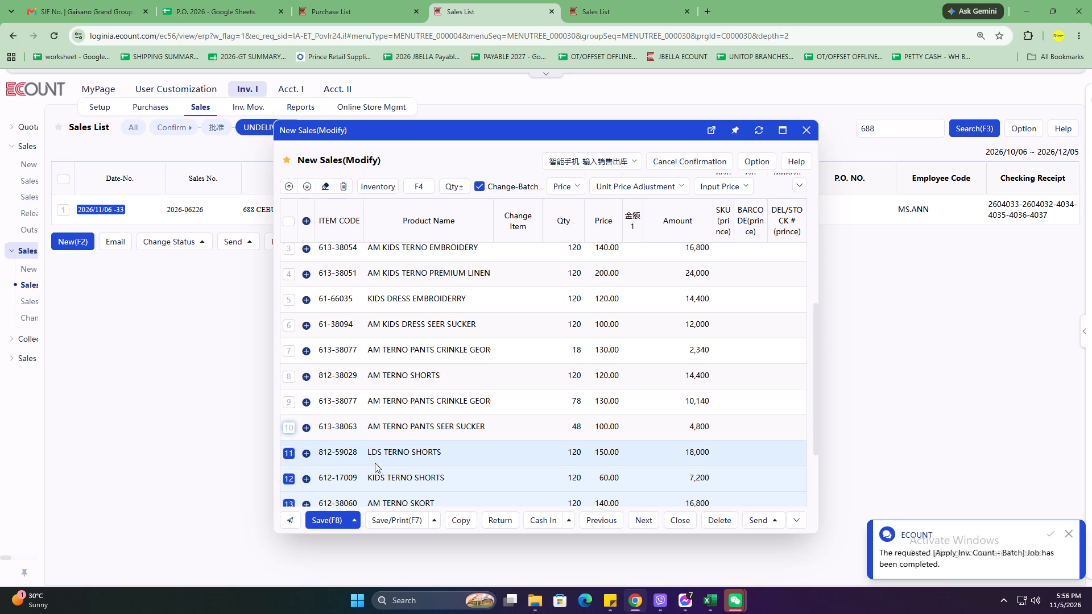
scroll(375, 463, down, 1)
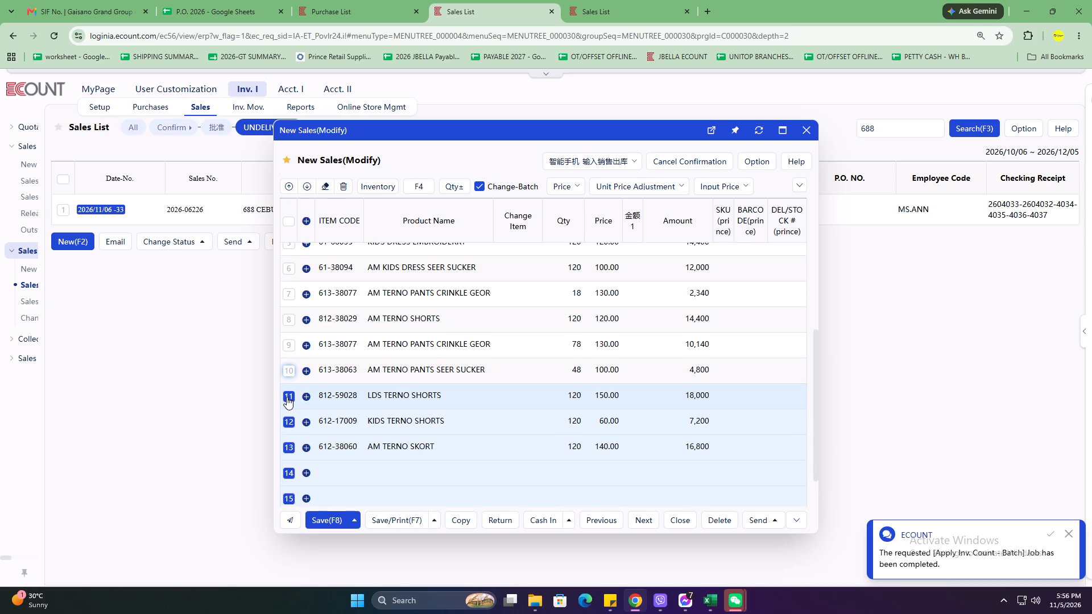
click(287, 424)
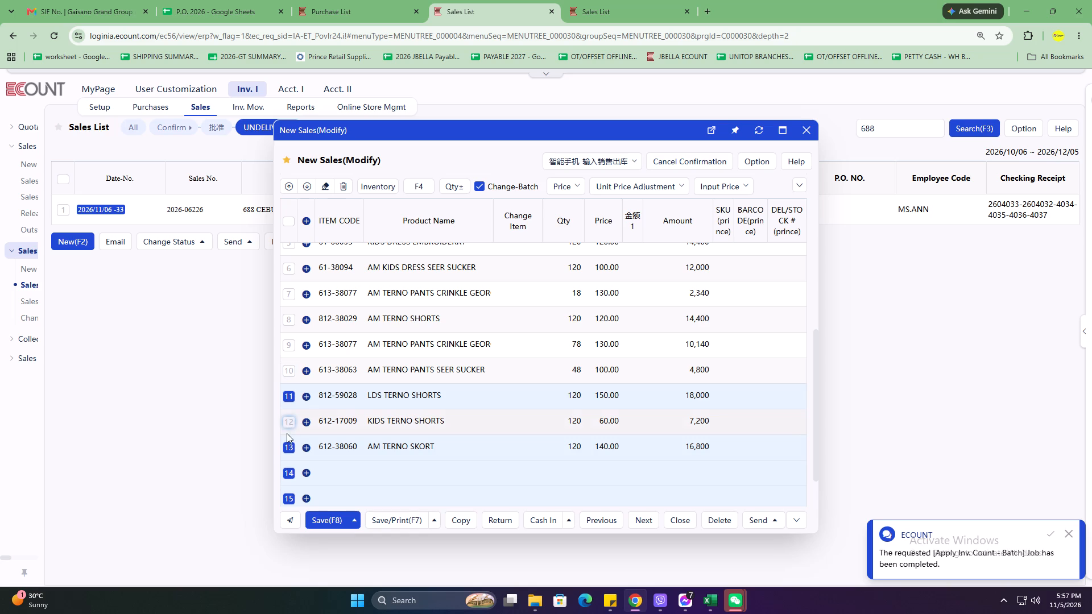
click(287, 445)
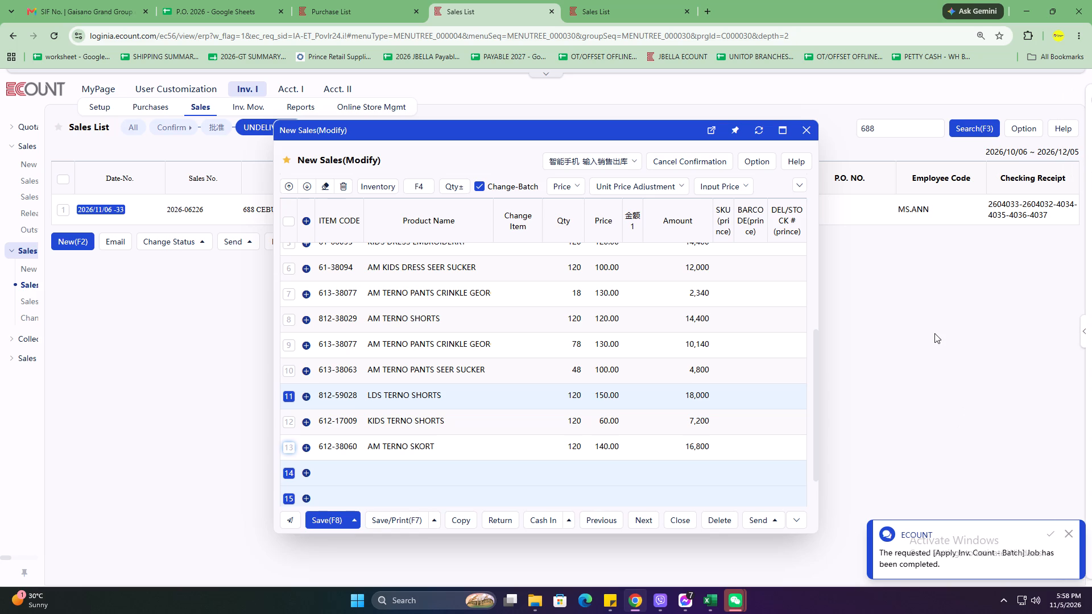
Change the item code on line 11 of the 688 CEBU CITY slip to 812-38028 and save the slip.
click(338, 392)
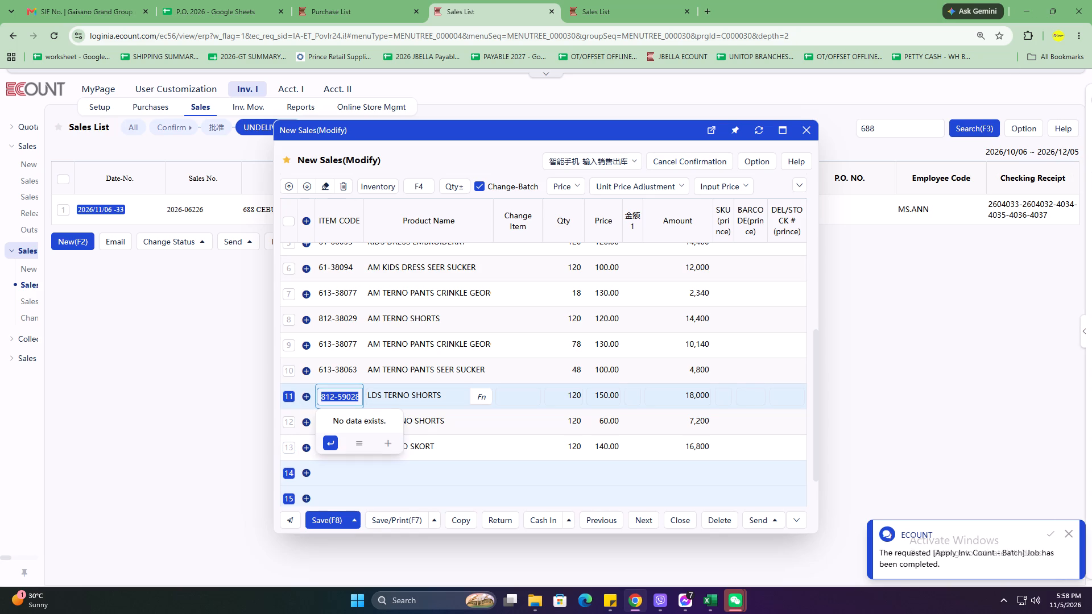
click(349, 392)
key(BackSpace)
key(BackSpace)
key(BackSpace)
text(380)
key(Return)
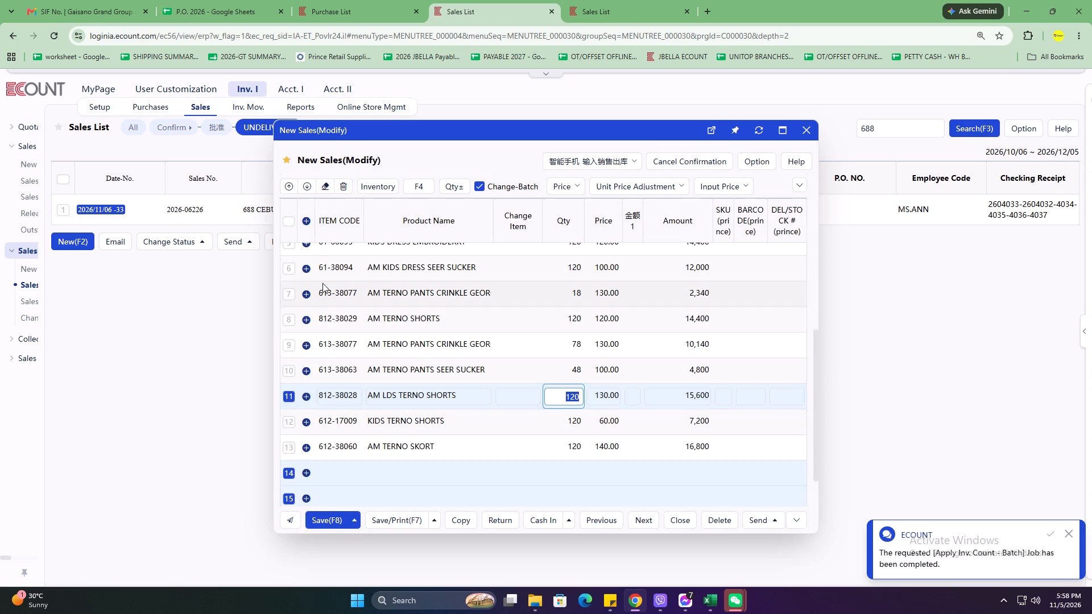
scroll(391, 405, up, 2)
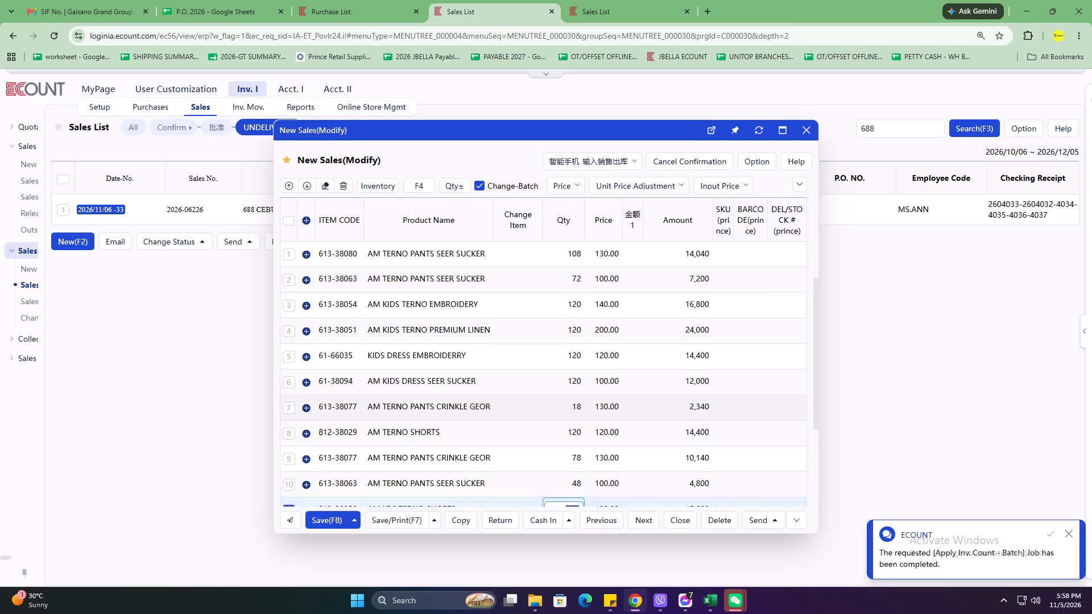
scroll(392, 405, up, 3)
click(329, 519)
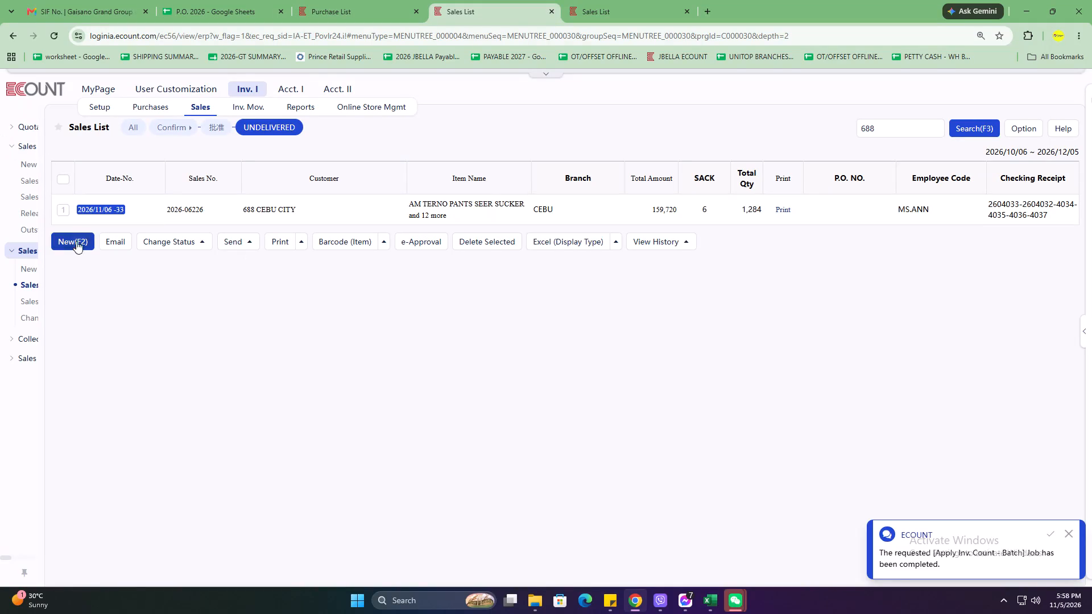
Print the 688 CEBU CITY delivery receipt with the Jbella45 template on the OKI DATA CORP printer and close the preview.
click(68, 205)
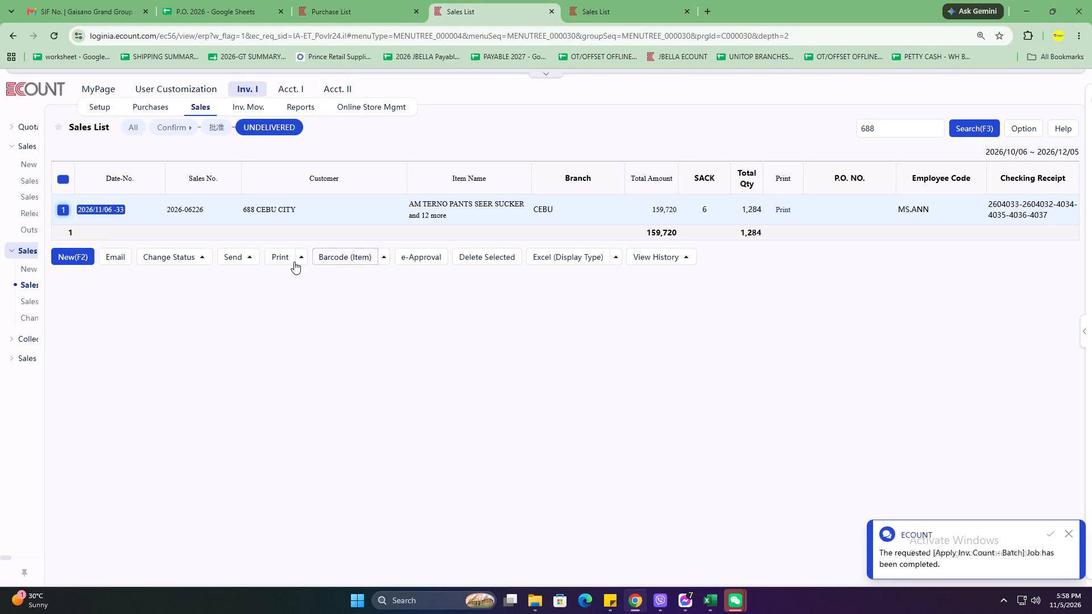
click(274, 261)
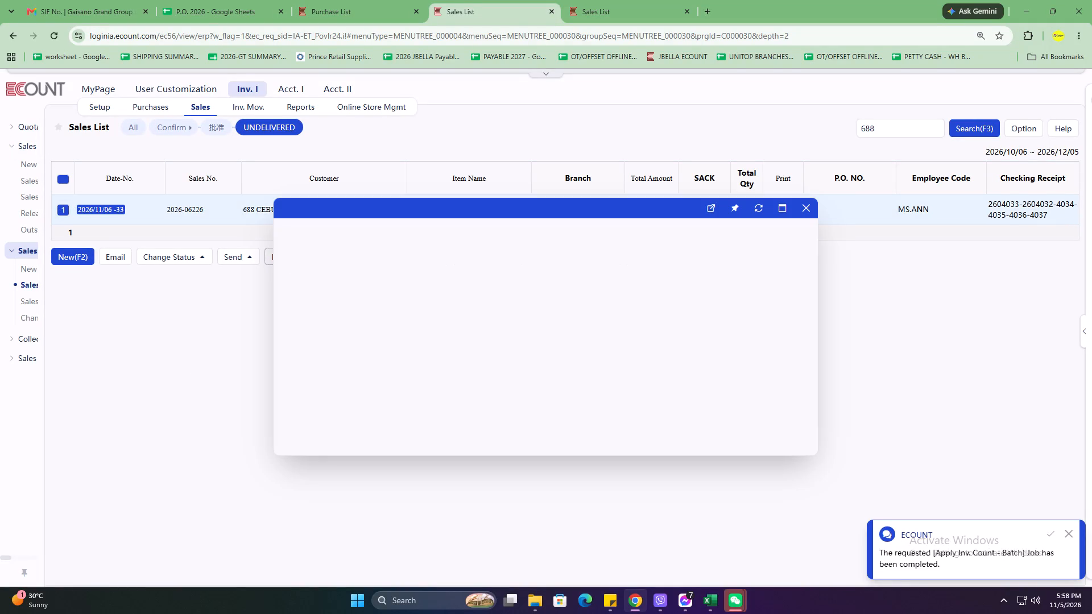
click(337, 515)
scroll(377, 447, down, 2)
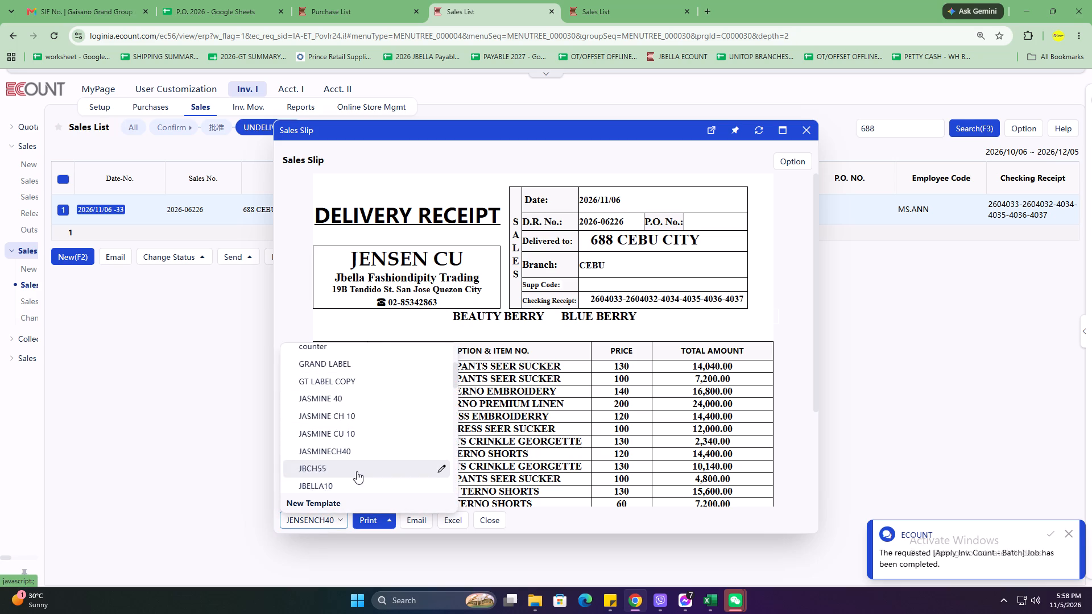
scroll(357, 471, down, 1)
click(360, 443)
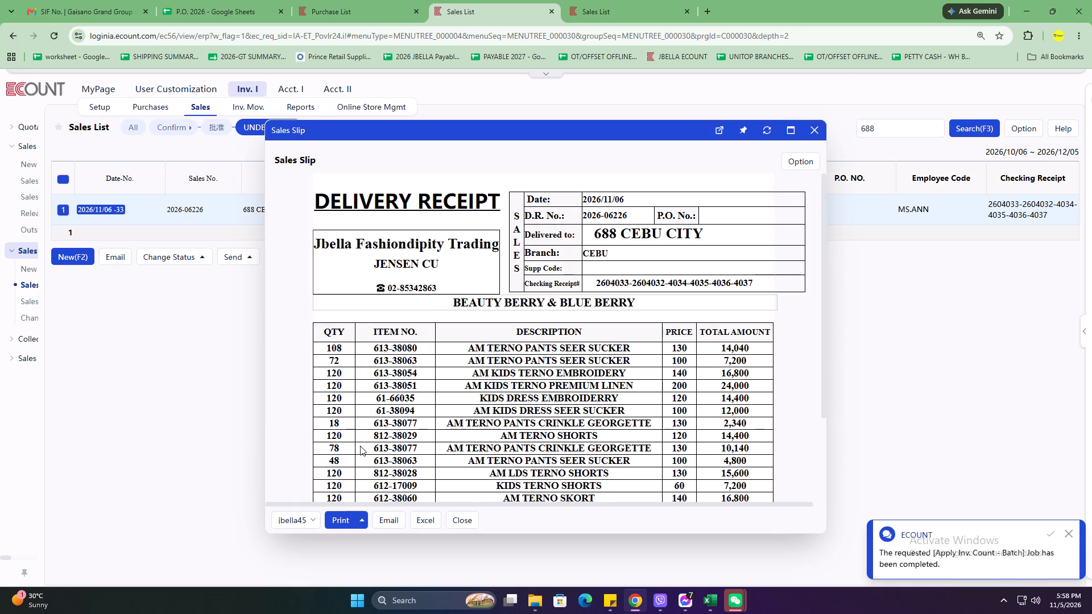
scroll(510, 534, down, 7)
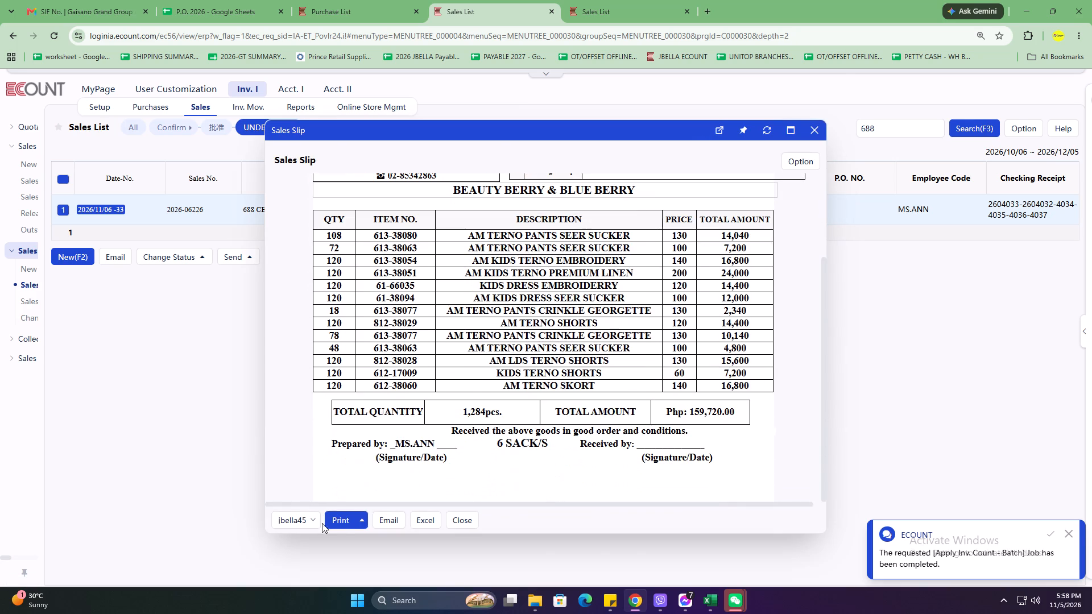
click(341, 521)
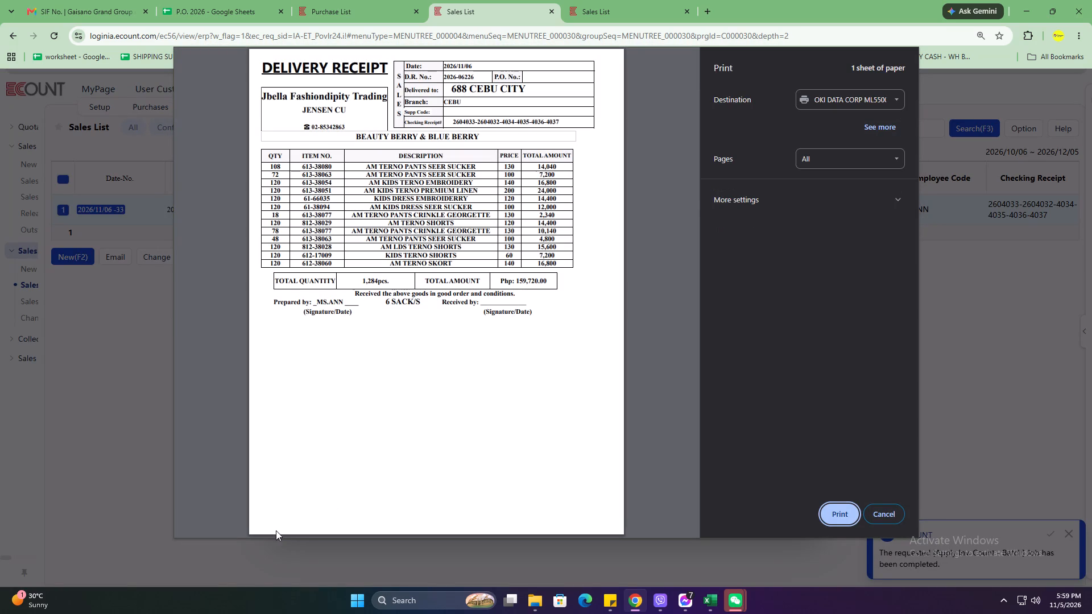
click(843, 511)
click(818, 132)
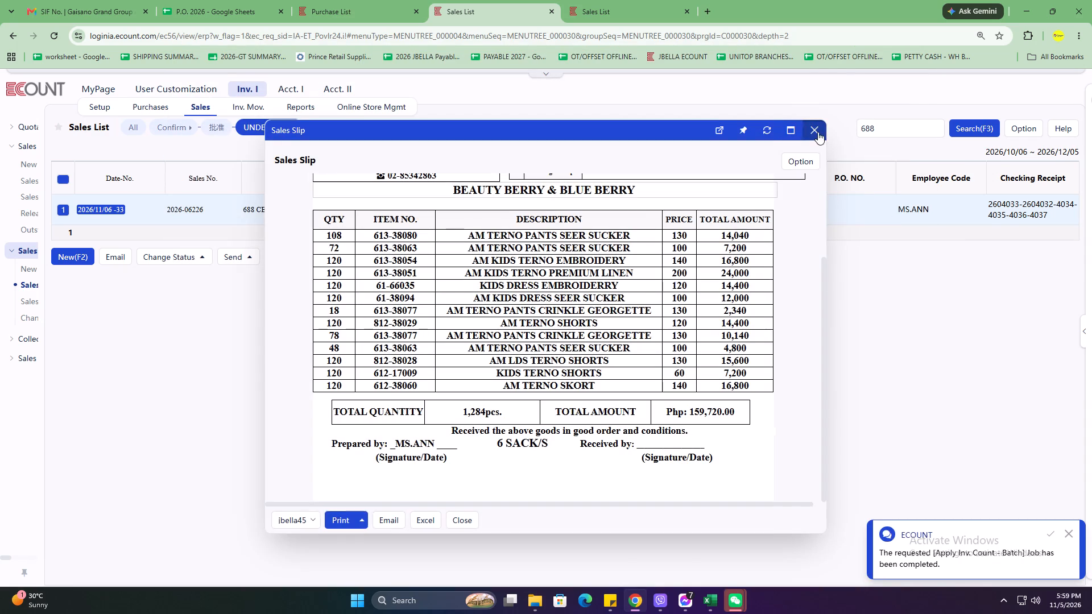
Search the undelivered sales list for TONY.
click(901, 123)
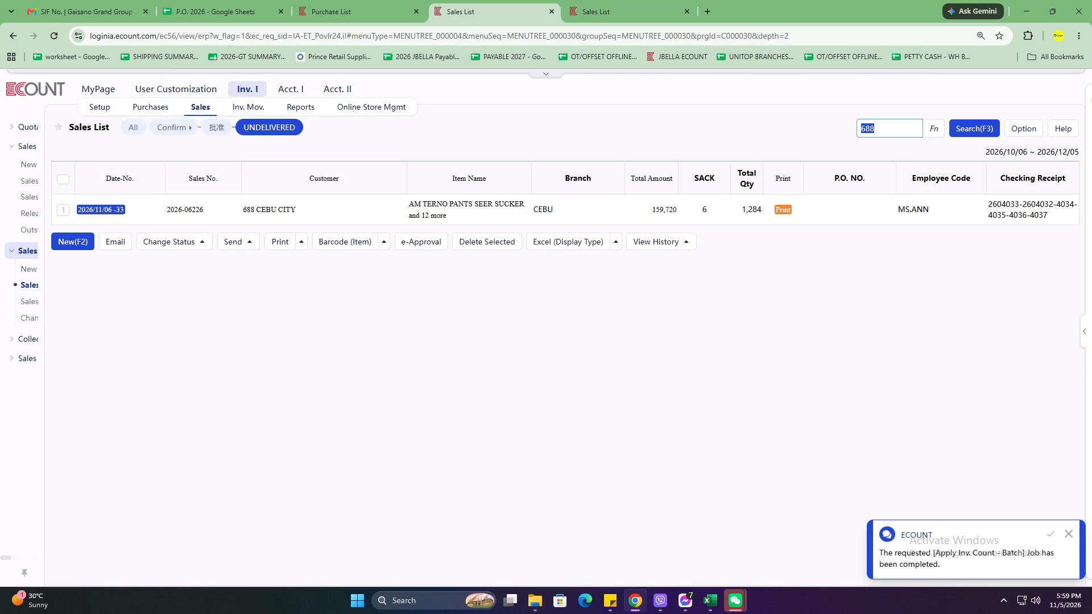
key(t)
key(o)
text(NY)
key(Return)
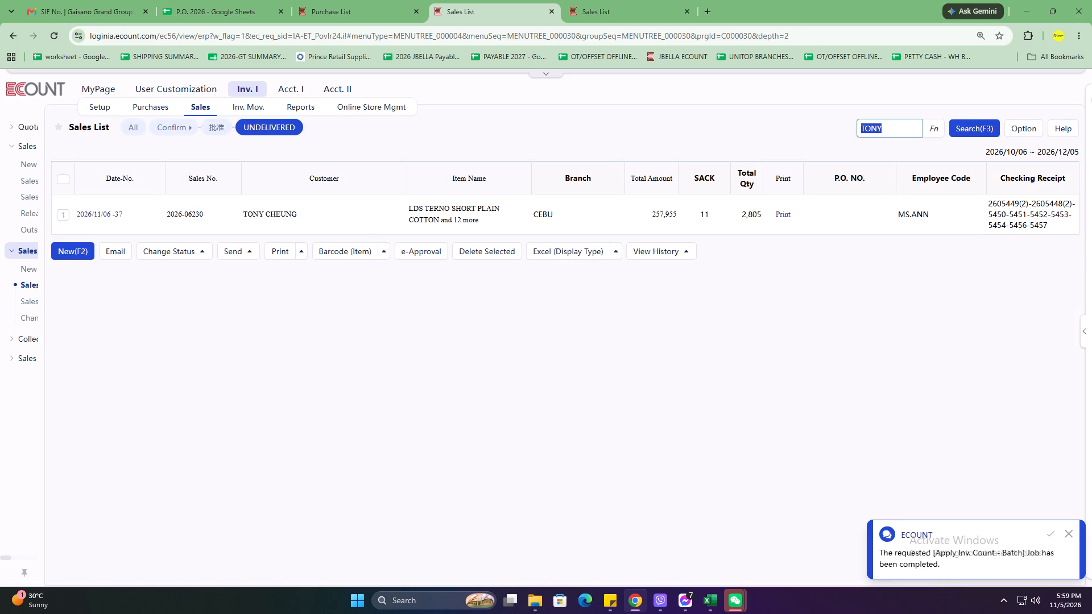
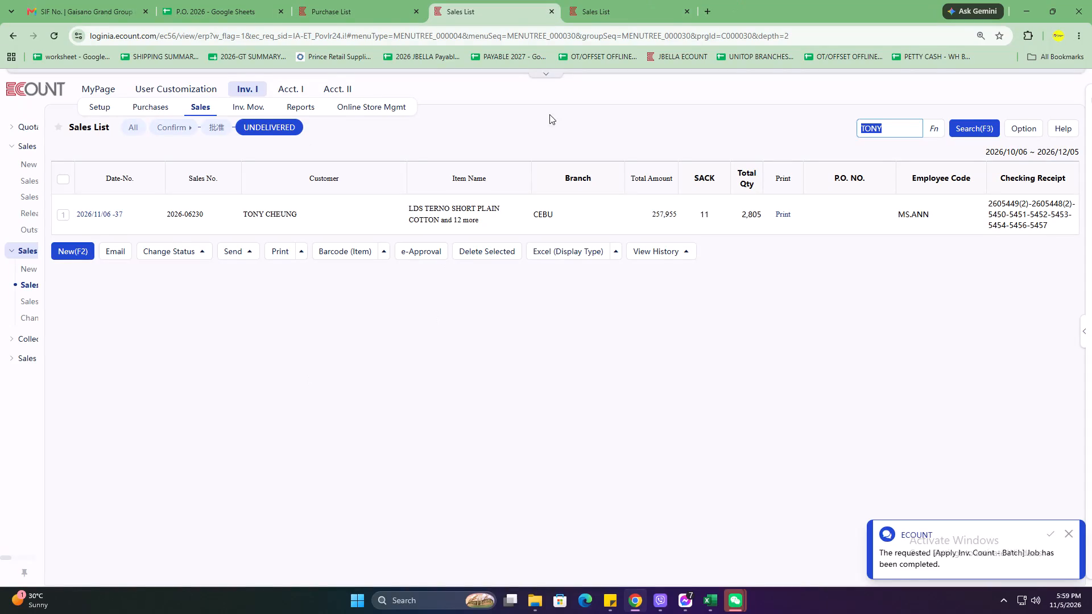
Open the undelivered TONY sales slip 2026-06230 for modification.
click(100, 211)
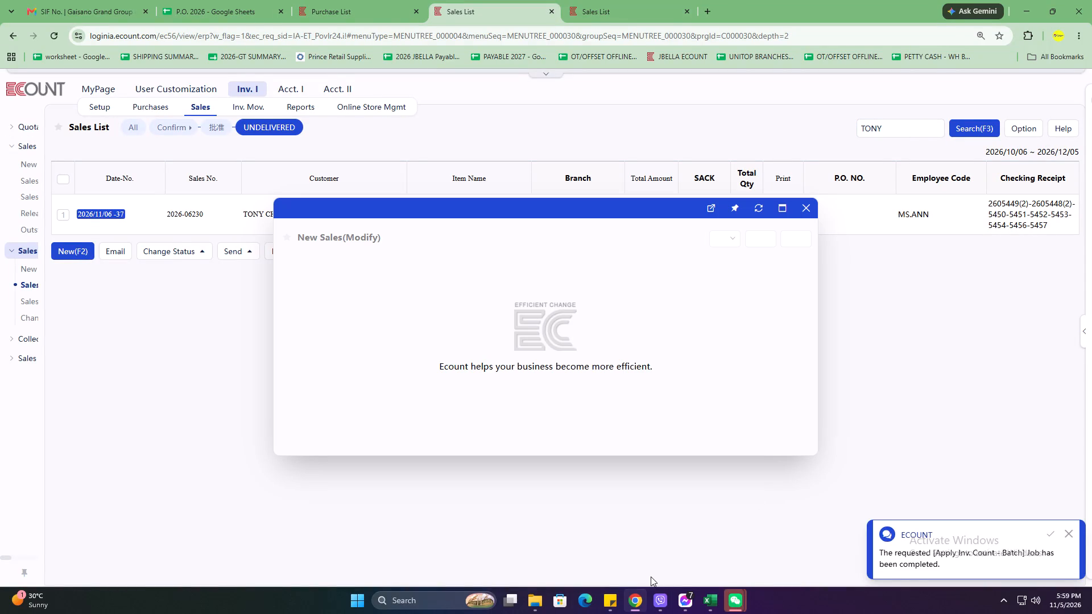
Mark all item lines, unmark the ones to keep, and delete lines 6068, 1911-A, 6006-A and 6103 from the slip.
scroll(566, 318, down, 1)
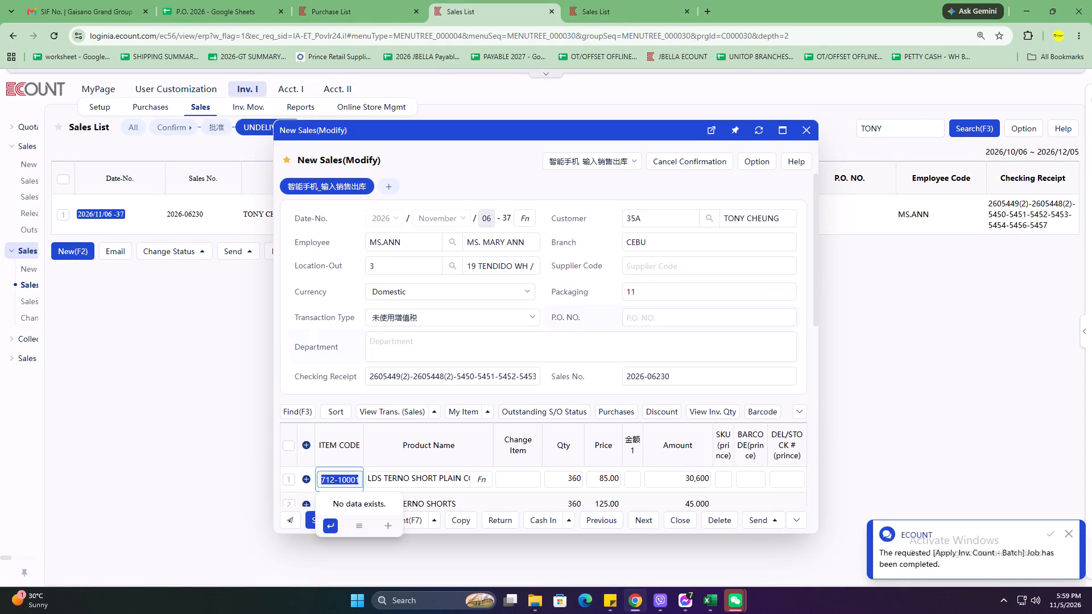
scroll(566, 318, down, 2)
click(287, 275)
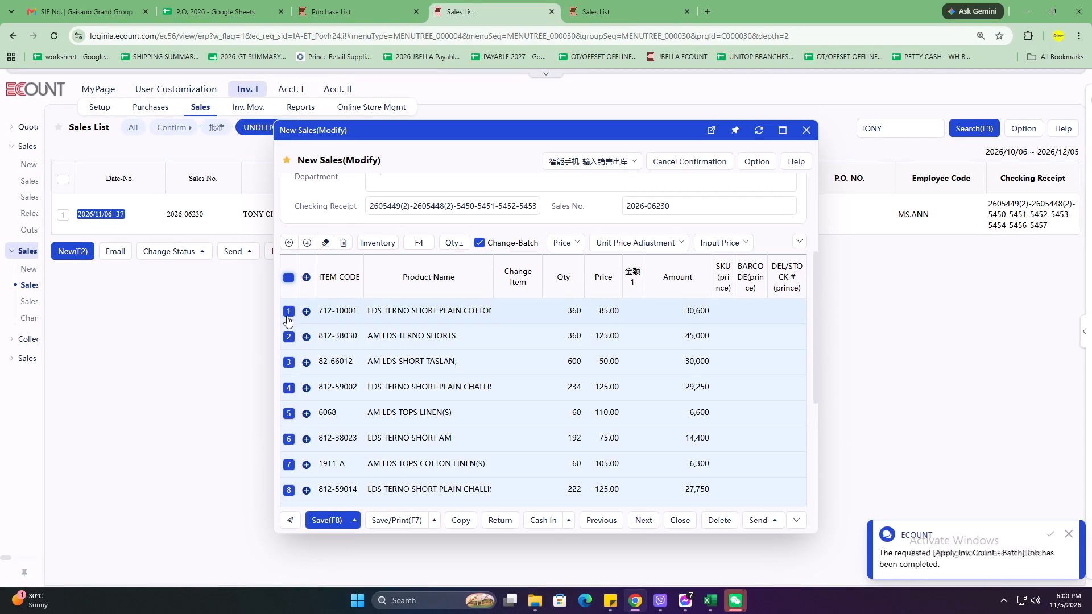
click(286, 310)
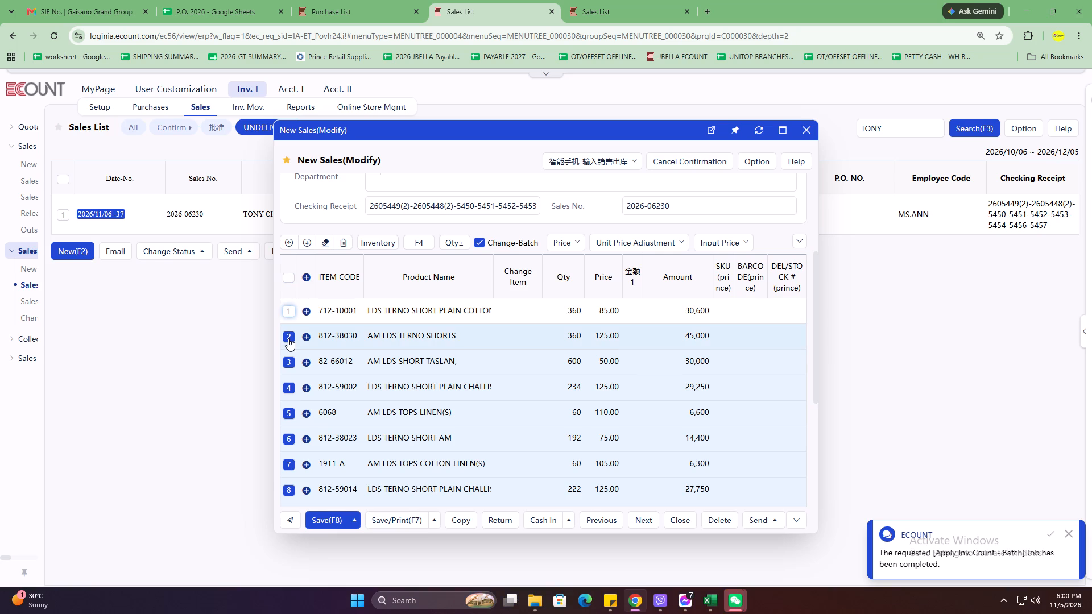
click(288, 338)
click(292, 362)
click(293, 386)
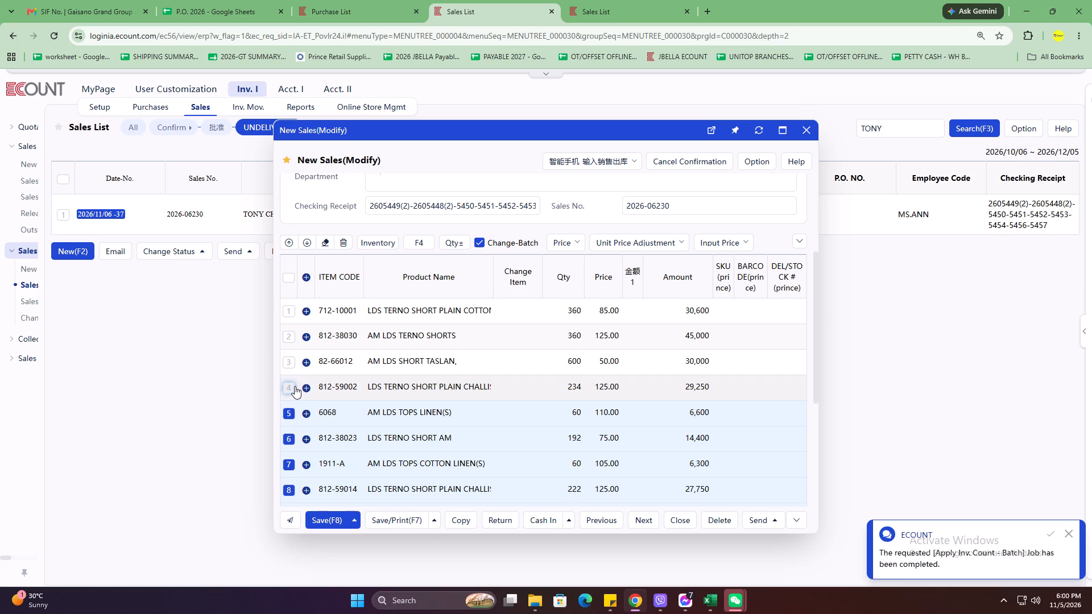
click(293, 440)
scroll(282, 381, down, 1)
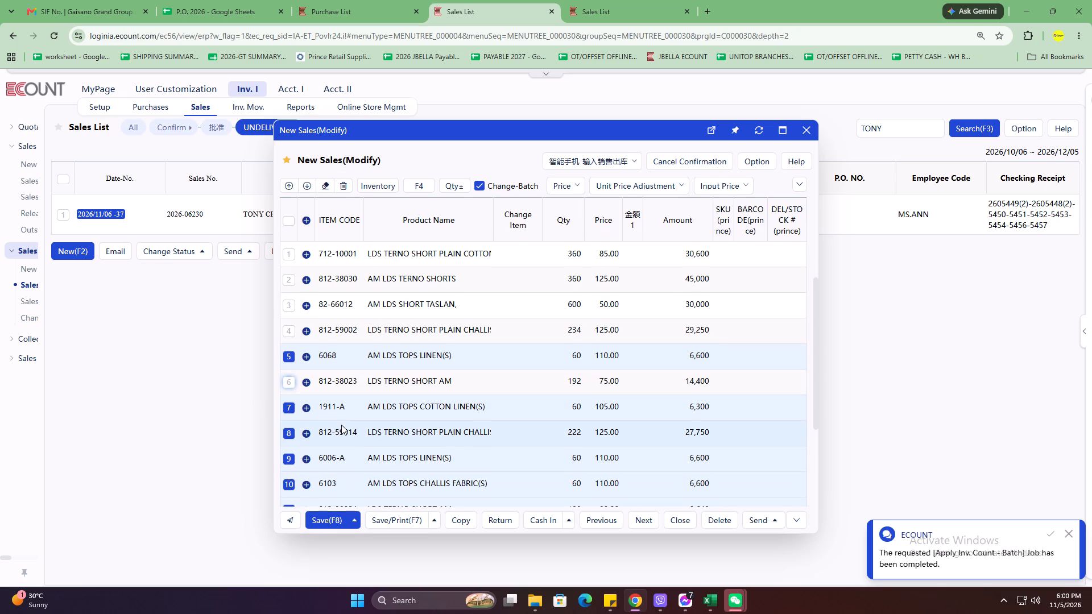
scroll(342, 422, down, 1)
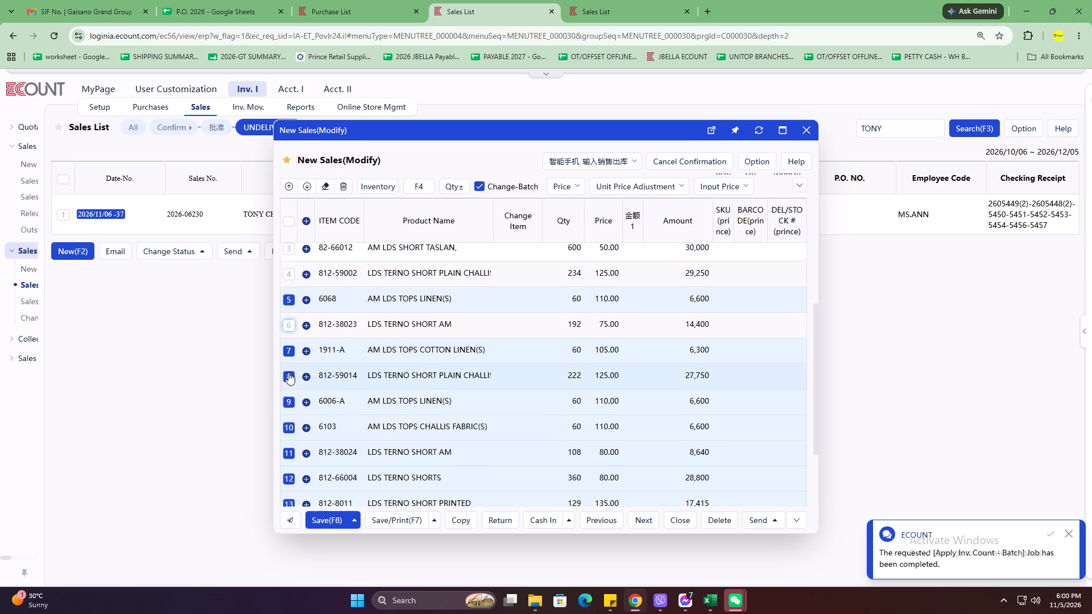
click(288, 372)
click(289, 456)
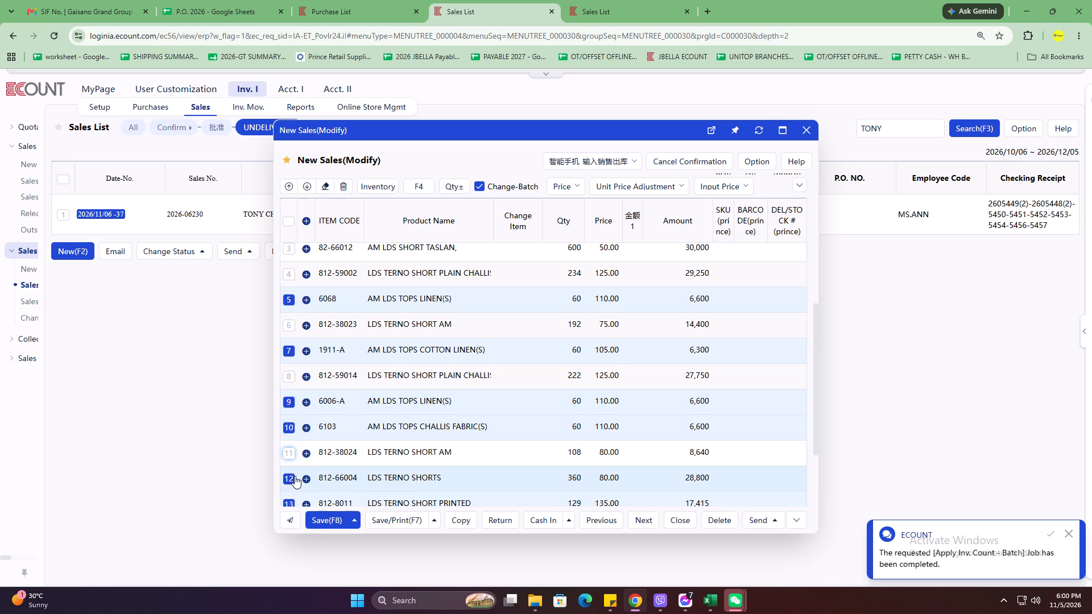
scroll(295, 476, down, 1)
click(287, 479)
scroll(309, 446, down, 1)
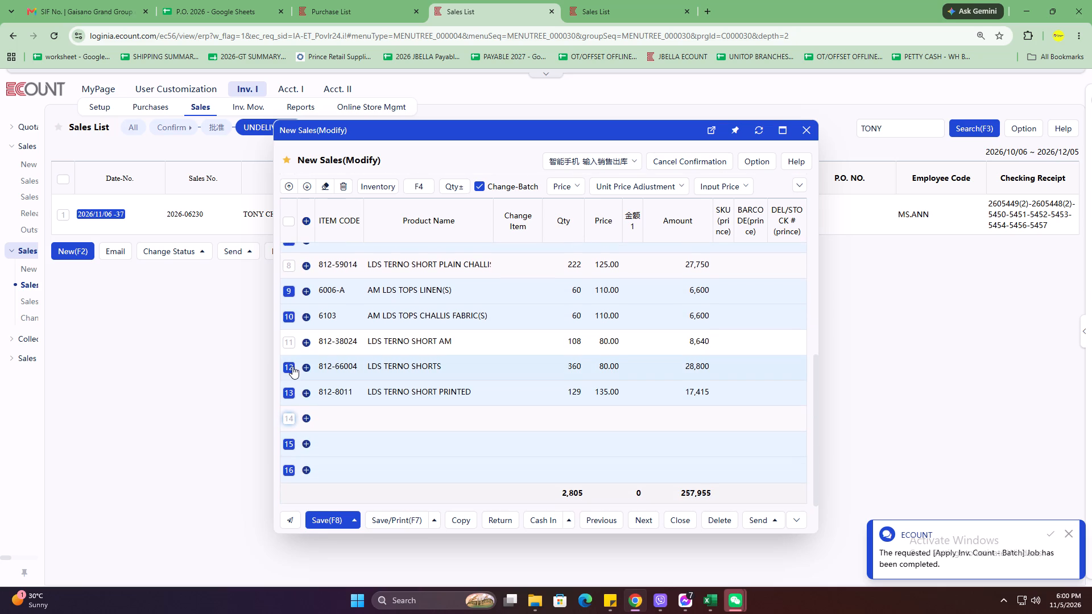
click(292, 366)
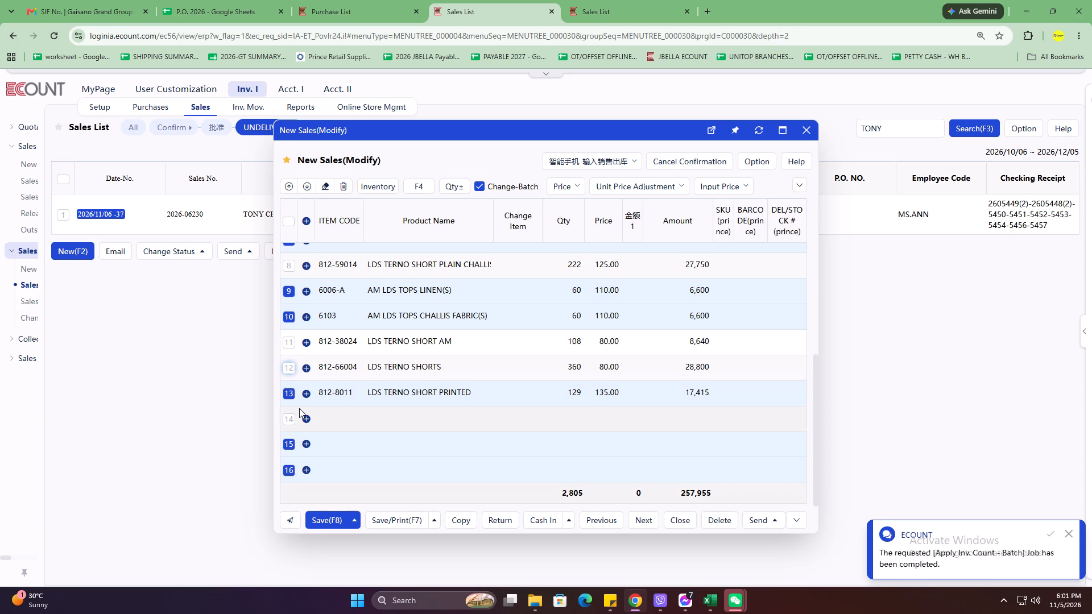
click(286, 397)
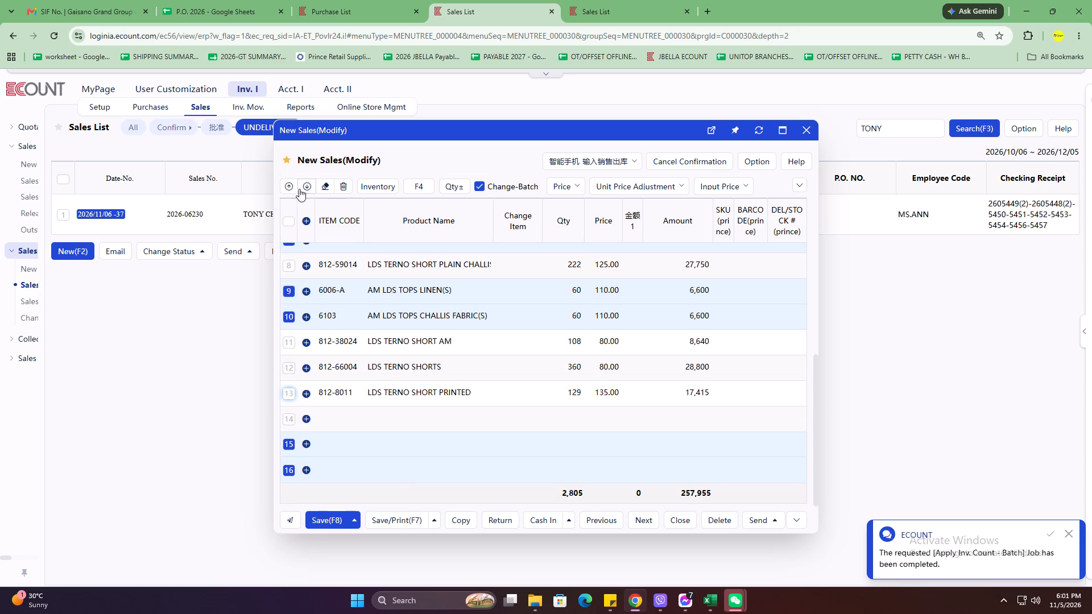
click(291, 186)
scroll(450, 351, up, 2)
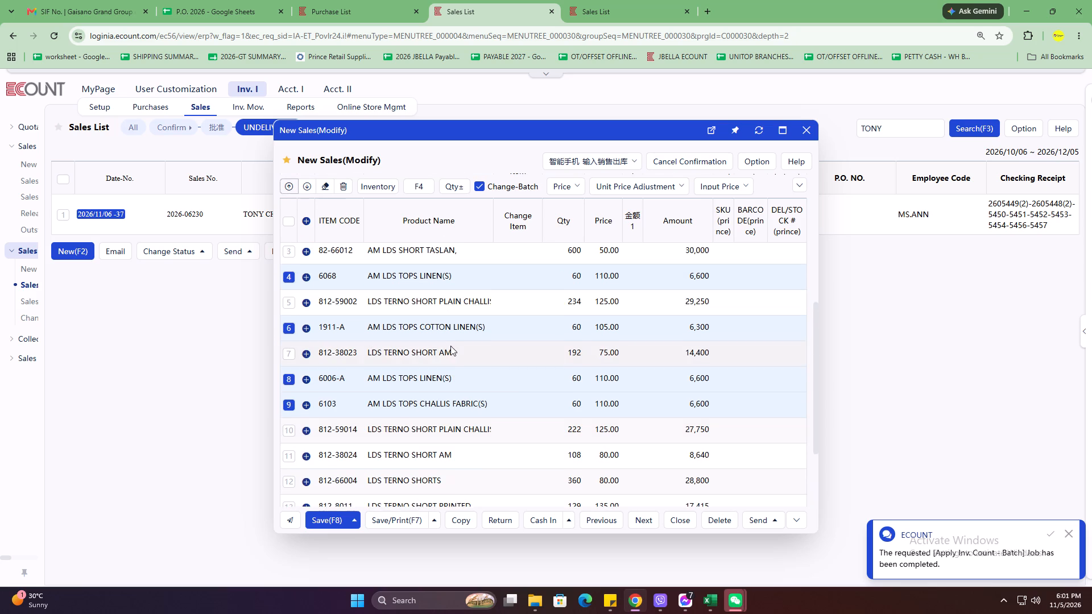
click(344, 186)
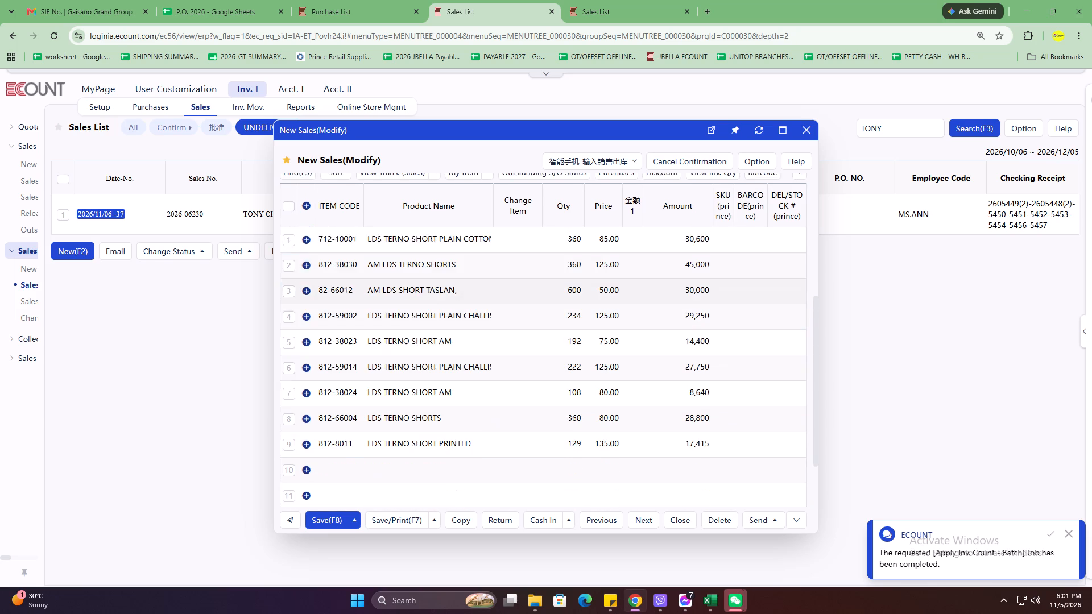
scroll(427, 319, up, 4)
scroll(427, 319, down, 6)
click(522, 446)
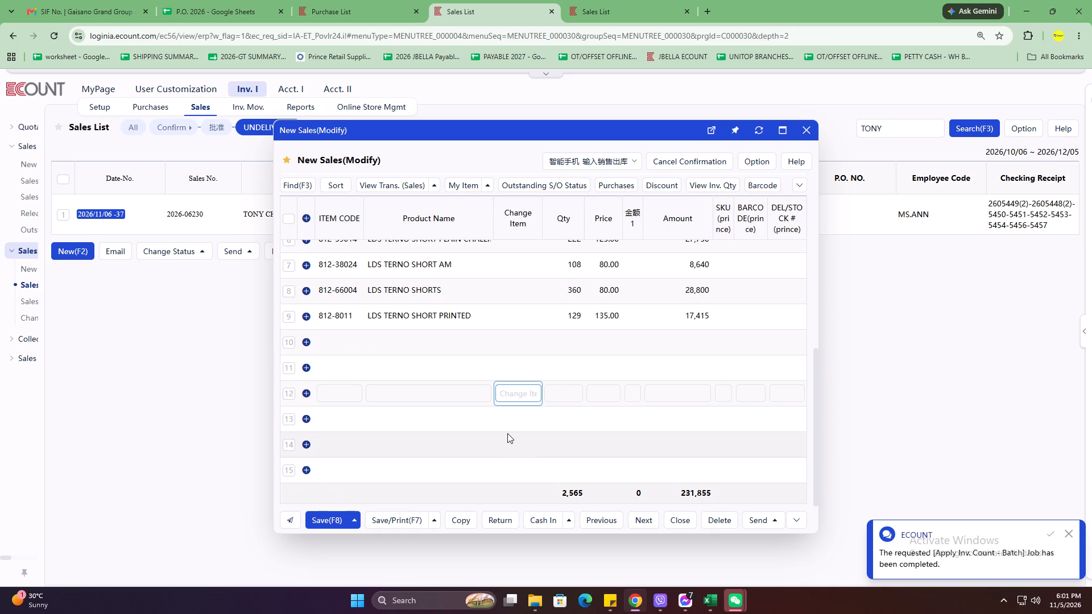
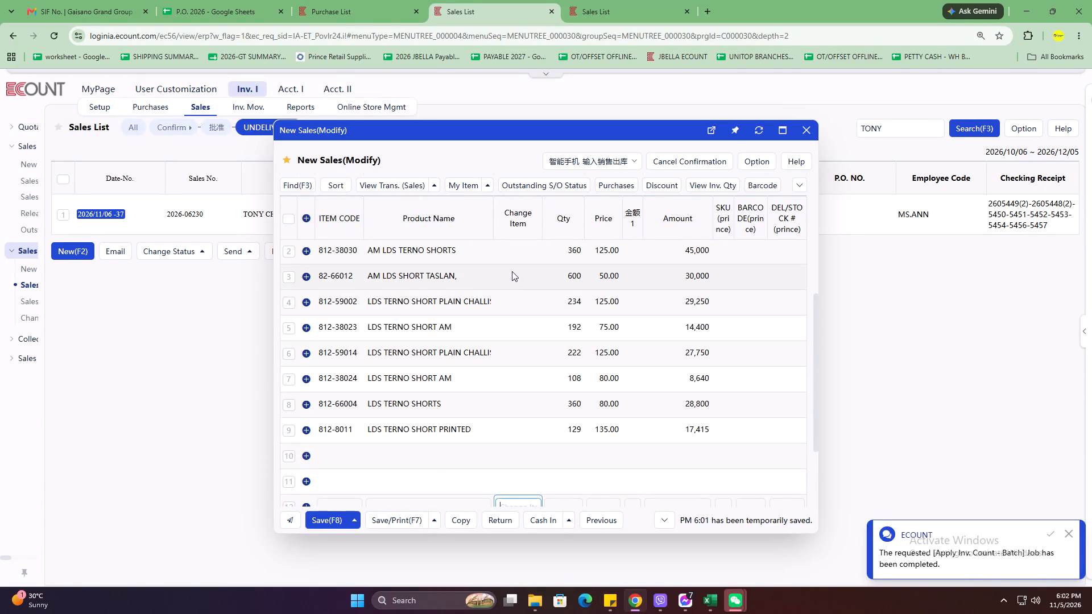
Set the unit price of the 82-66012 AM LDS SHORT TASLAN line to 45.
click(287, 276)
click(605, 273)
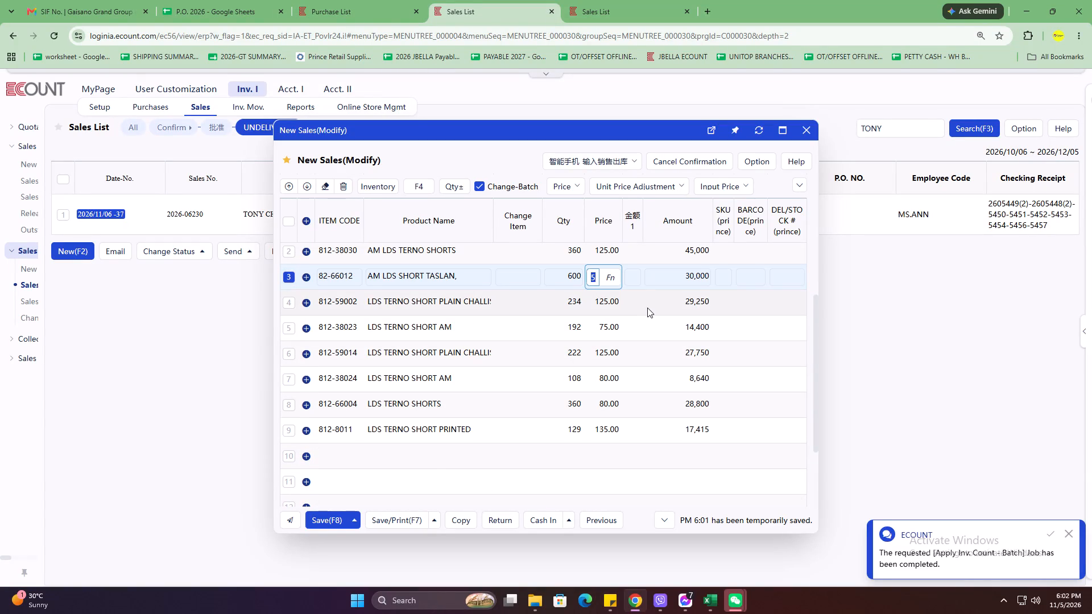
text(45)
click(512, 276)
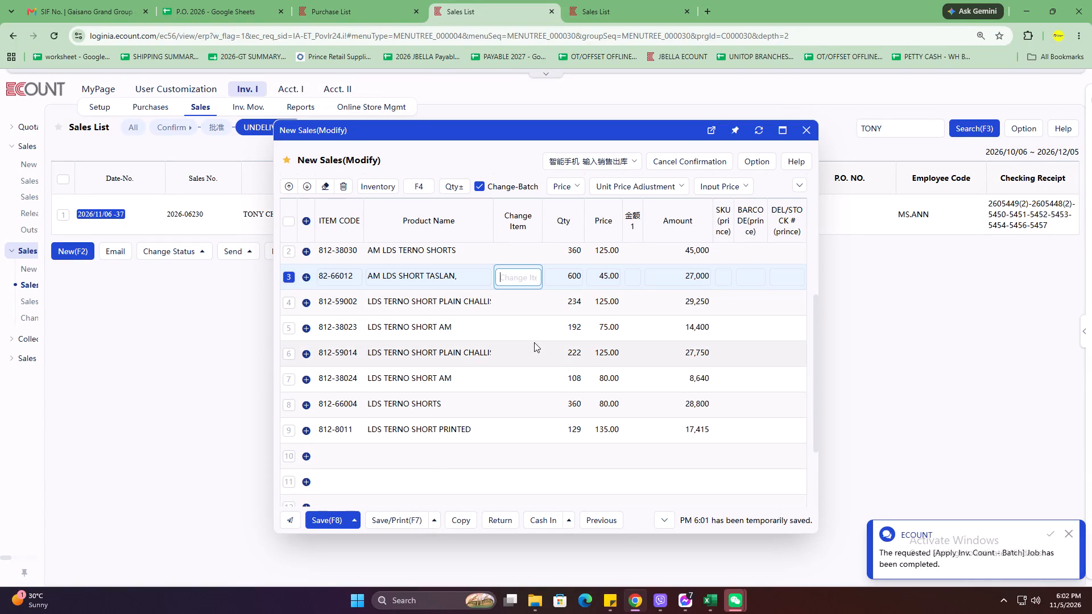
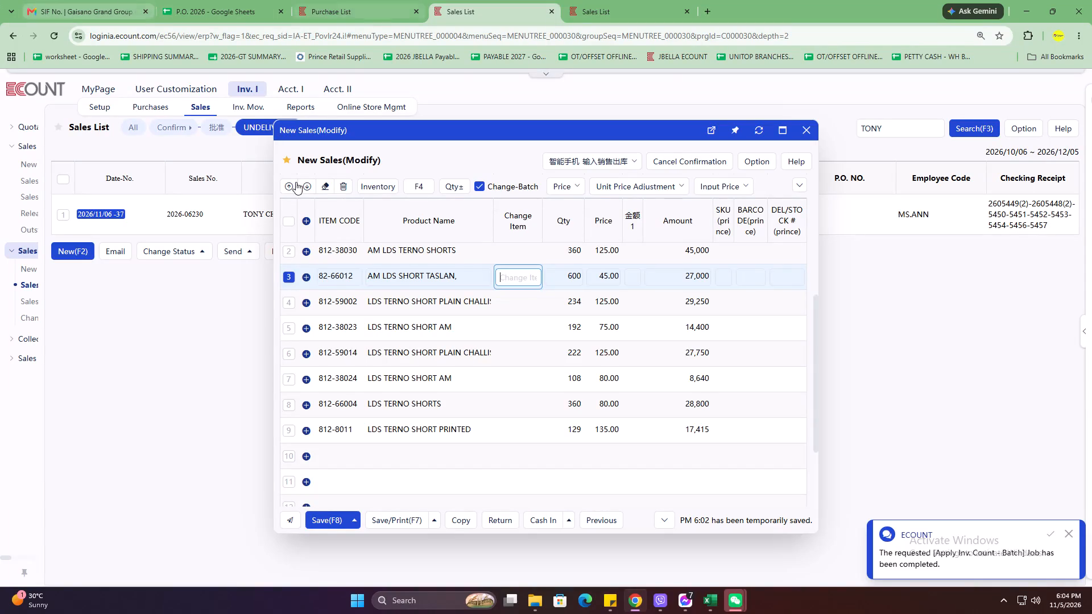
Look up item code 712-10001 from the slip's first line in the Item List.
scroll(336, 196, up, 4)
scroll(461, 400, up, 3)
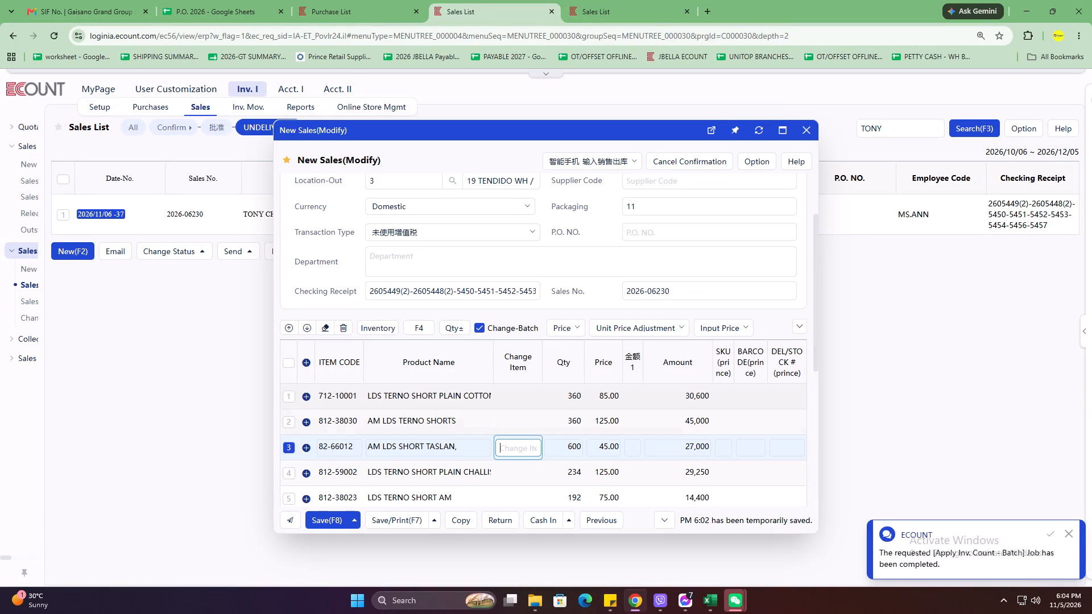
click(440, 403)
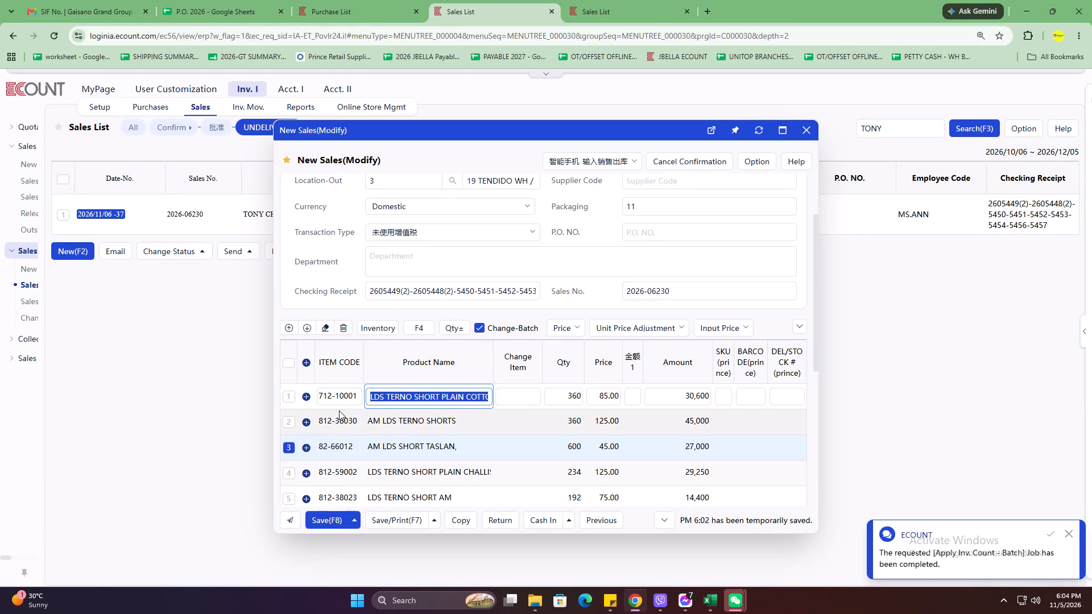
click(344, 388)
key(ctrl+c)
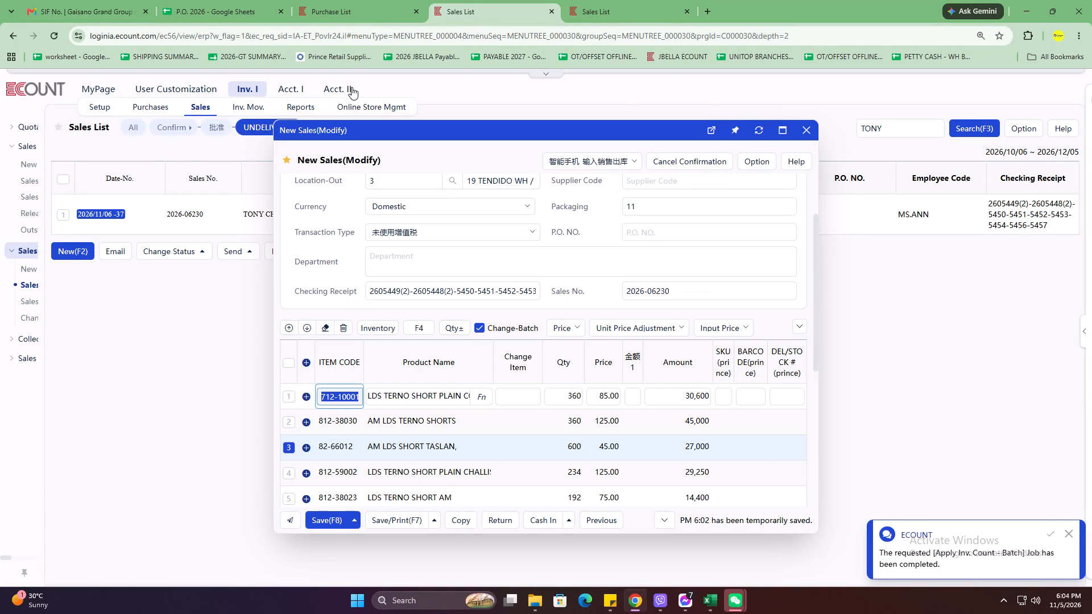
click(406, 0)
click(98, 110)
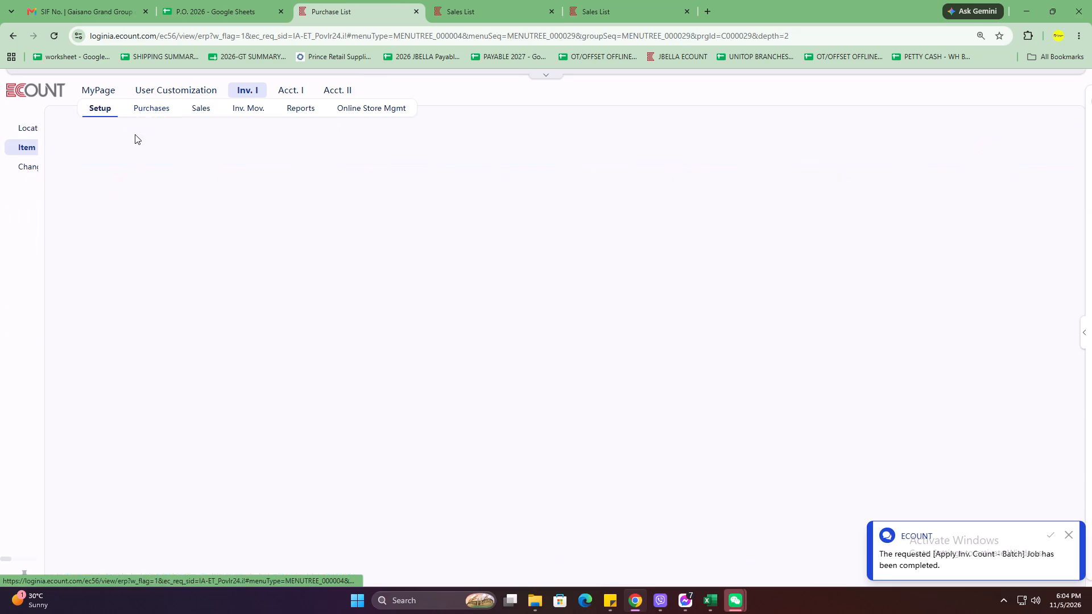
key(ctrl+v)
key(ctrl+Return)
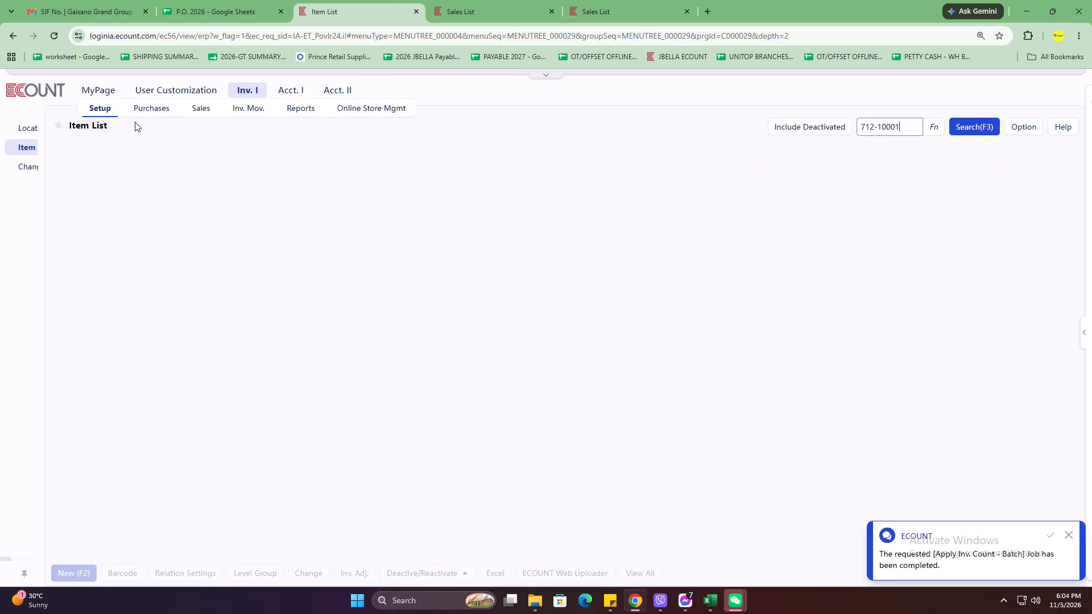
Return to the TONY sales slip and check its item lines one by one for product name, quantity, price and amount.
click(464, 0)
scroll(622, 364, down, 1)
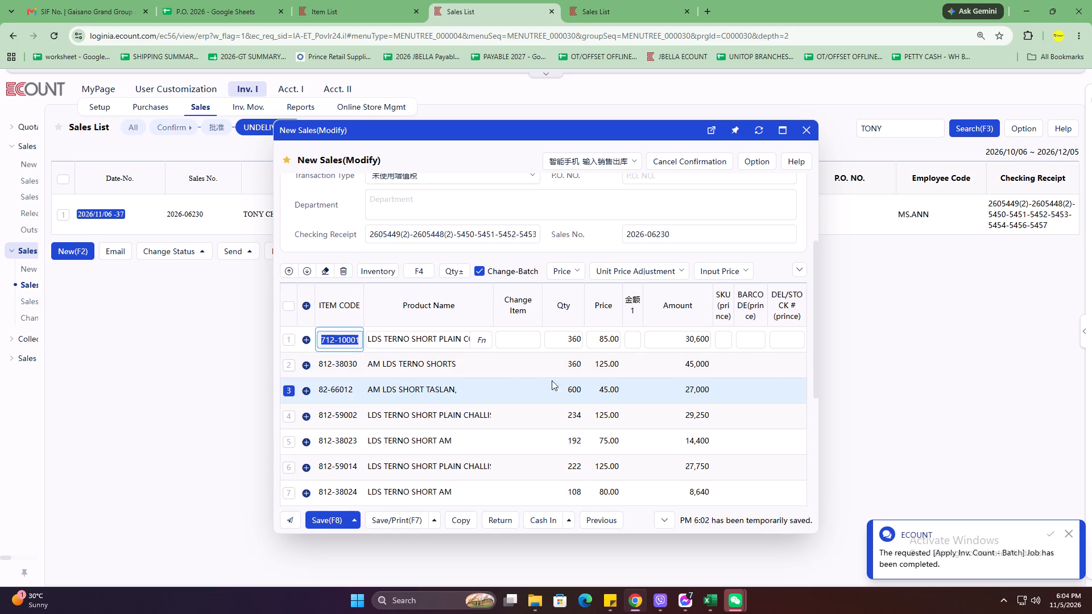
click(431, 369)
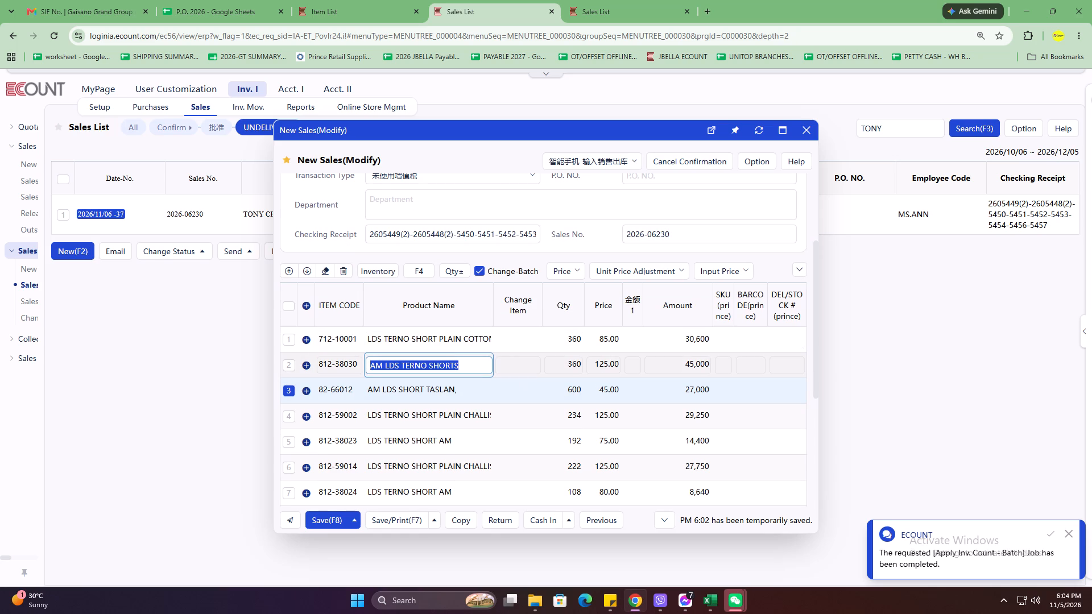
click(436, 393)
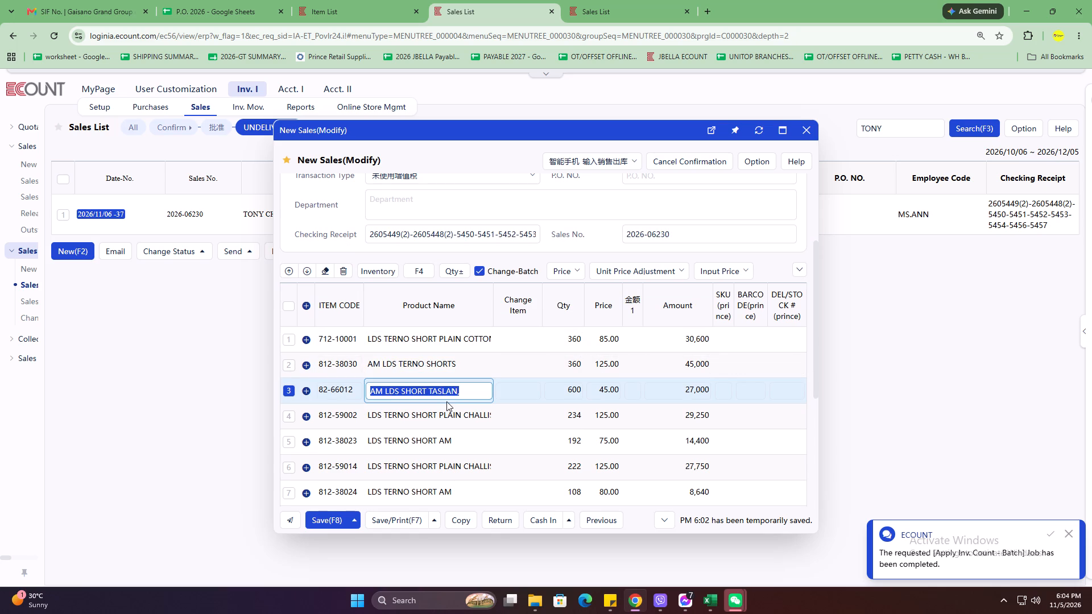
click(439, 413)
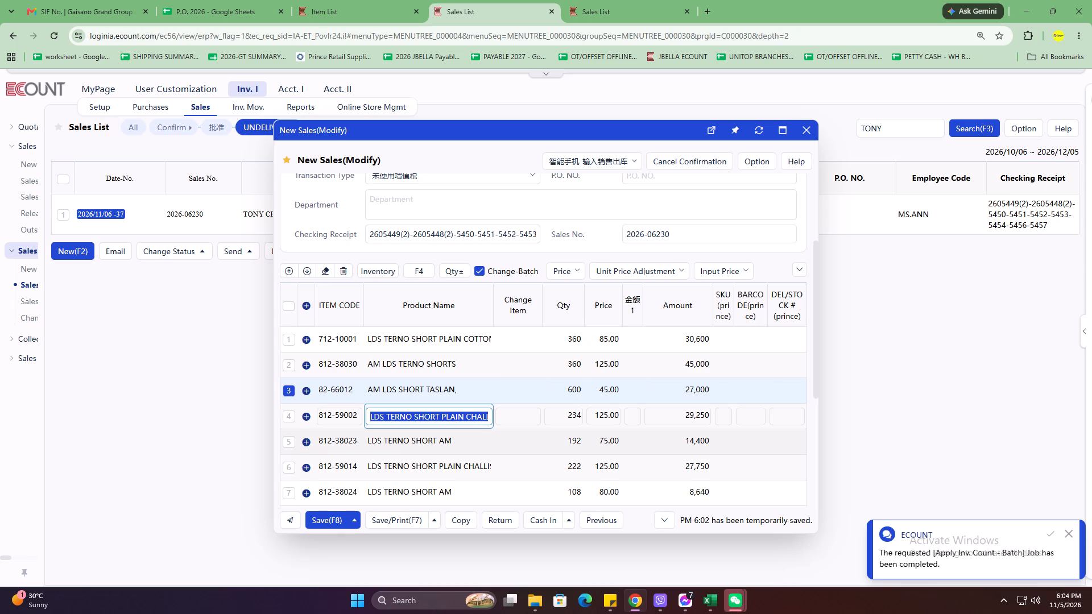
click(447, 439)
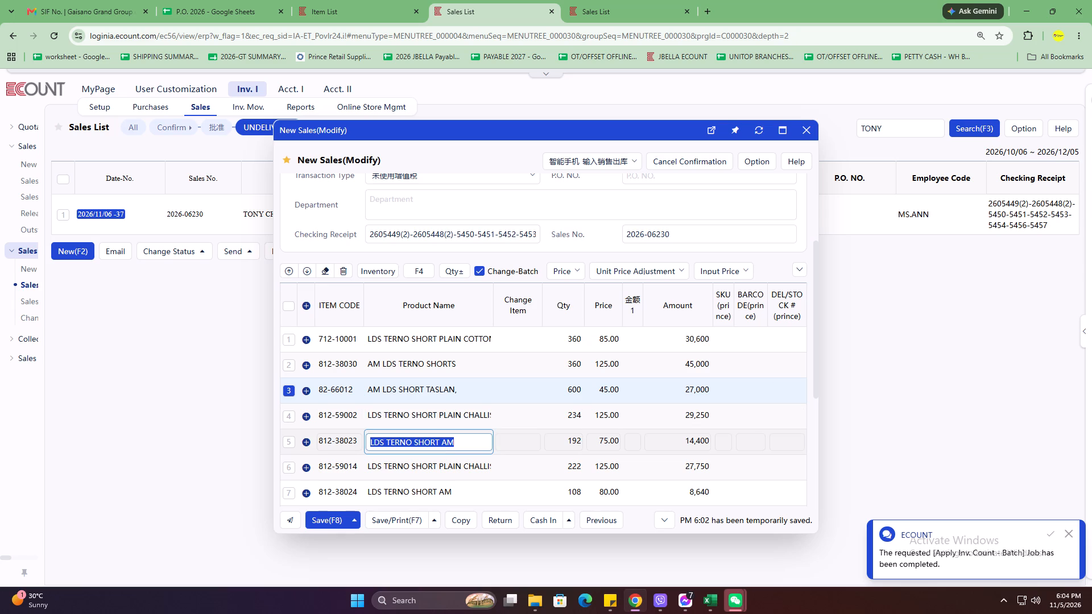
scroll(446, 441, down, 1)
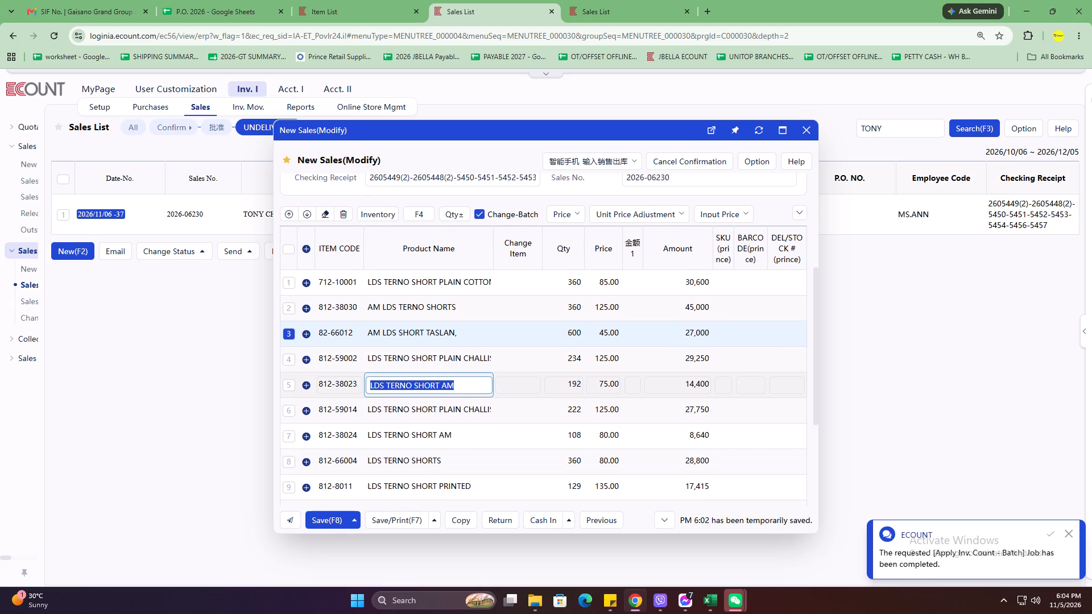
click(457, 410)
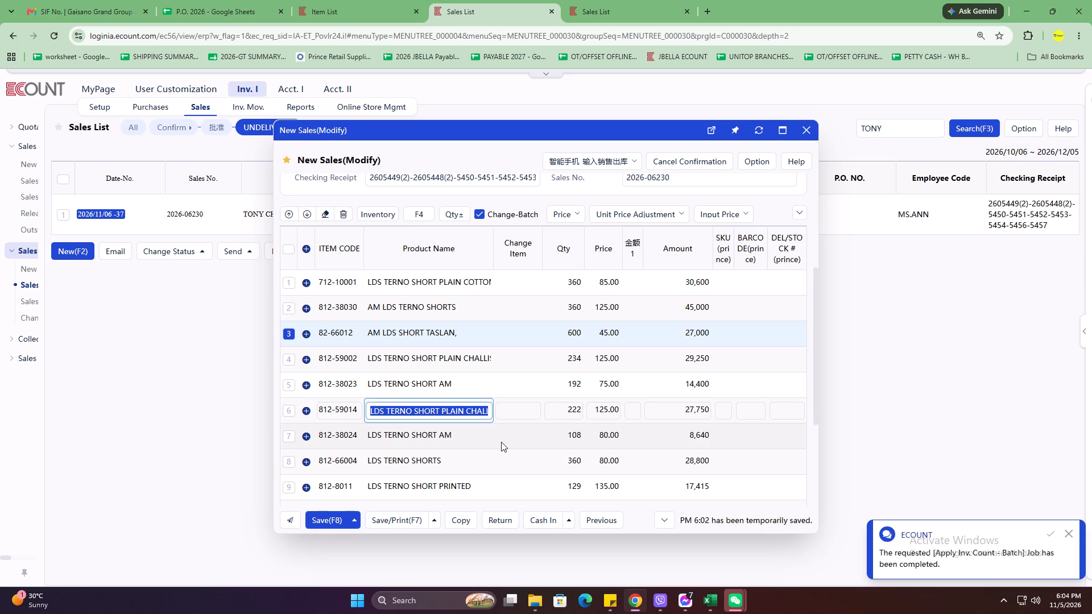
click(463, 439)
scroll(478, 448, down, 1)
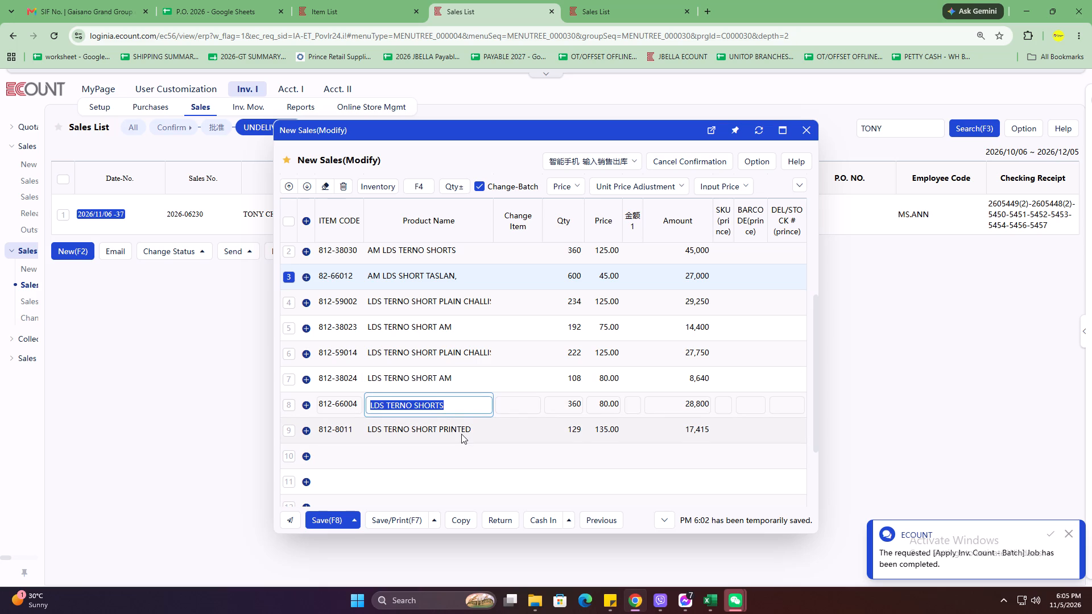
scroll(461, 434, down, 2)
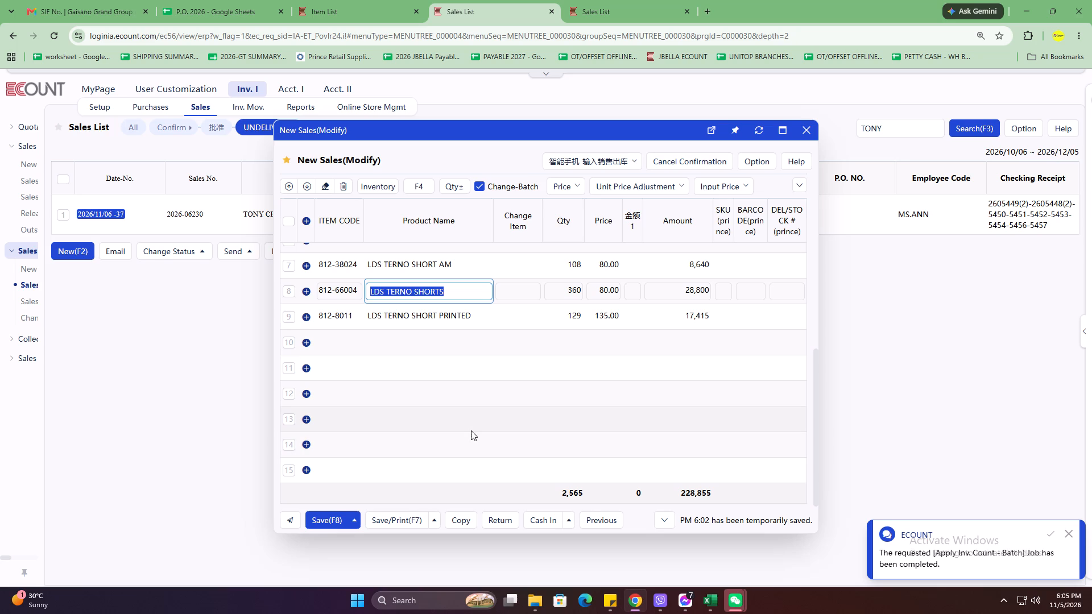
scroll(471, 430, up, 5)
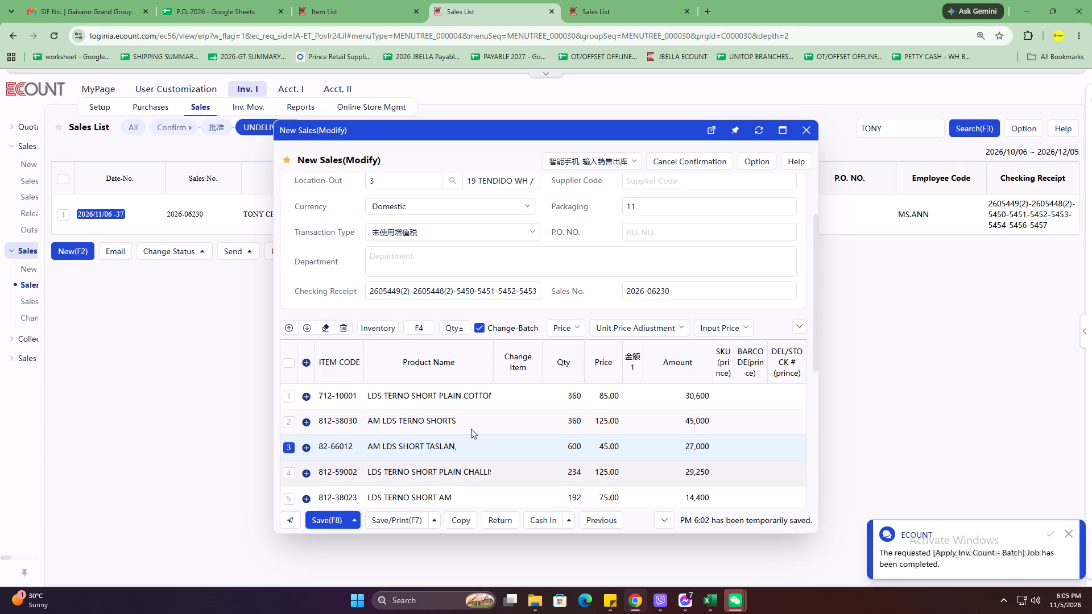
scroll(471, 429, down, 3)
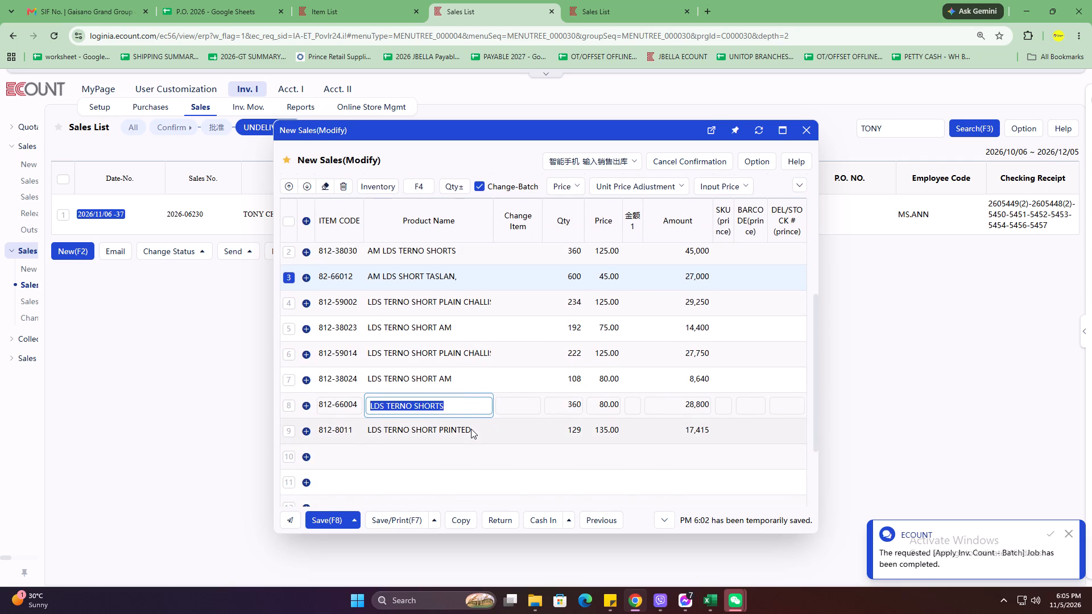
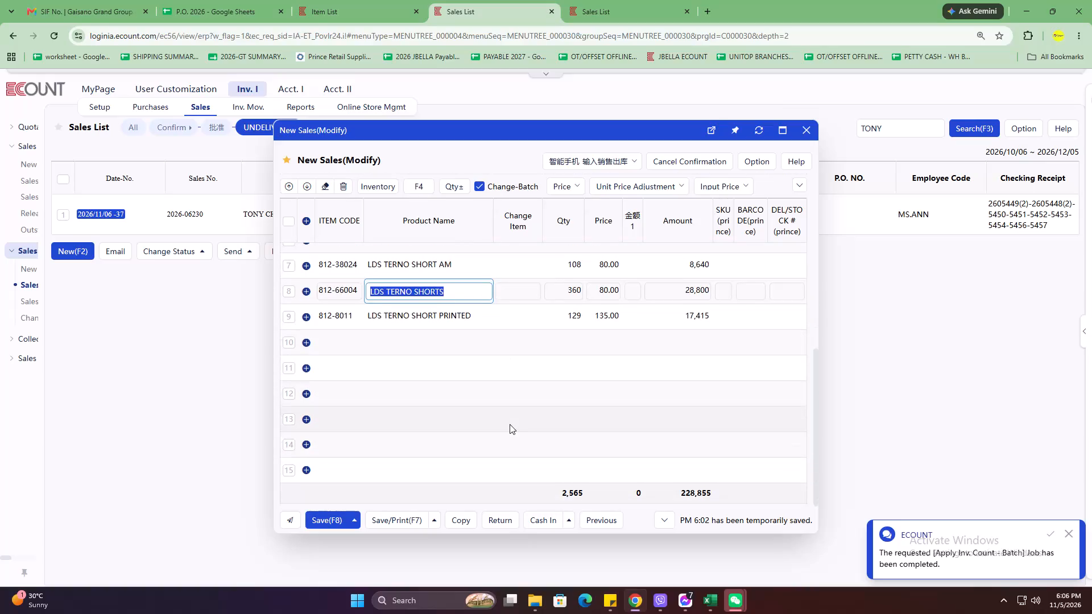
Review the TONY sales slip from its last item lines back up to the customer, packaging and checking receipt details.
click(510, 424)
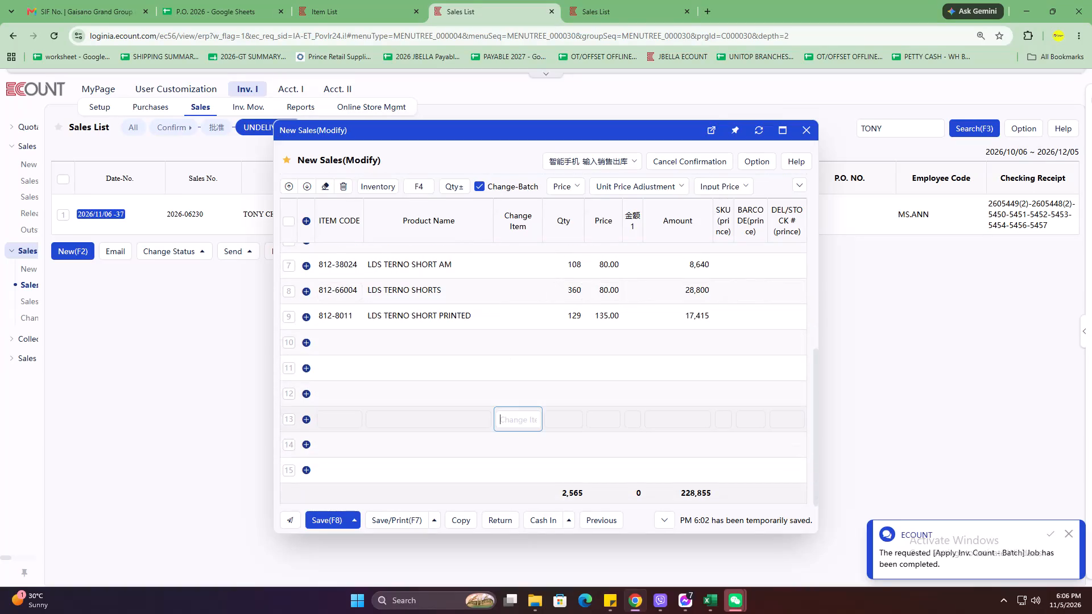
scroll(511, 423, up, 4)
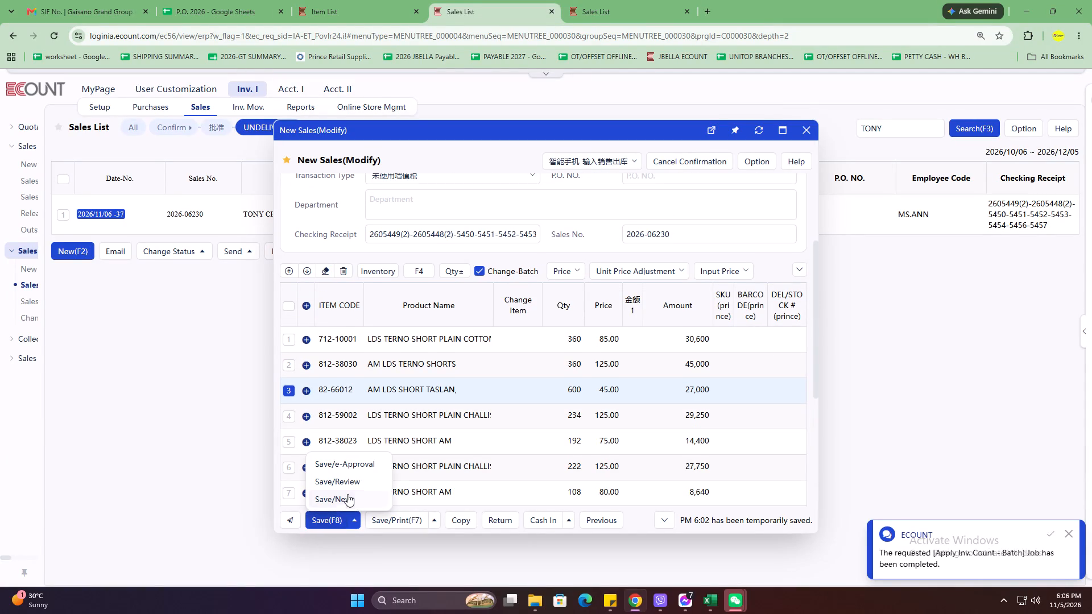
scroll(348, 493, up, 2)
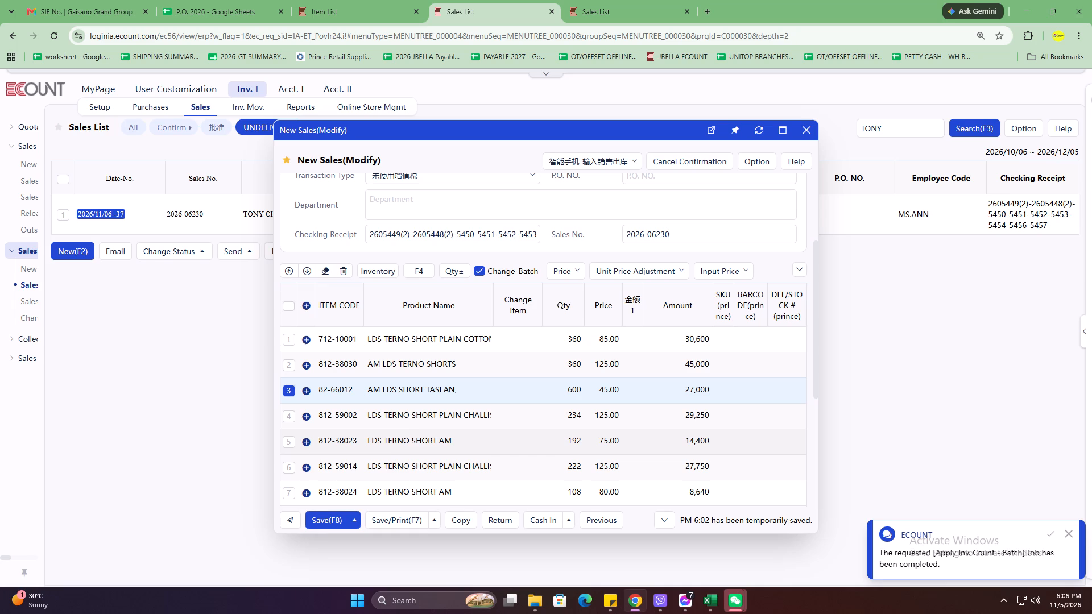
scroll(576, 431, up, 3)
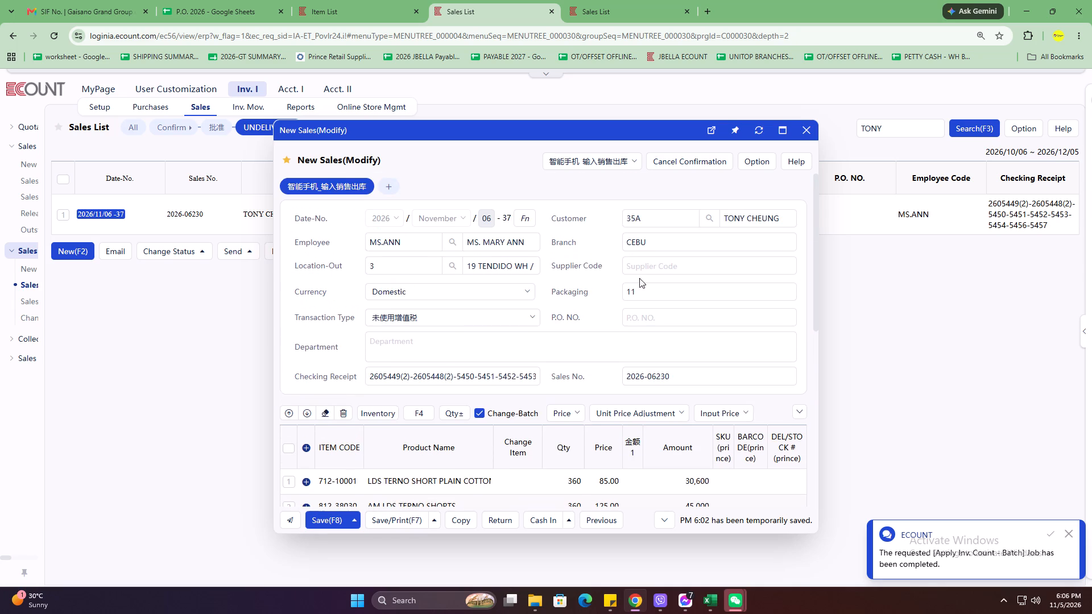
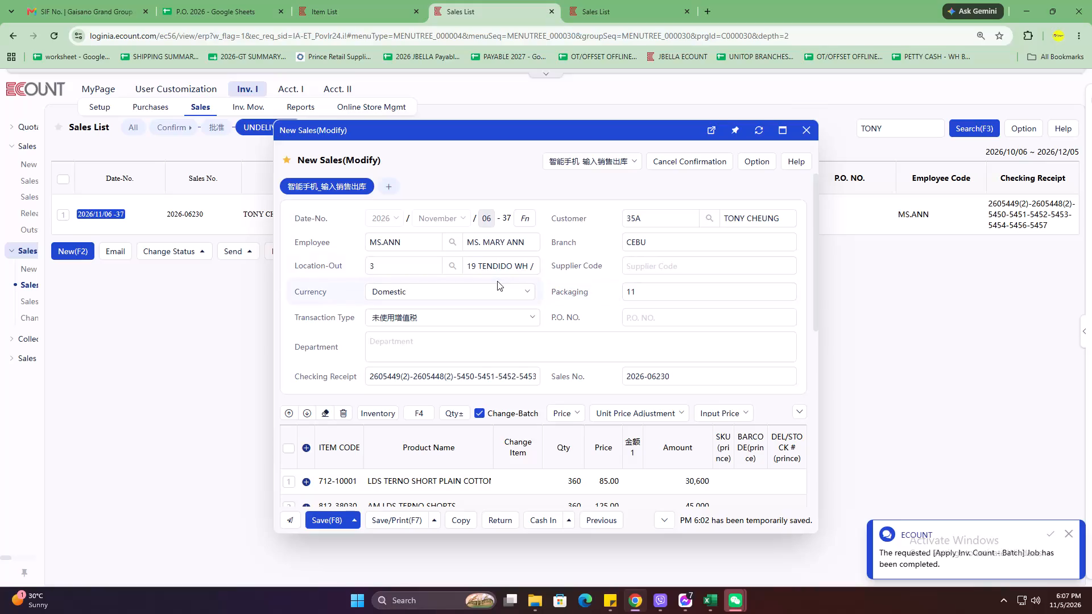
Check the numbers in the TONY slip's Checking Receipt field one by one through to the last entry.
scroll(412, 391, up, 2)
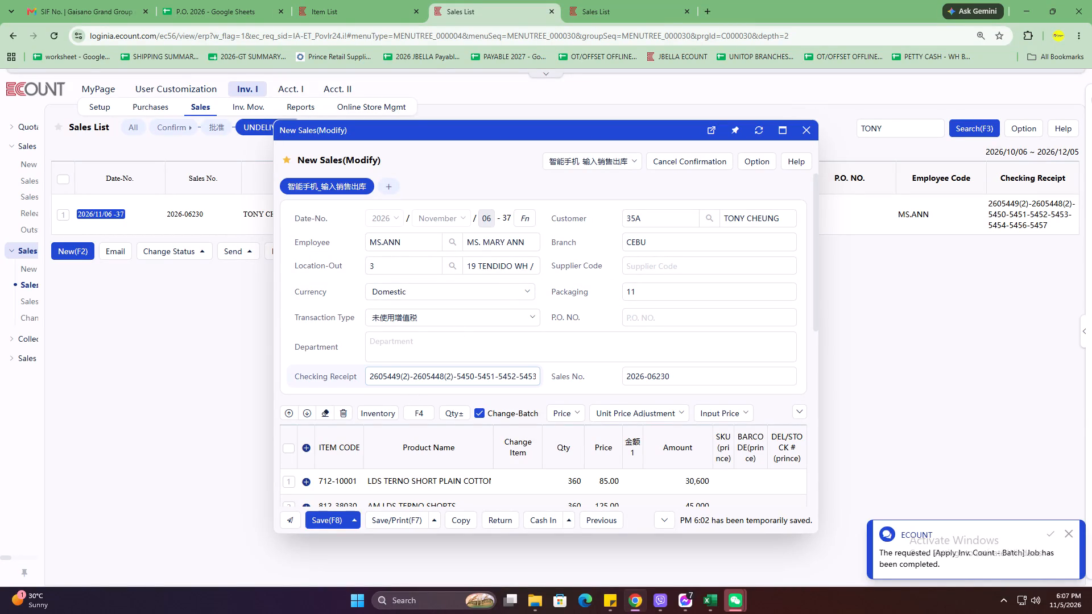
click(449, 374)
key(Right)
key(Left)
key(Left)
key(Left)
key(Left)
key(Left)
key(Left)
key(Left)
key(Left)
key(Left)
key(Left)
key(Left)
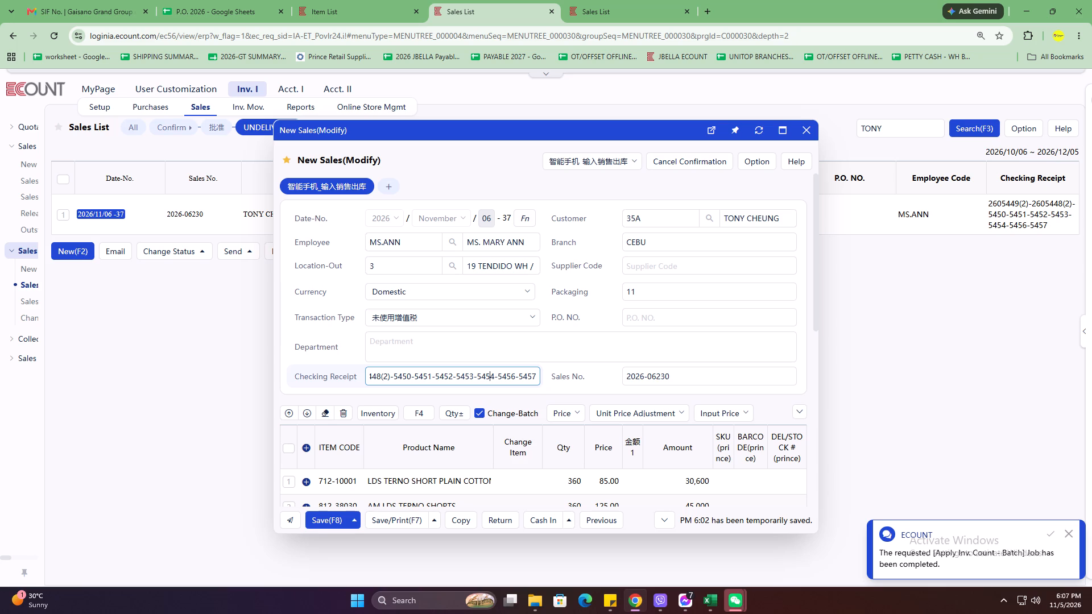
key(Right)
key(Right)
key(Right)
key(Right)
key(Right)
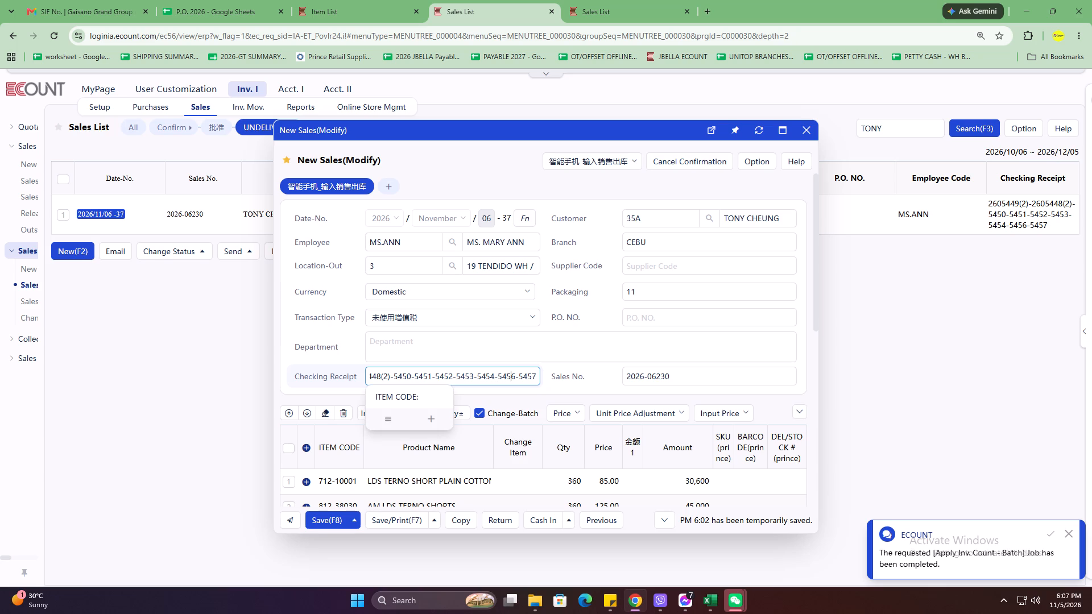
key(Right)
key(Right)
key(Right)
key(Right)
key(Right)
key(Right)
key(Right)
key(Right)
key(Right)
key(Right)
key(Right)
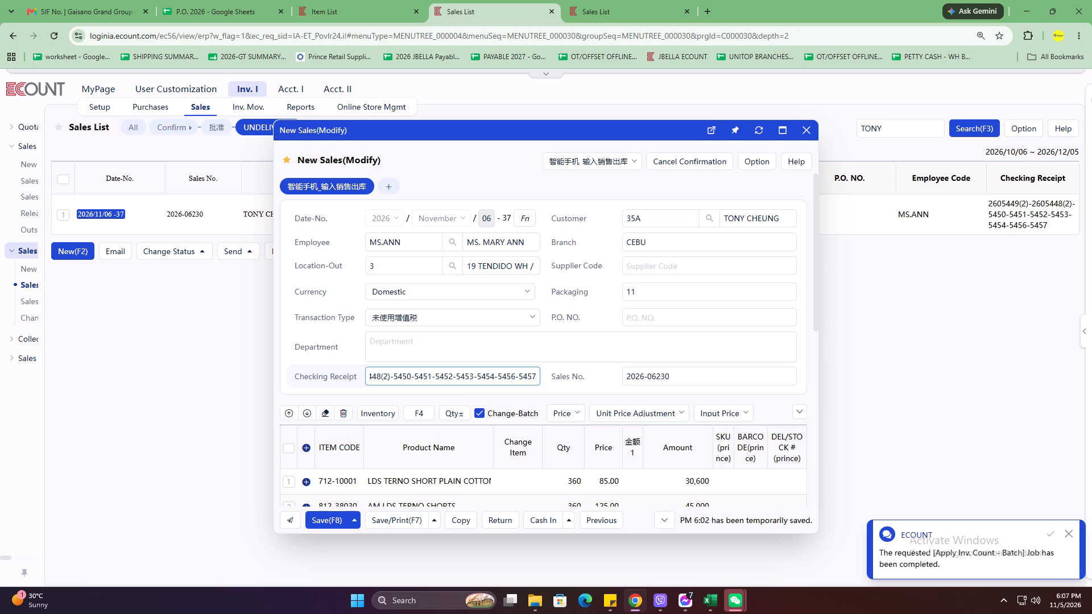
Save the TONY sales slip.
click(327, 526)
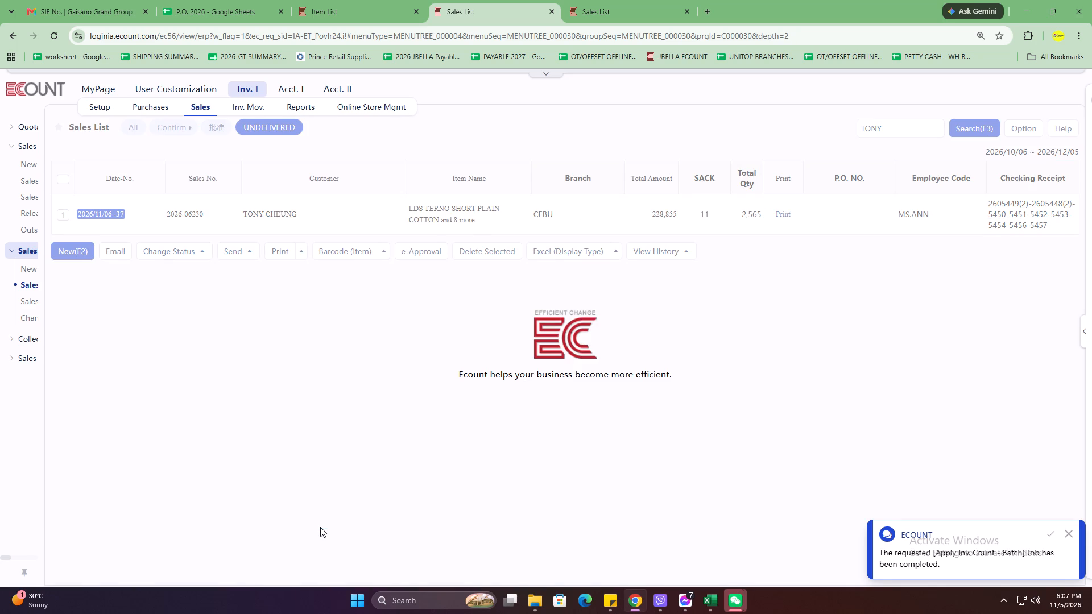
Open the TONY delivery receipt in the Jbella45 template and preview its printout without printing it.
double_click(59, 217)
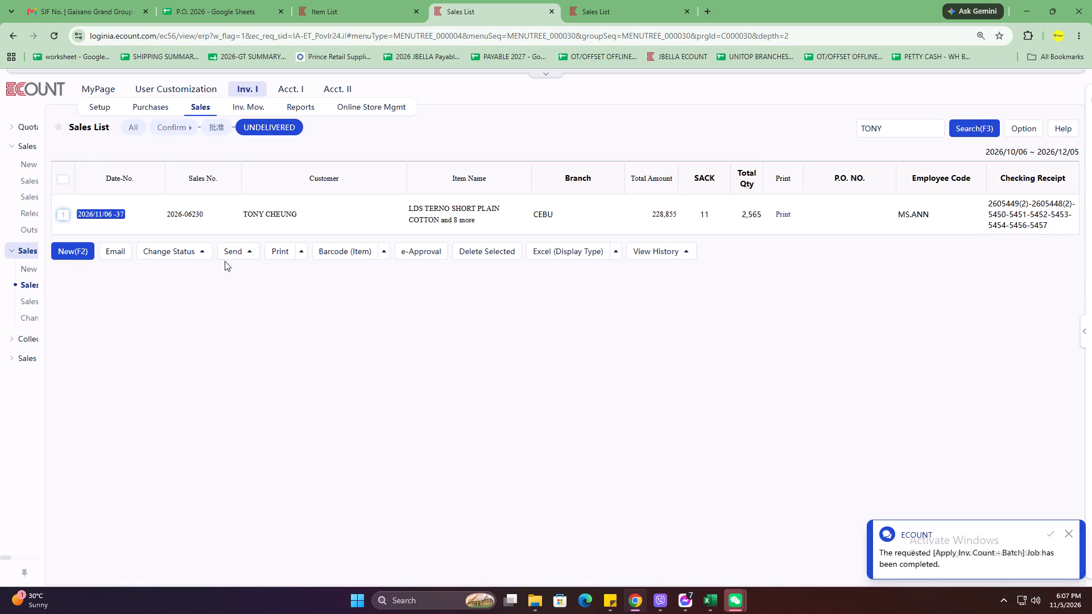
click(58, 217)
click(271, 271)
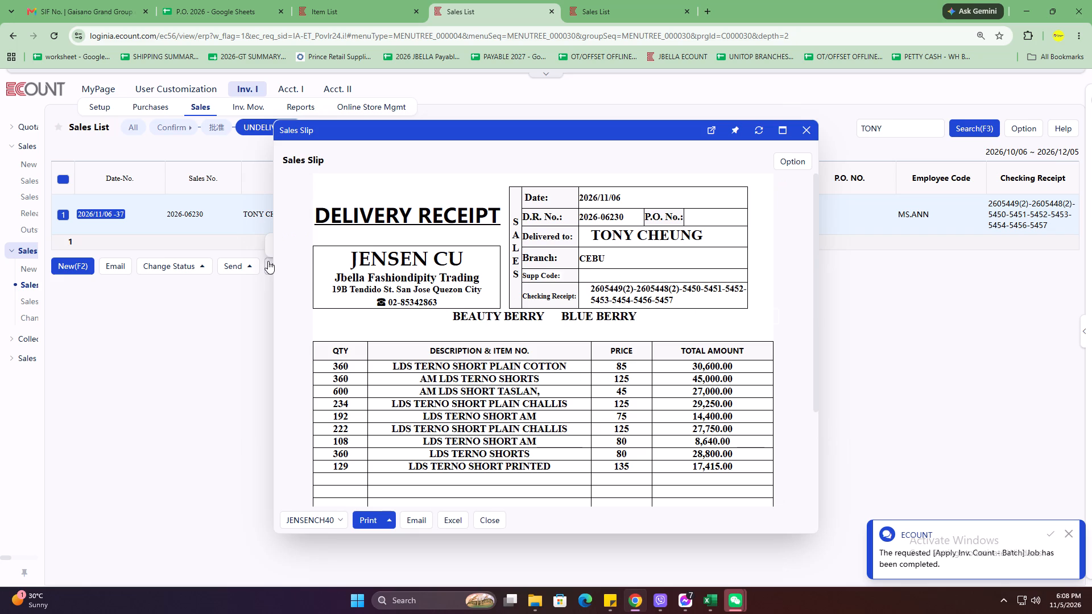
click(317, 524)
scroll(350, 448, down, 4)
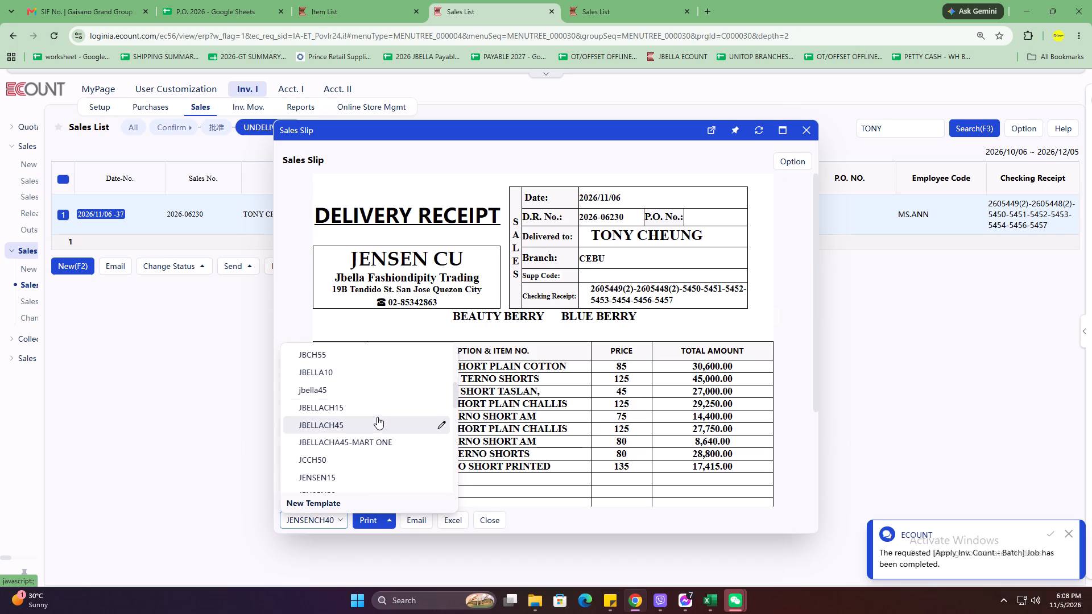
click(367, 387)
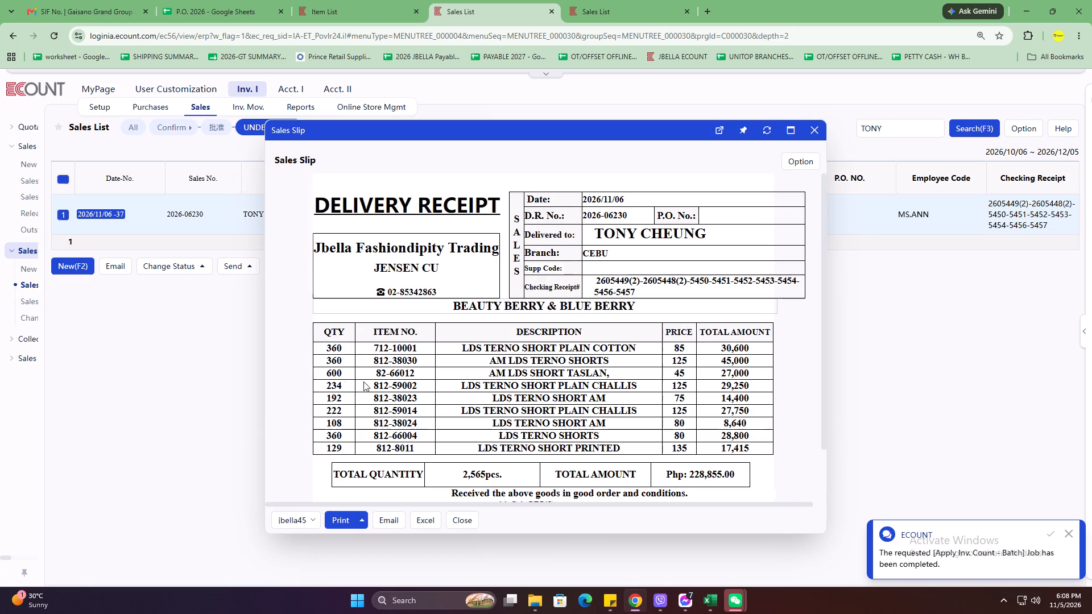
click(346, 520)
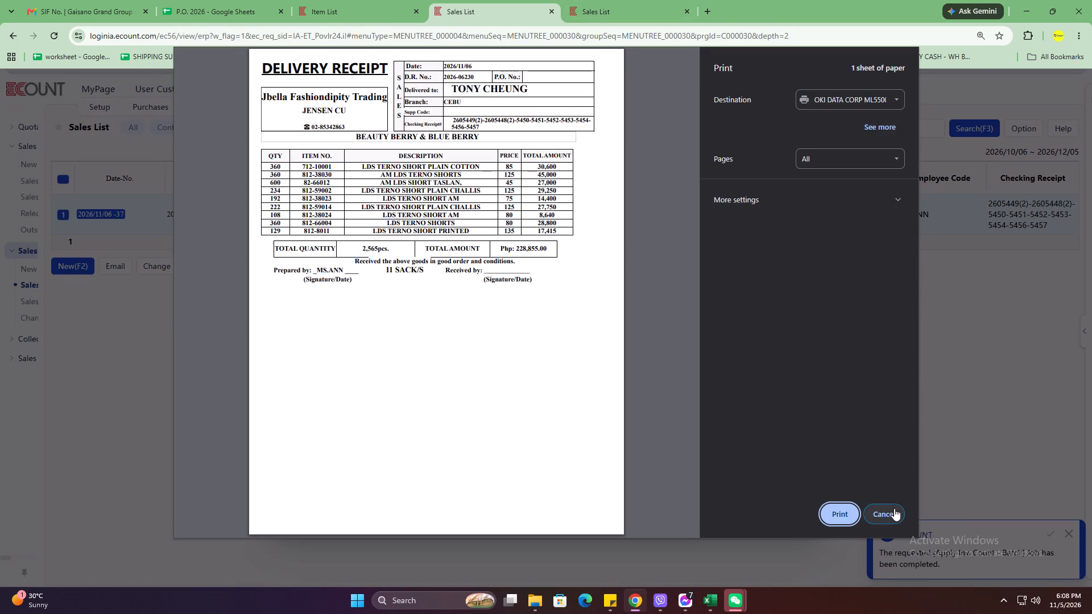
click(893, 517)
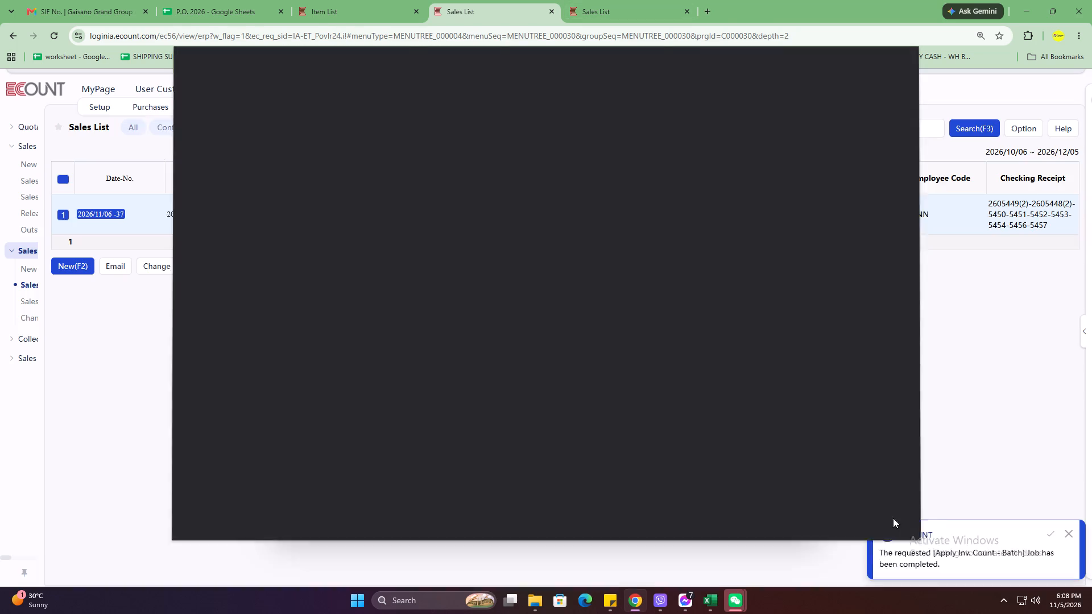
Switch the TONY delivery receipt to a different print template.
click(302, 526)
scroll(359, 445, down, 3)
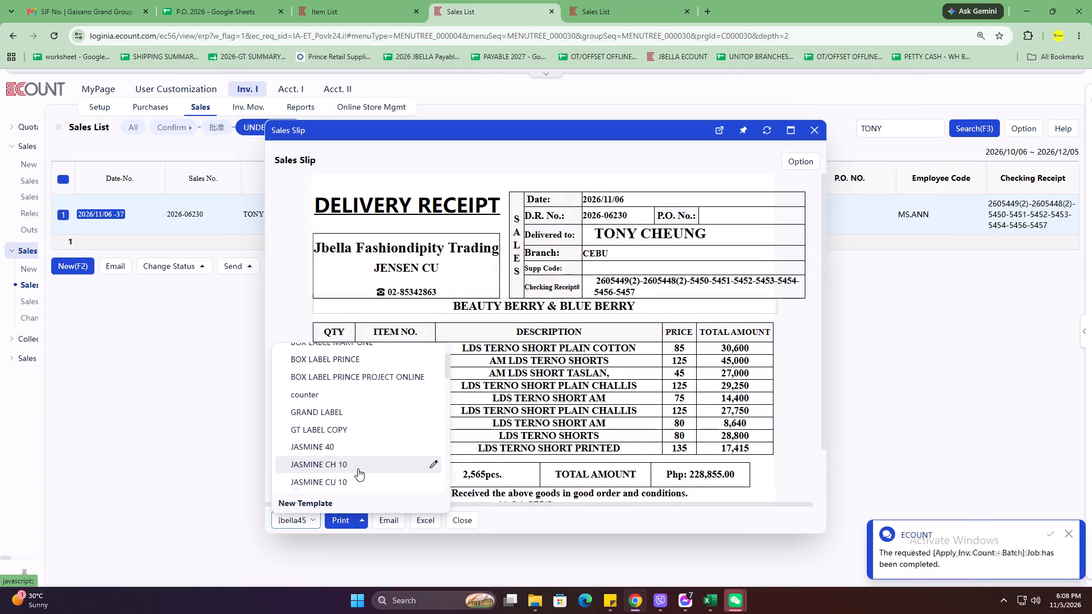
click(365, 428)
Close the extra Sales List browser tab at the end and move the Item List tab behind the remaining Sales List tab.
click(598, 0)
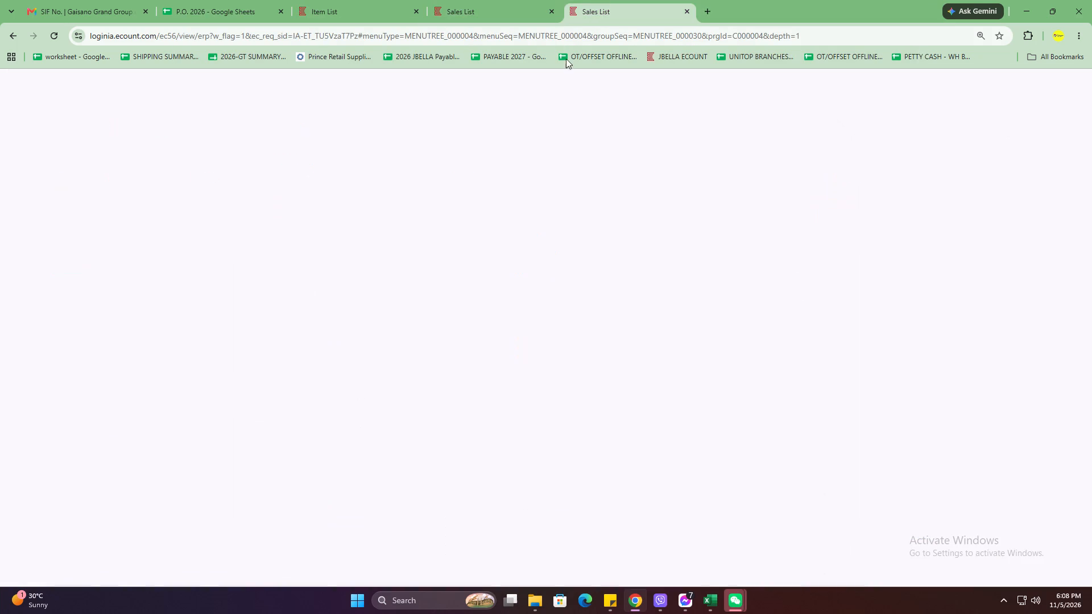
click(687, 13)
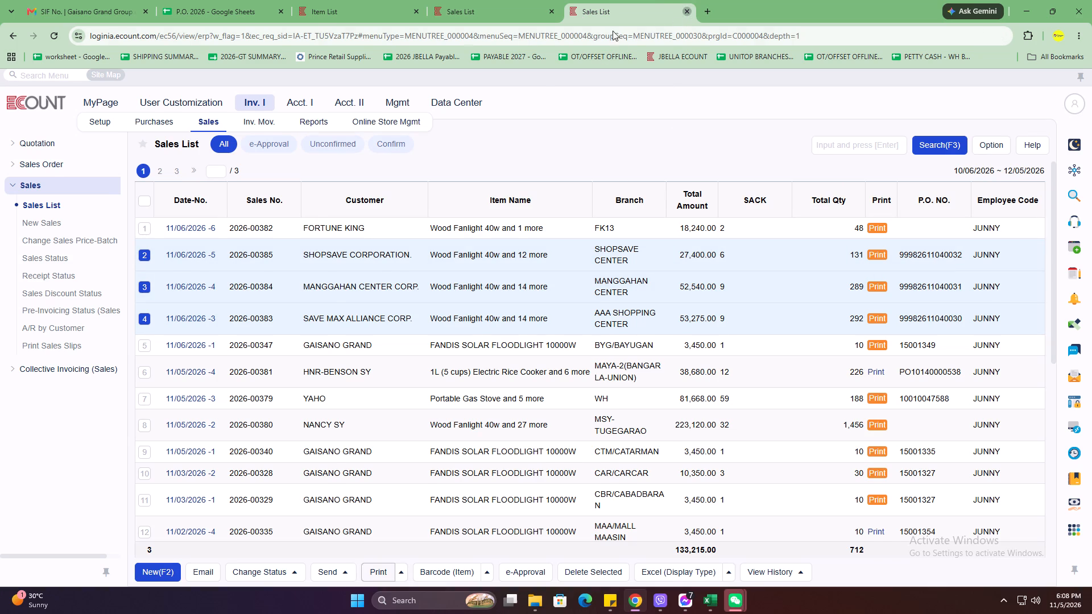
drag(375, 1, 624, 0)
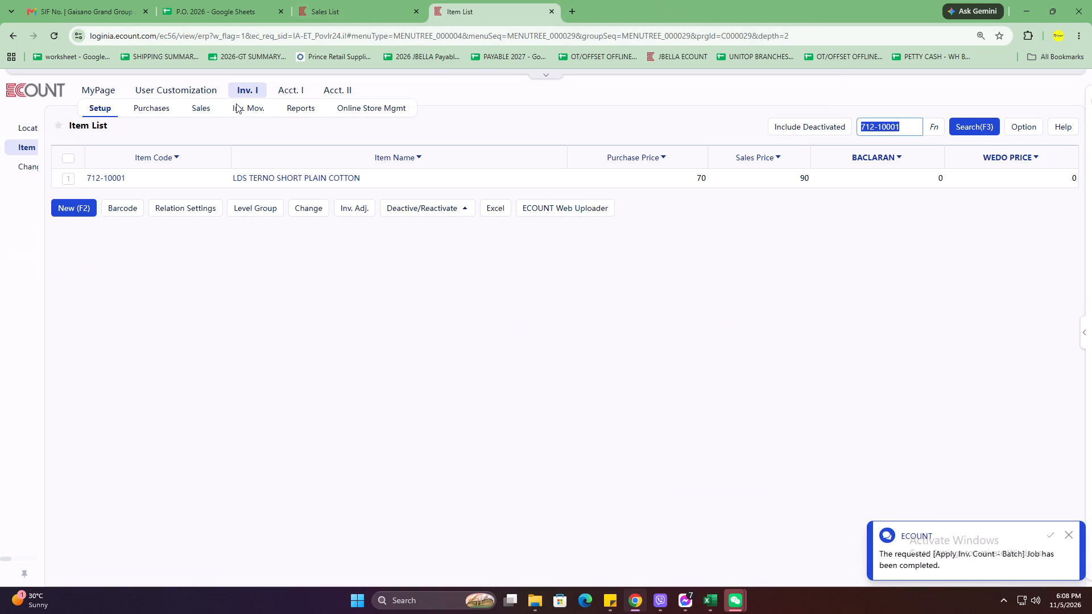
Open the Sales List in the Item List tab and search the undelivered slips for ATAW.
click(195, 113)
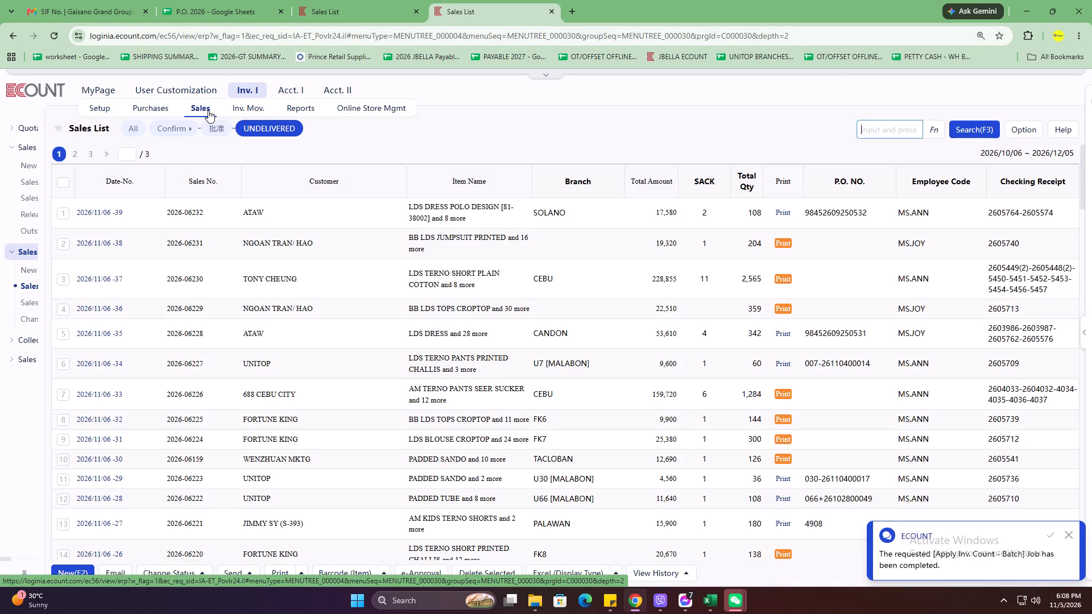
text(ATAW)
key(Return)
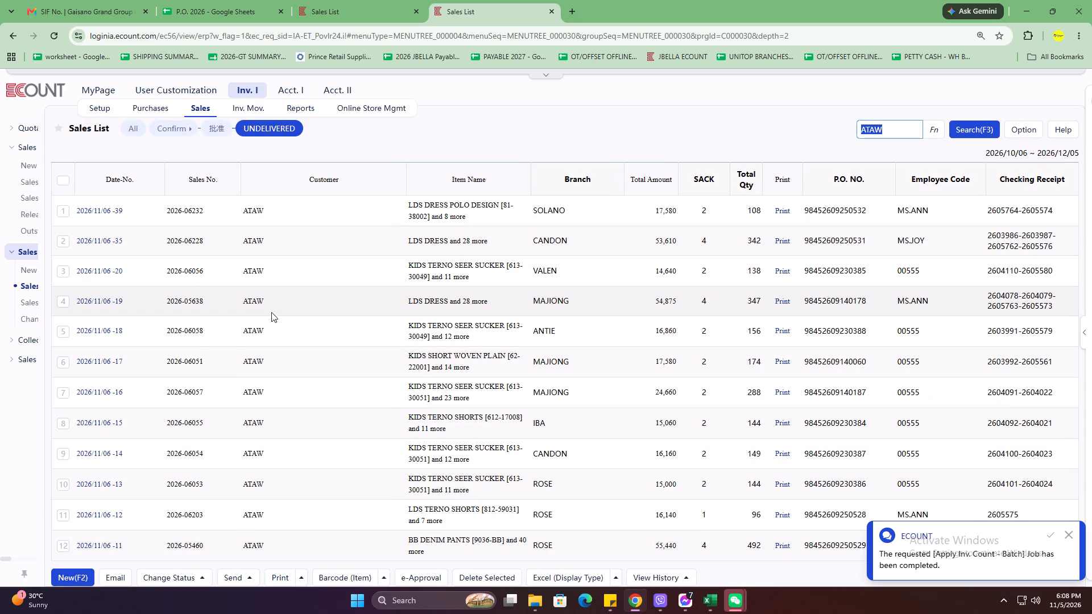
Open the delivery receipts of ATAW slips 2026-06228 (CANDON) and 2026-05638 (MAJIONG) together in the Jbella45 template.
scroll(279, 320, down, 10)
scroll(288, 323, up, 3)
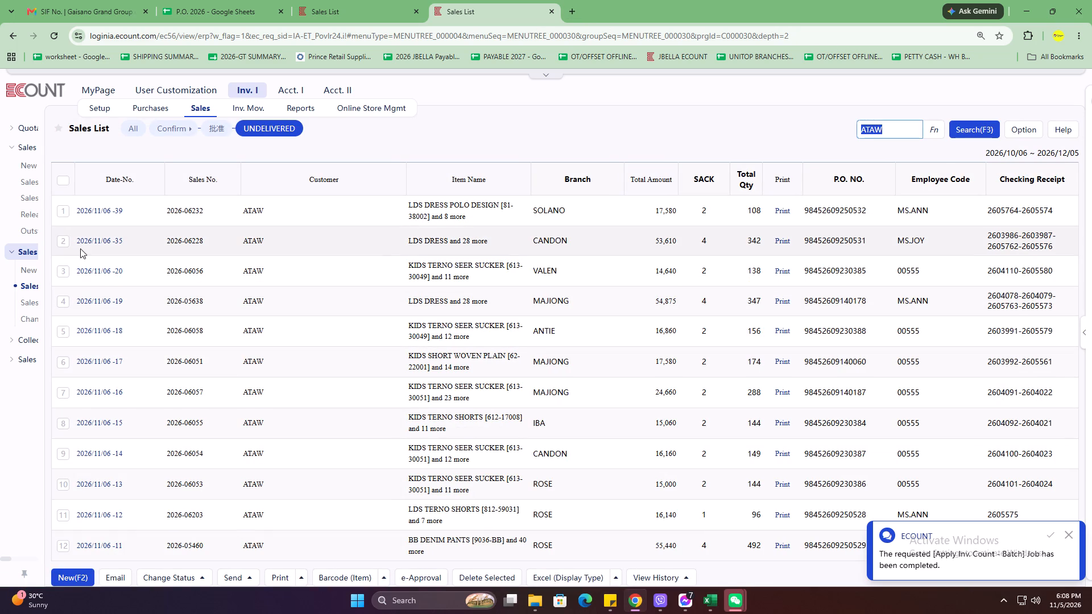
double_click(68, 241)
click(61, 239)
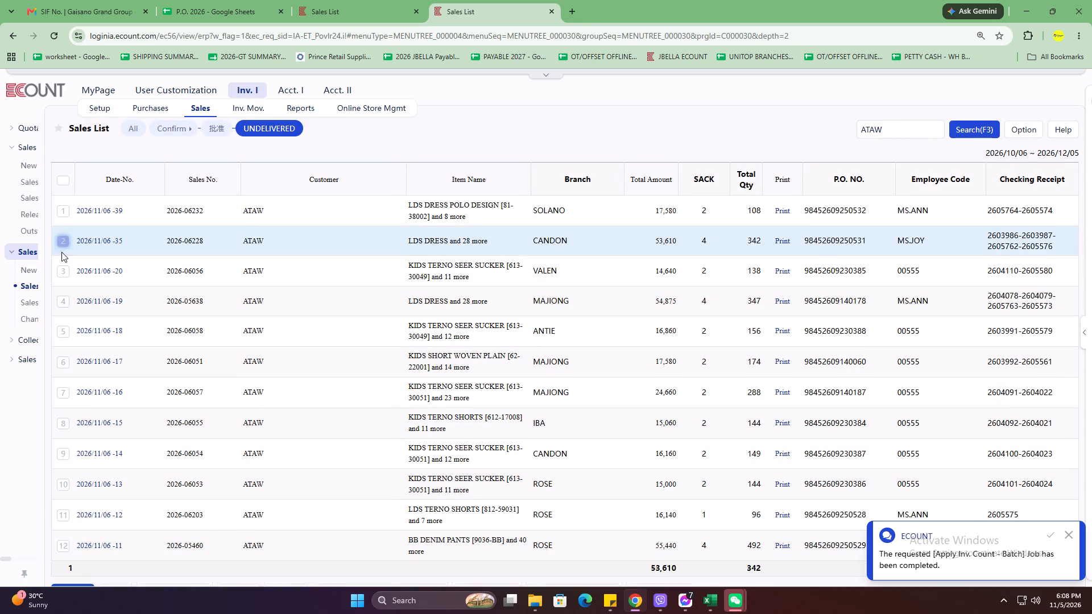
click(61, 301)
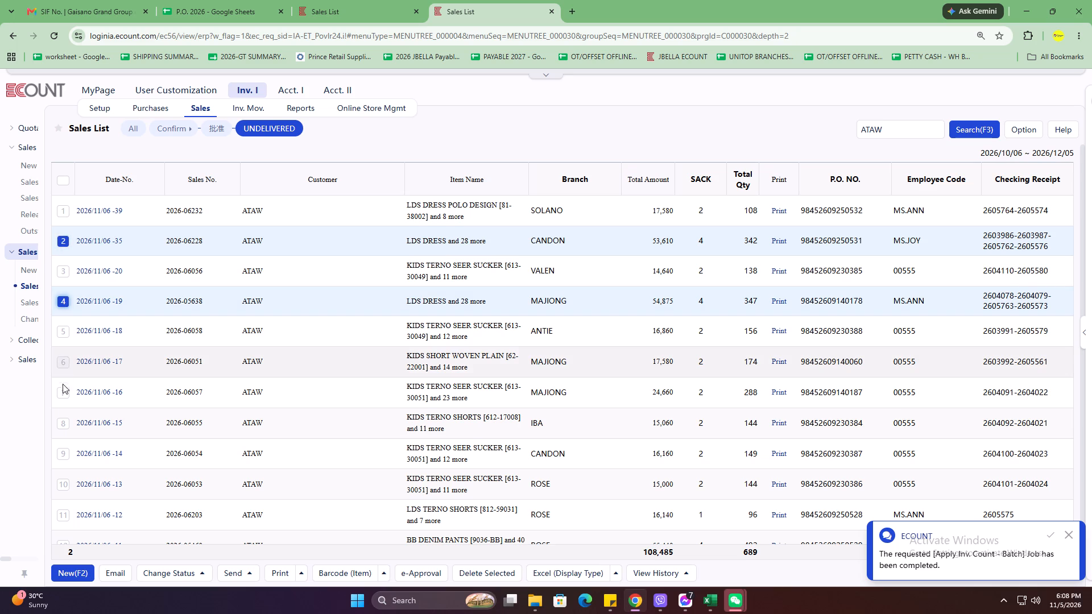
scroll(85, 469, down, 4)
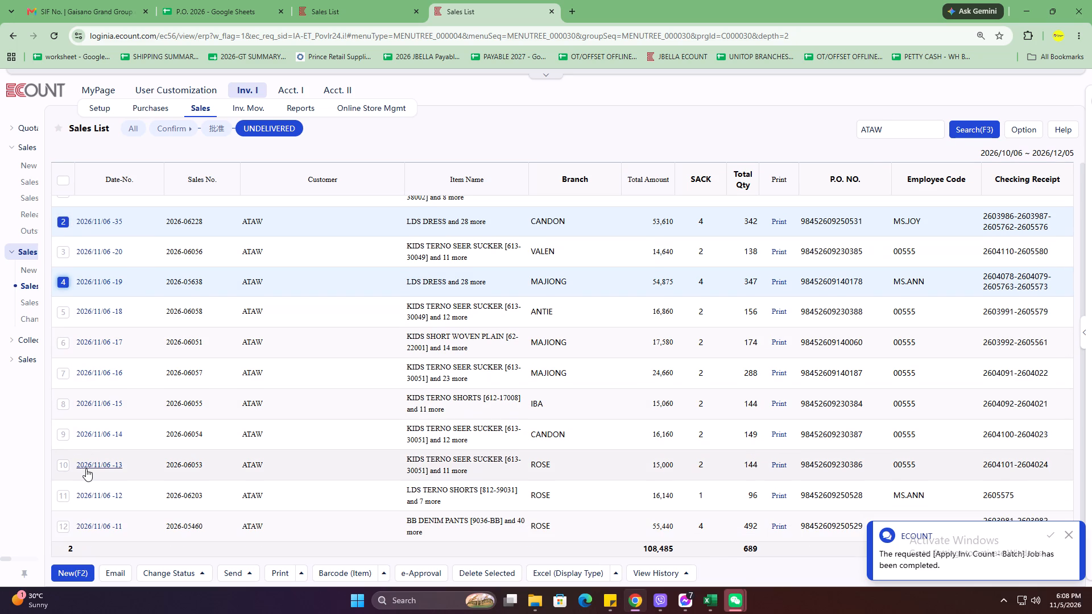
scroll(297, 462, up, 4)
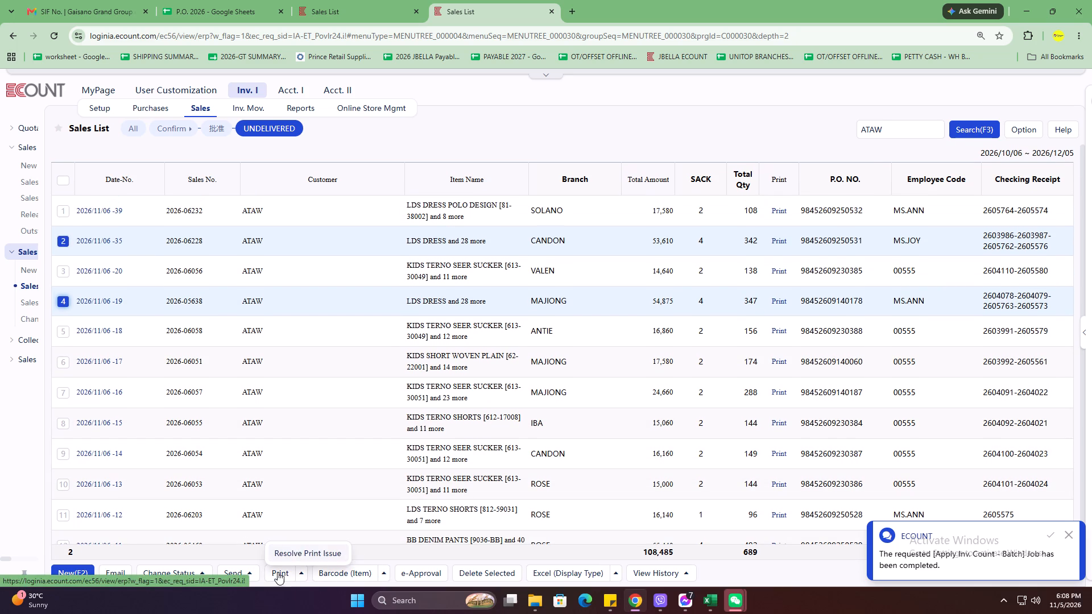
click(273, 576)
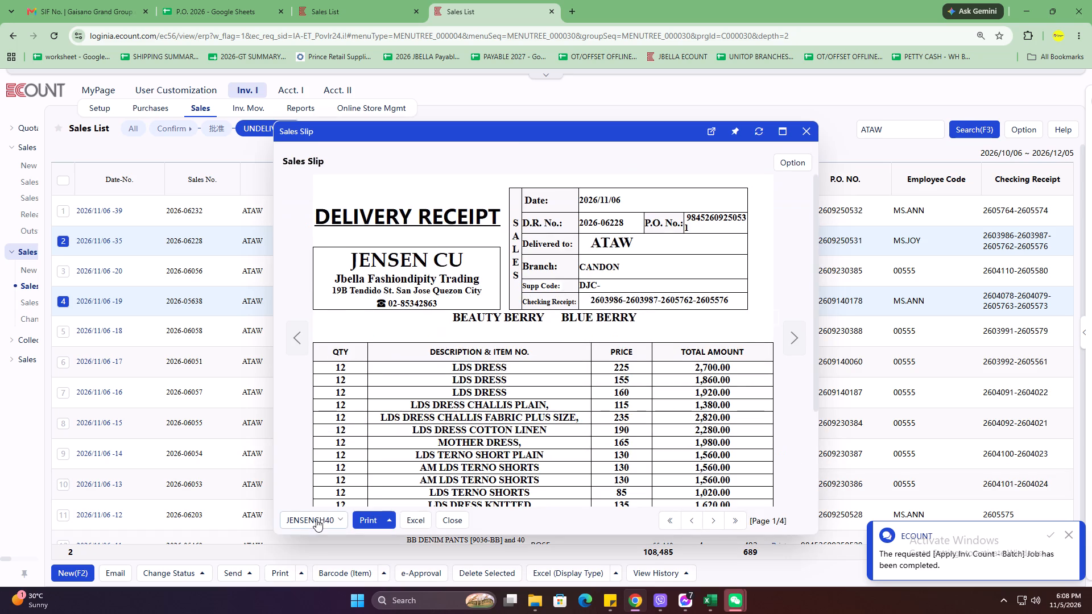
click(316, 519)
scroll(378, 387, down, 3)
click(344, 448)
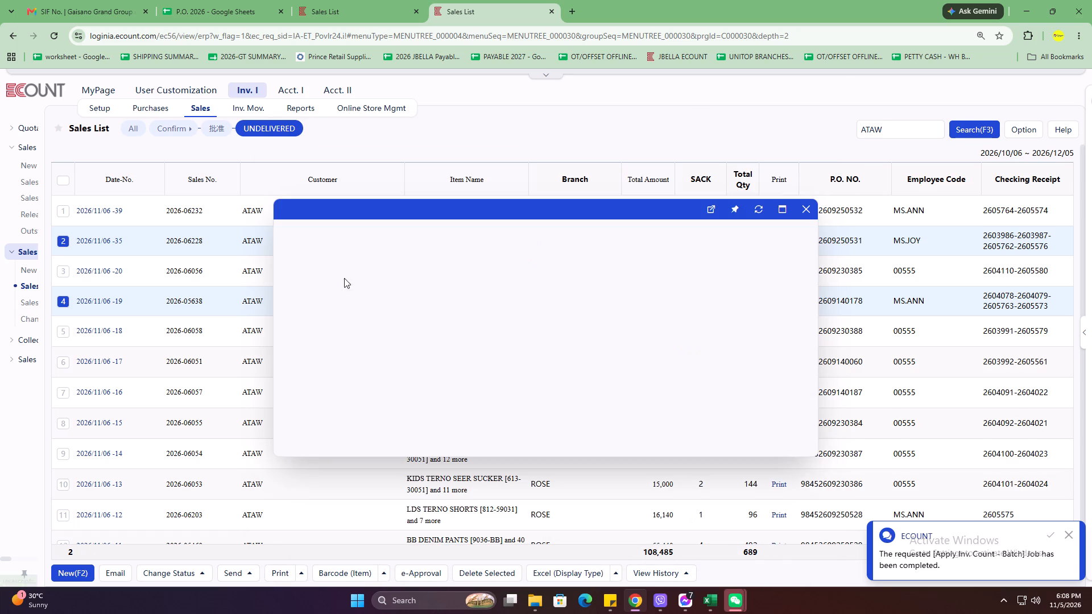
Print the two ATAW delivery receipts at a custom scale of 94 and close the sales slip window.
click(346, 521)
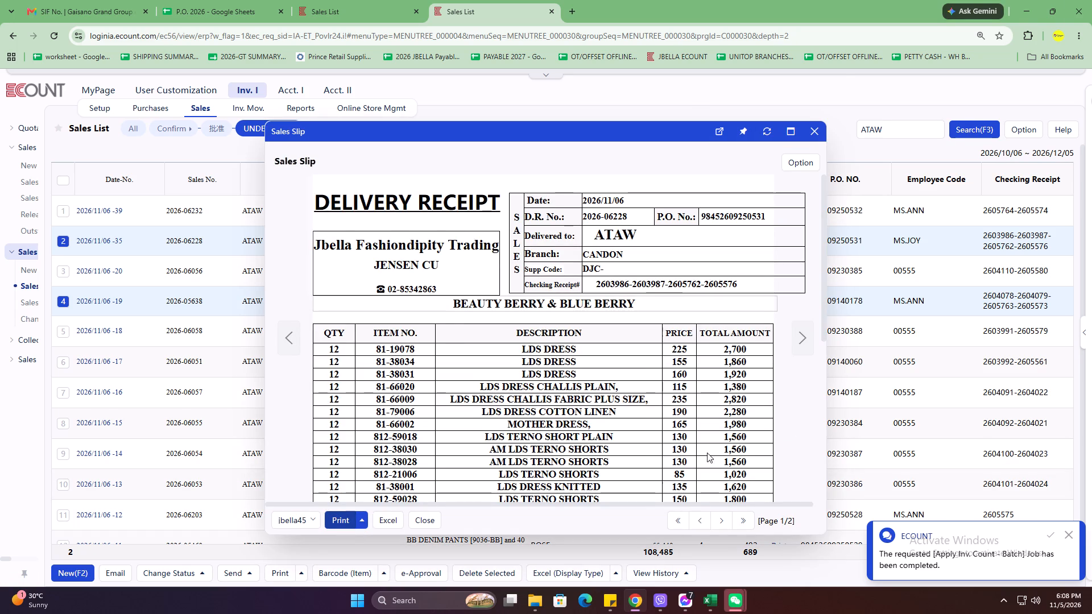
scroll(682, 478, down, 7)
drag(639, 138, 604, 353)
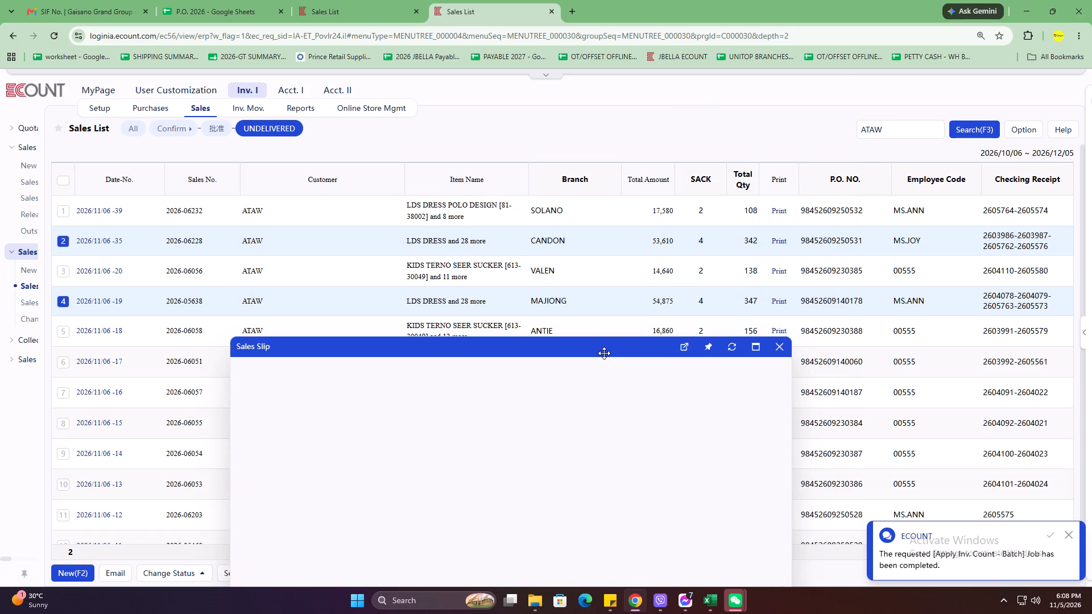
drag(604, 353, 626, 141)
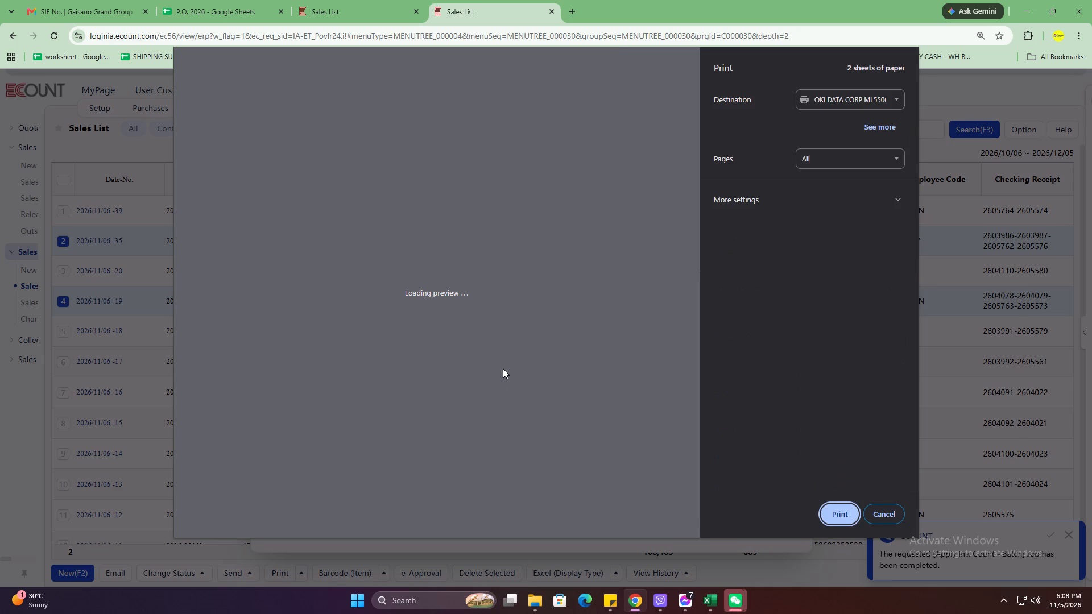
scroll(503, 368, down, 9)
click(826, 210)
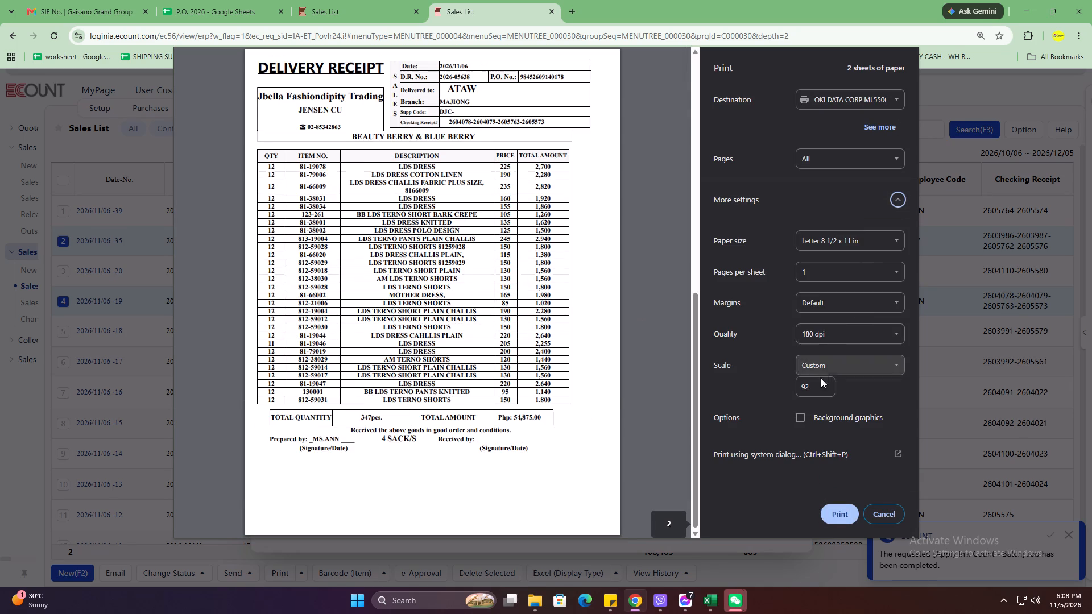
double_click(825, 385)
scroll(511, 382, up, 5)
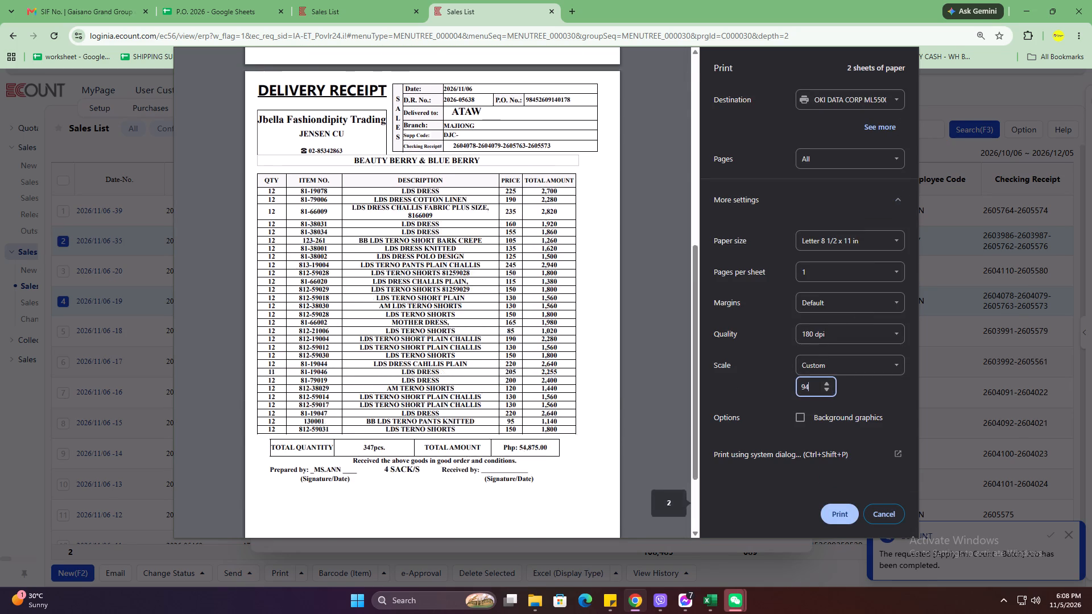
scroll(511, 382, up, 8)
scroll(813, 497, up, 1)
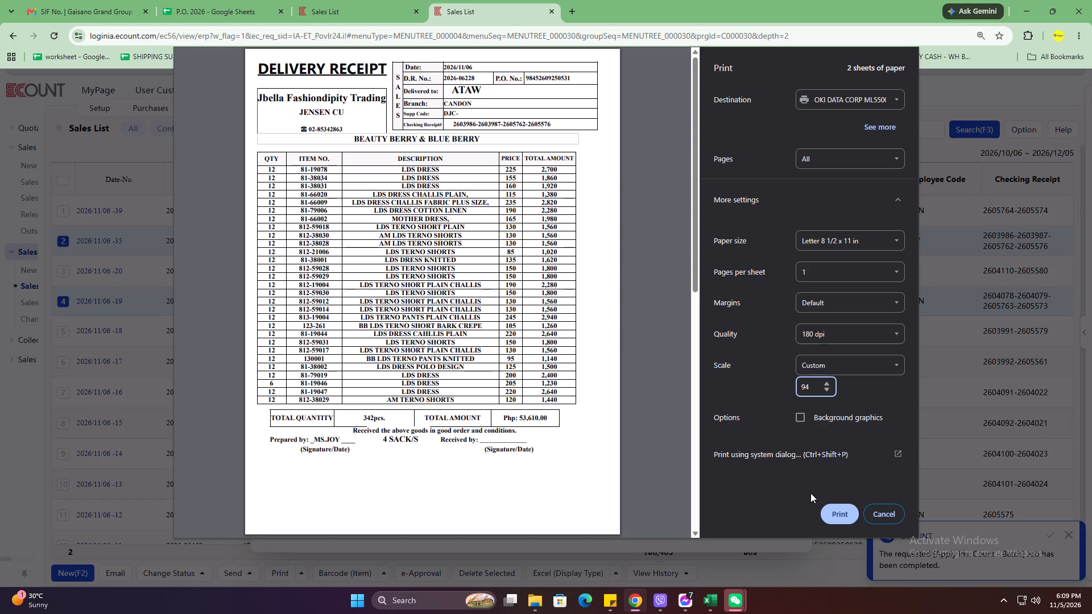
click(843, 515)
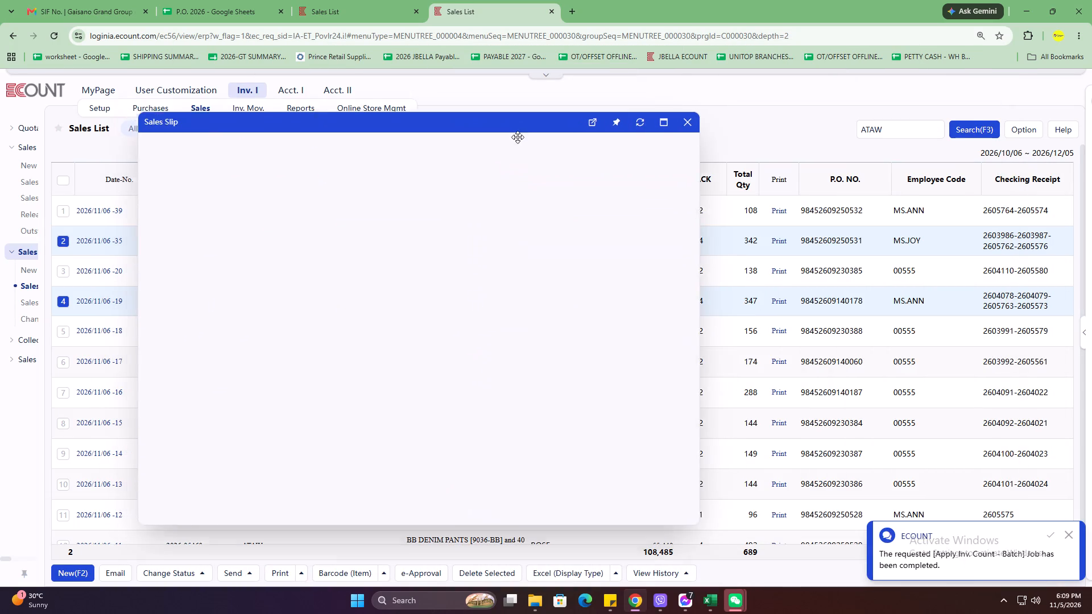
click(518, 137)
click(684, 130)
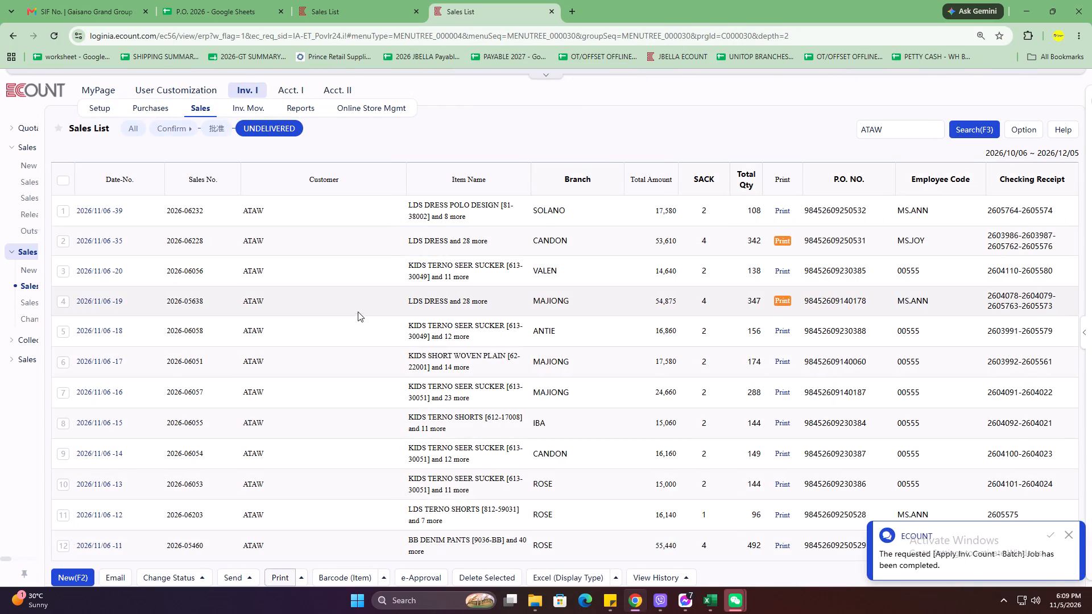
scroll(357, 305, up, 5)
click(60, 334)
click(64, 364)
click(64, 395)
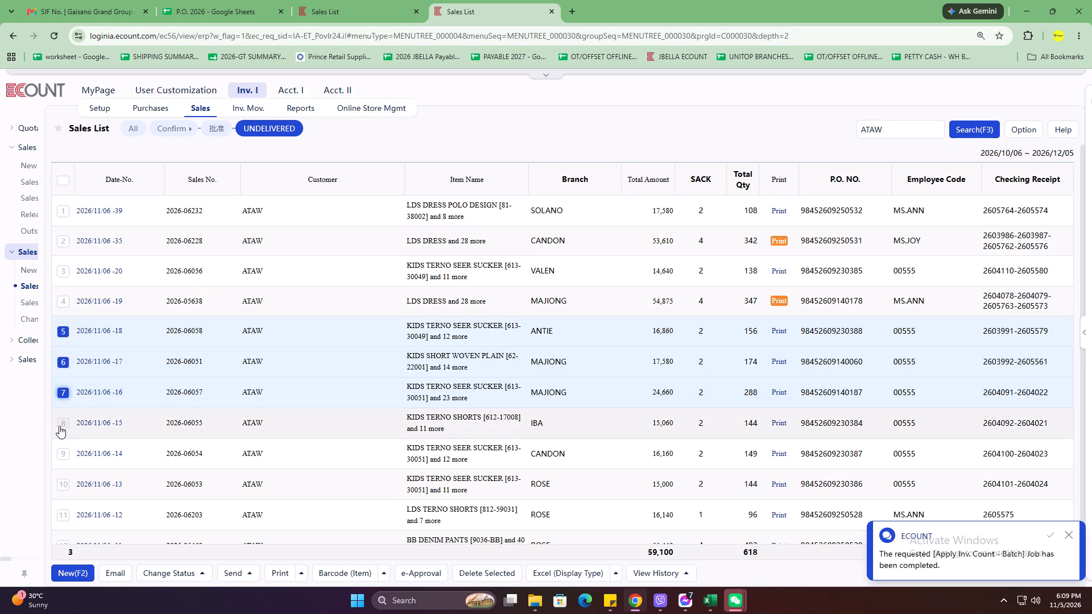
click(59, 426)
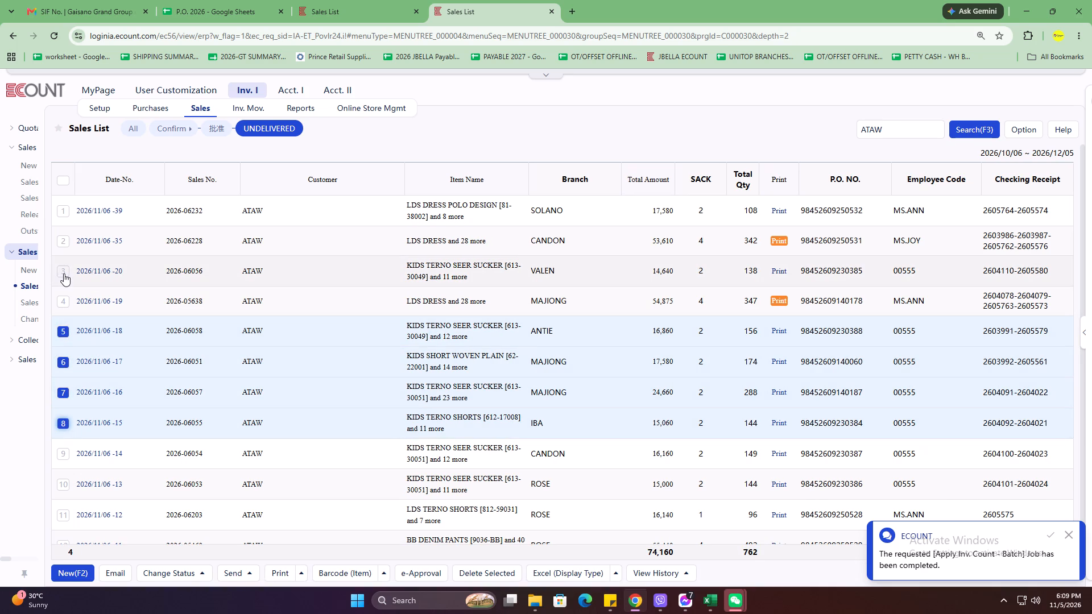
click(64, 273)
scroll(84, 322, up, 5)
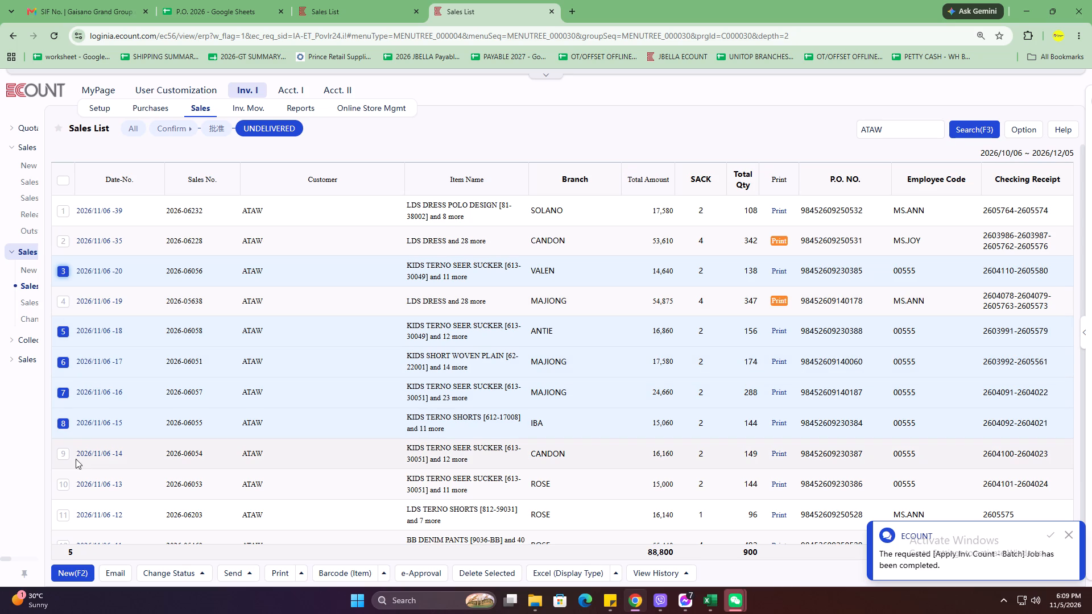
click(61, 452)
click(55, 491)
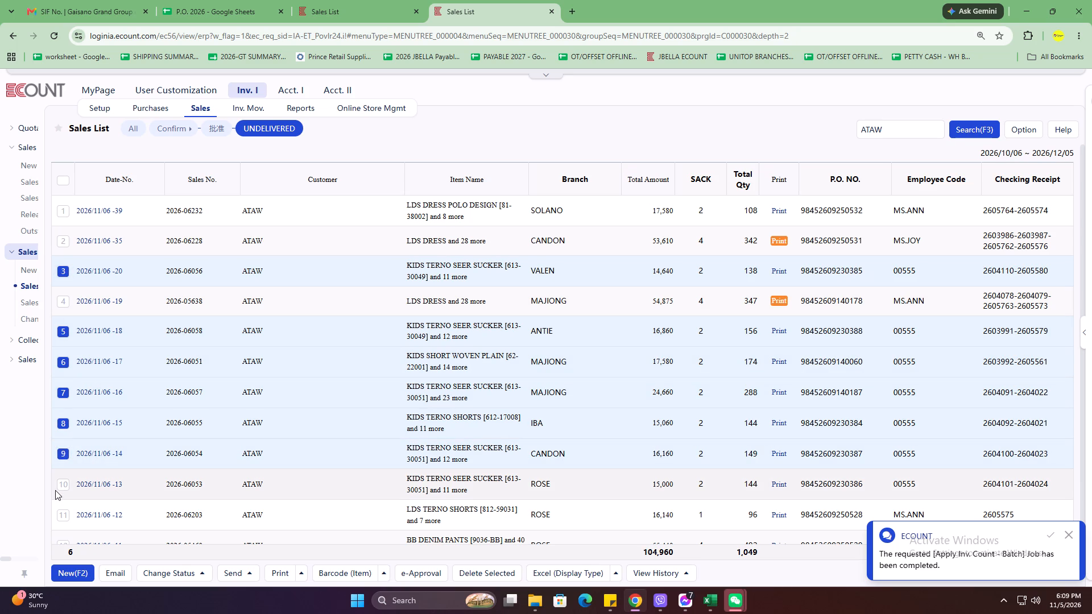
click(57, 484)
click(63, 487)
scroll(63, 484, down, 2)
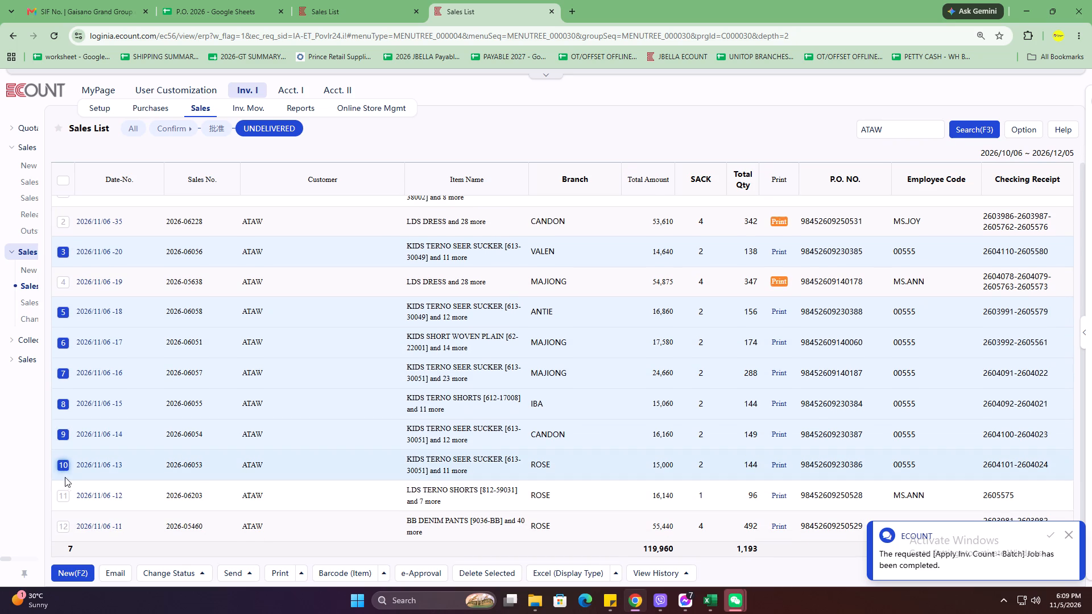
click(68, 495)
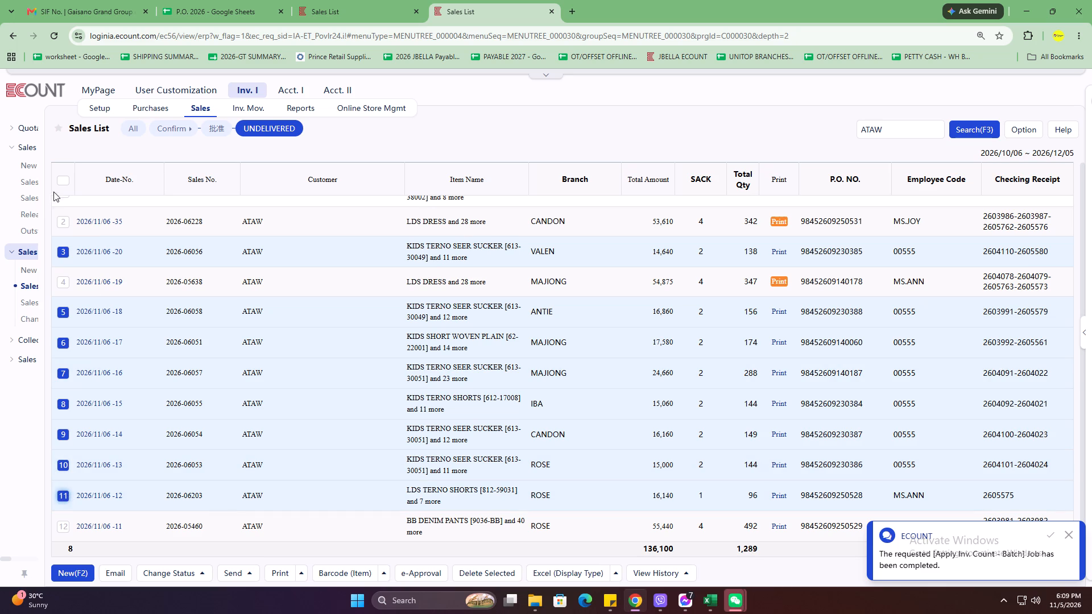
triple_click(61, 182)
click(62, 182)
scroll(99, 379, down, 7)
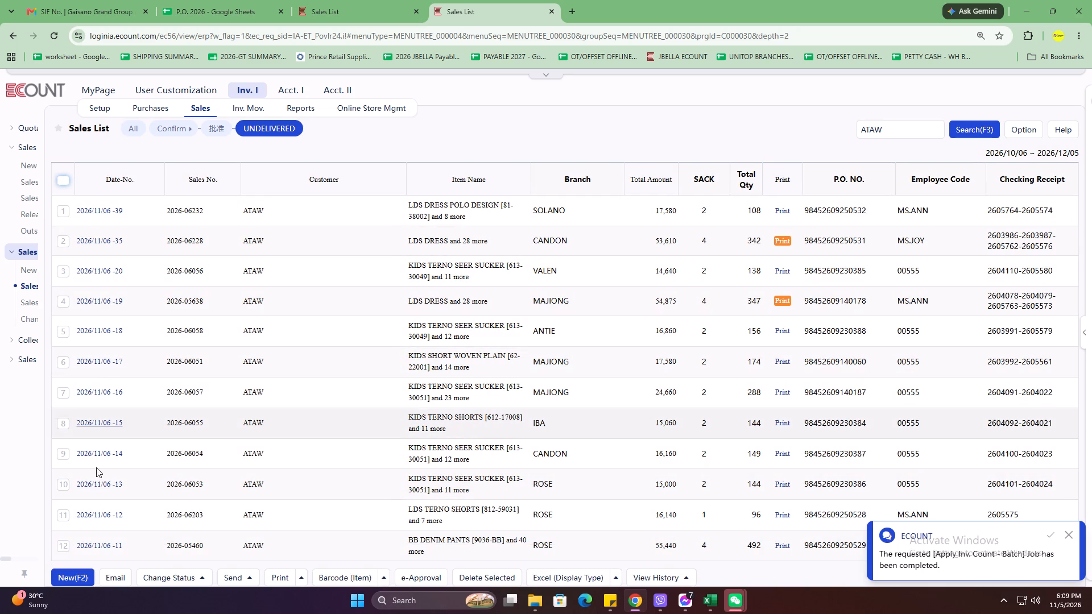
click(69, 548)
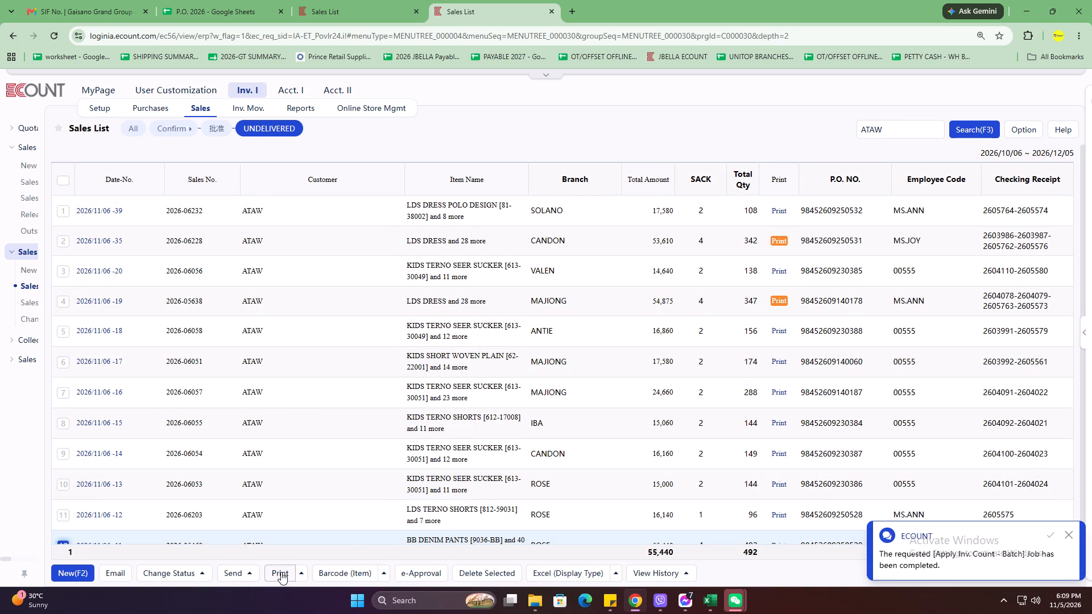
click(281, 572)
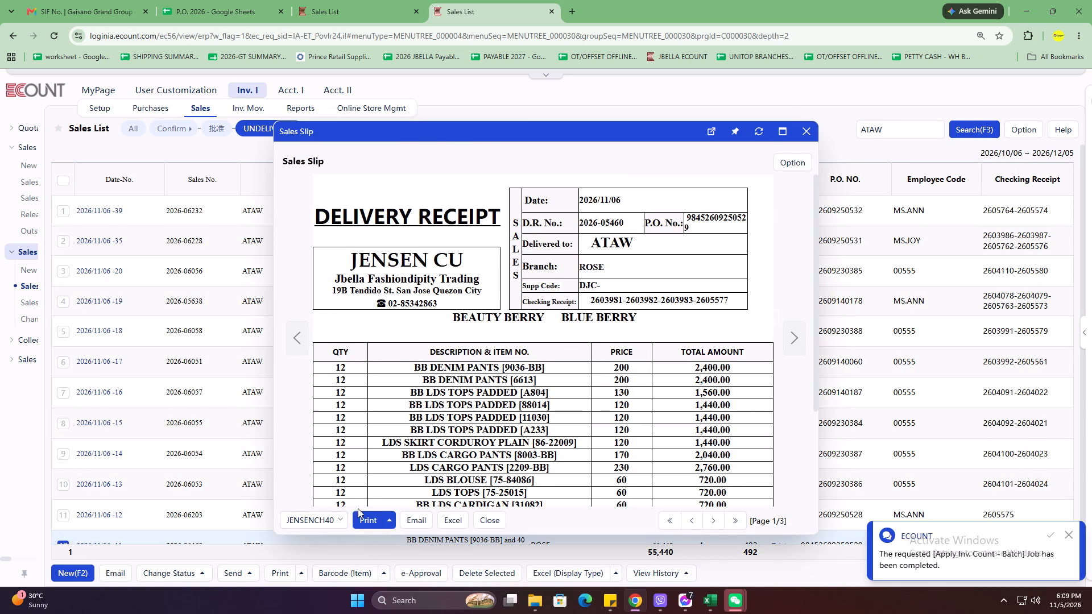
click(326, 520)
scroll(337, 443, down, 4)
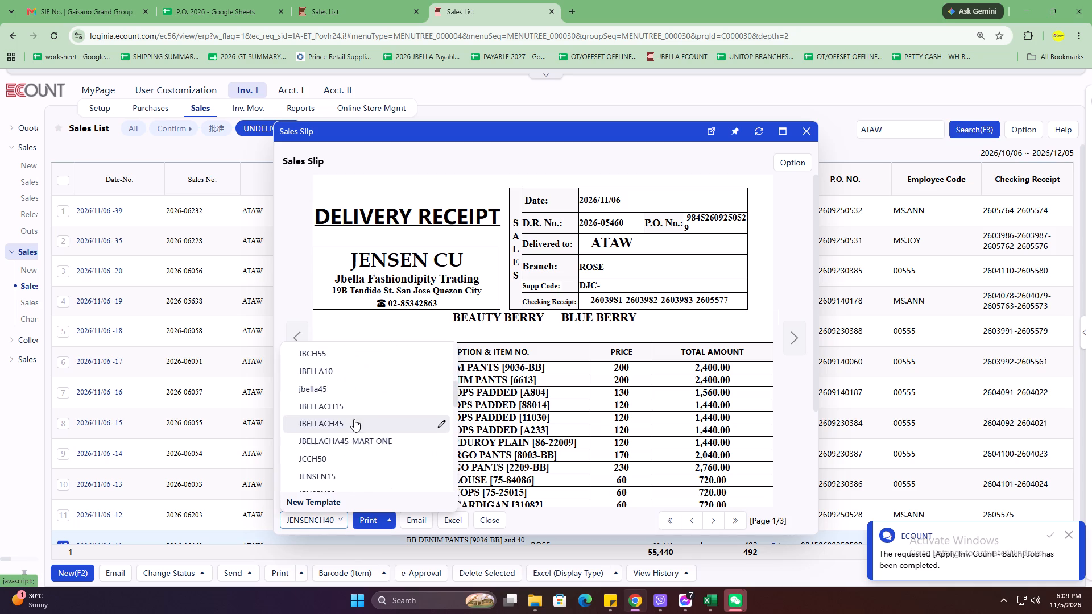
click(351, 421)
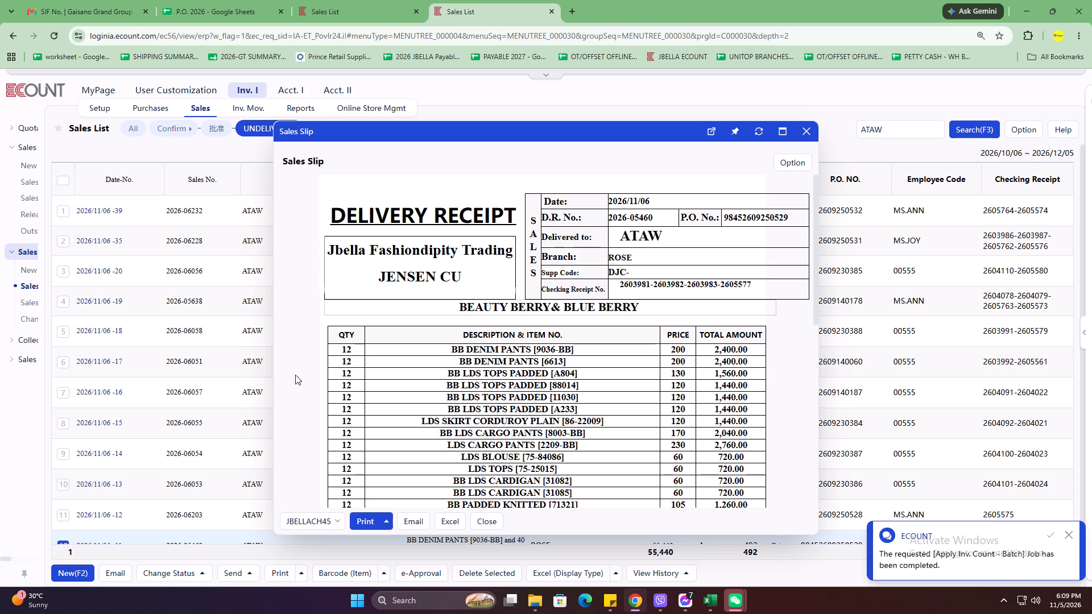
Bring up the print preview of the ROSE delivery receipt and set its custom scale to 90.
scroll(325, 421, down, 6)
click(373, 519)
scroll(516, 414, up, 4)
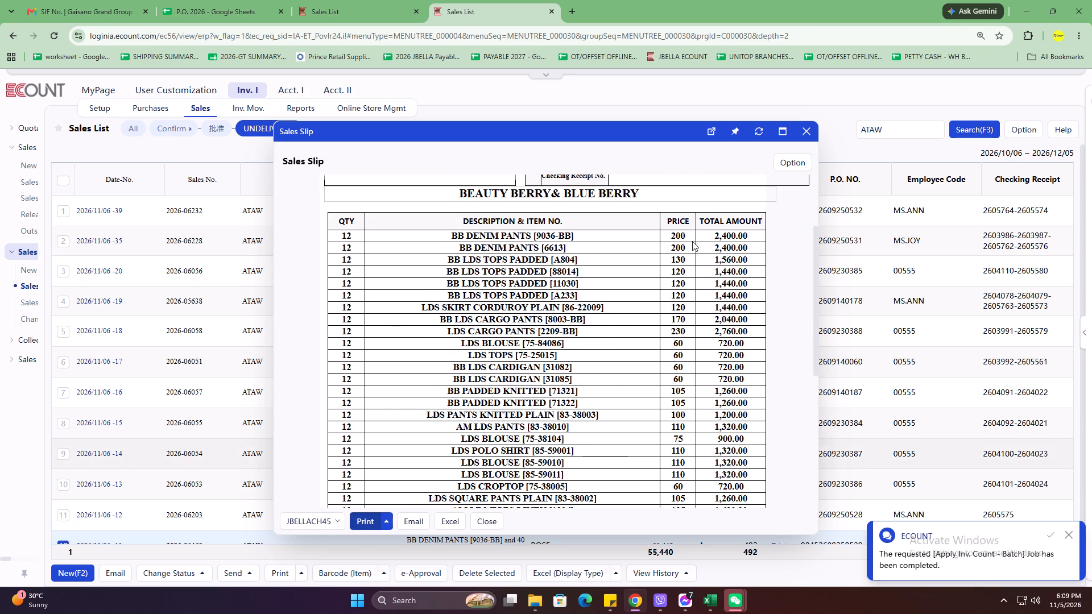
scroll(385, 533, up, 4)
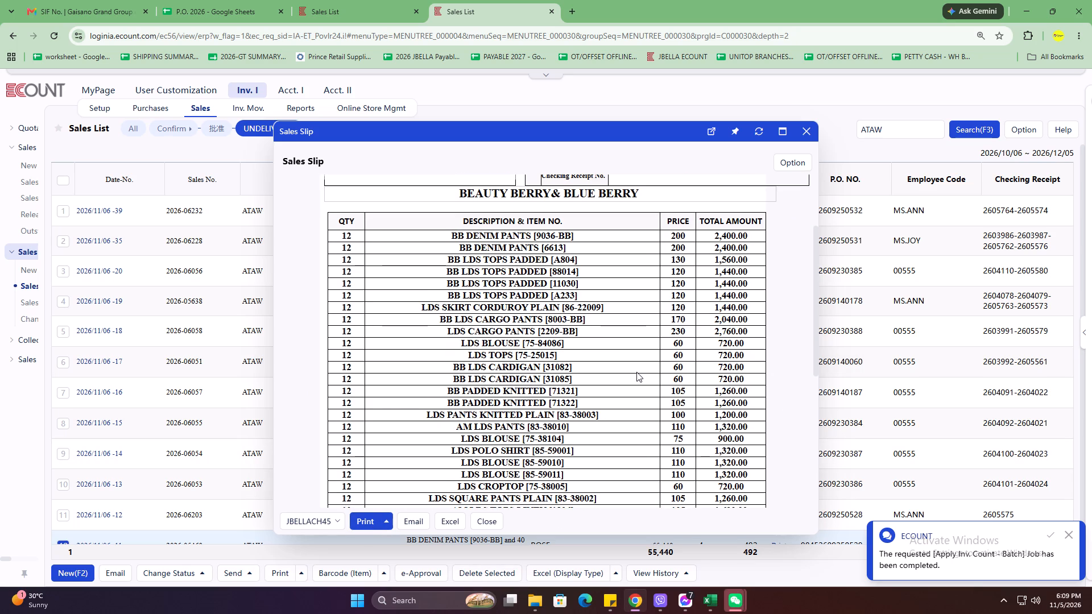
scroll(636, 372, down, 4)
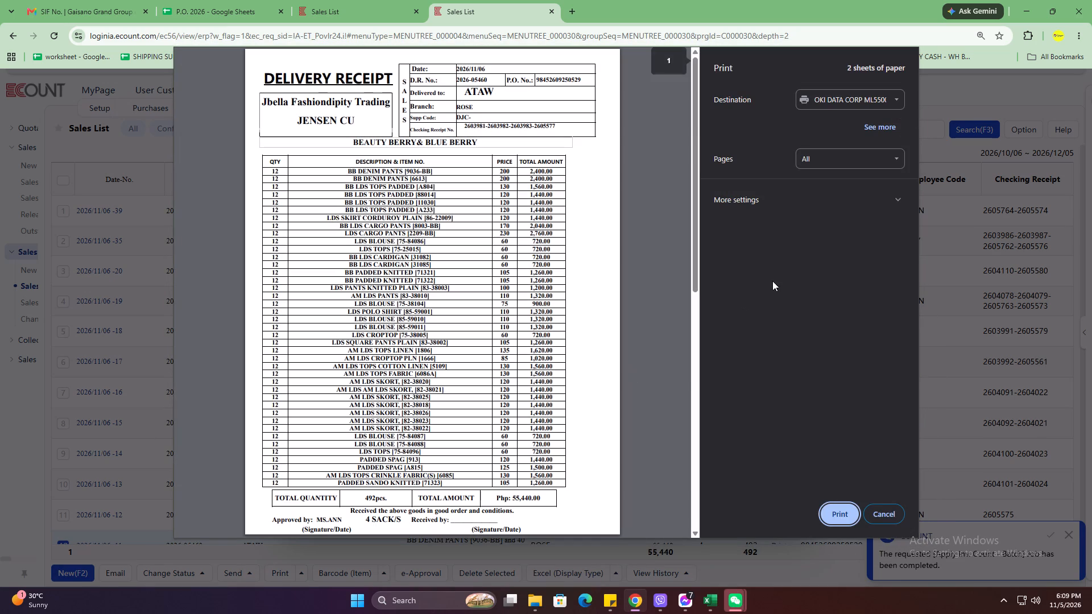
click(824, 198)
triple_click(825, 387)
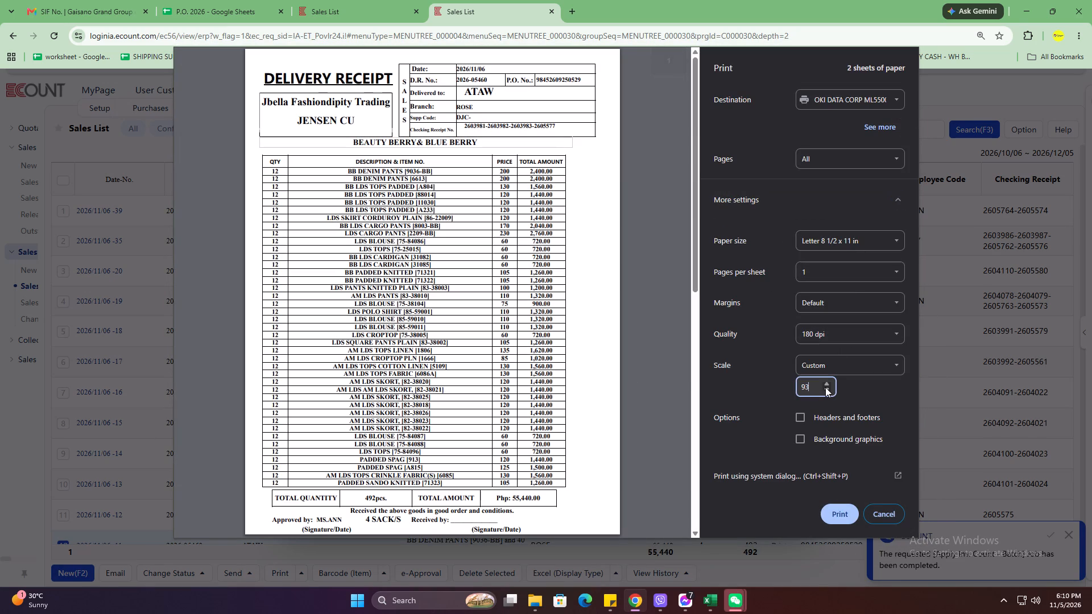
click(825, 387)
click(825, 387)
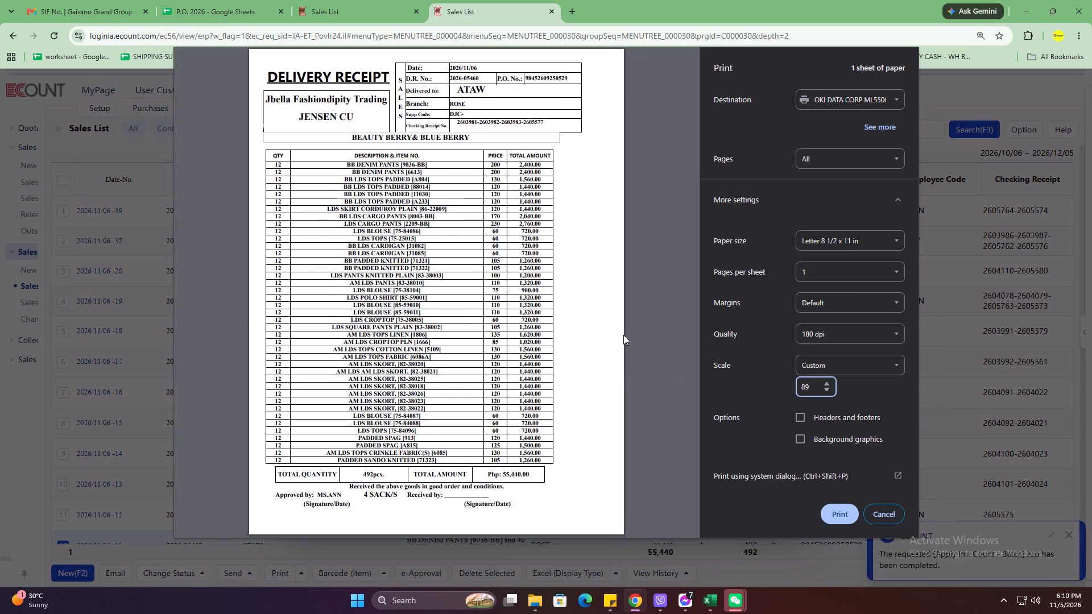
click(827, 384)
scroll(489, 372, up, 2)
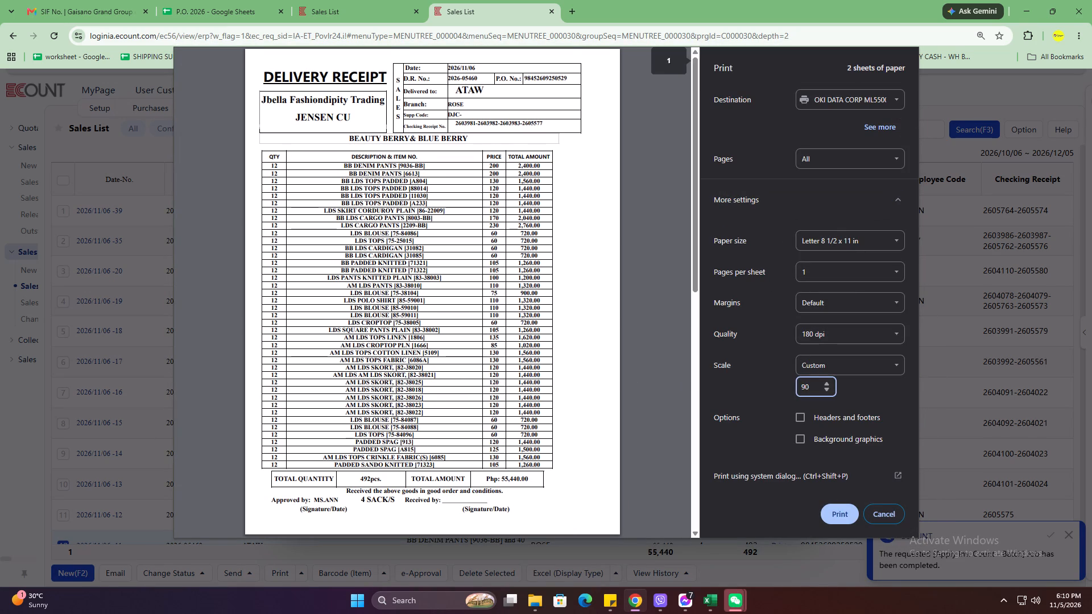
Print only the odd pages of the ROSE delivery receipt and close the sales slip window.
scroll(489, 372, up, 3)
scroll(563, 253, down, 7)
click(838, 160)
click(833, 191)
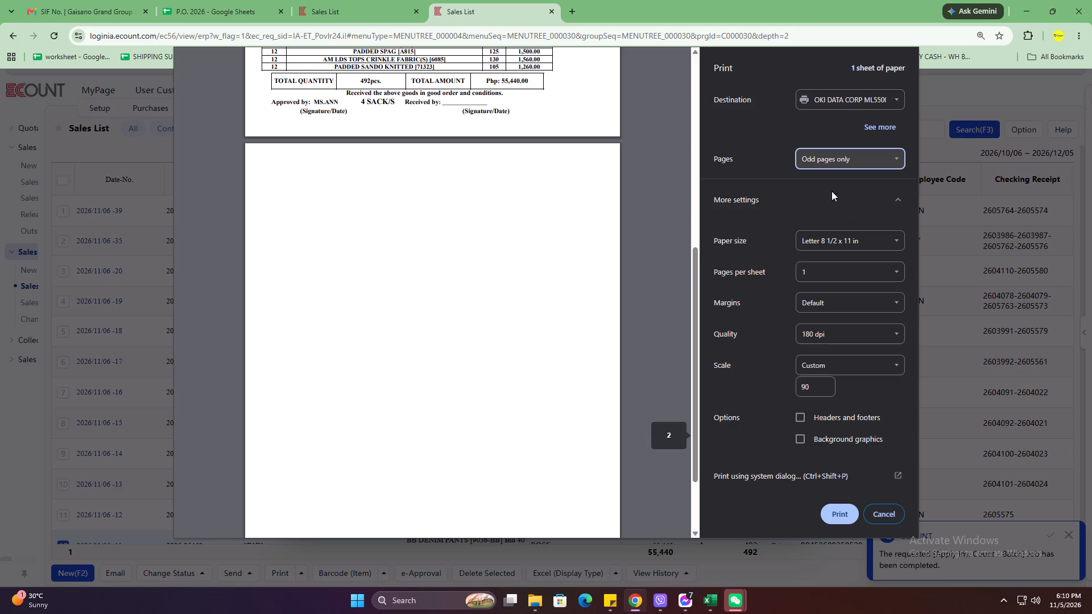
click(829, 509)
click(811, 129)
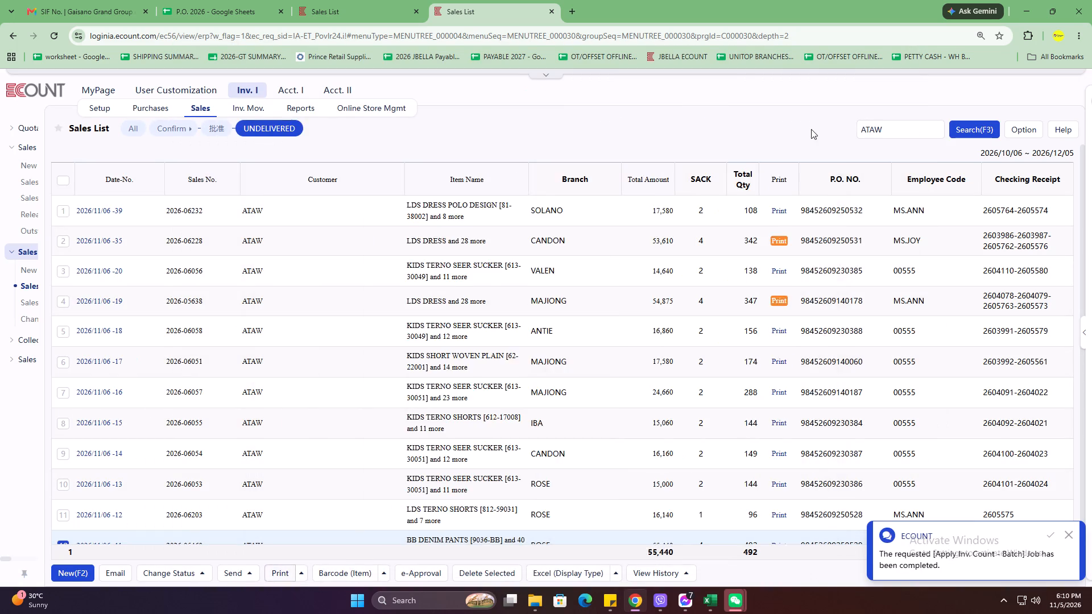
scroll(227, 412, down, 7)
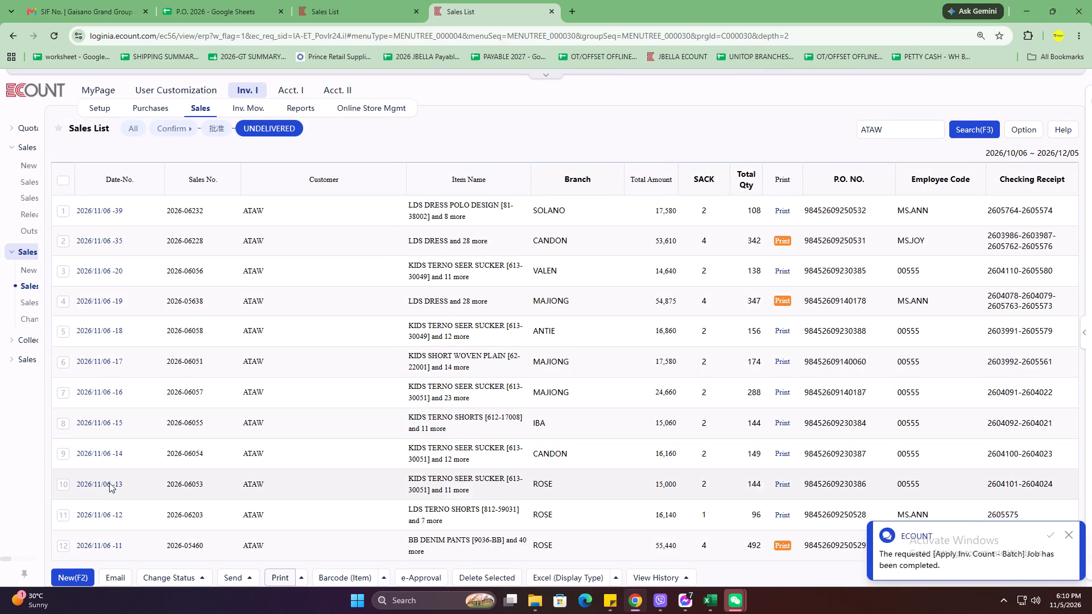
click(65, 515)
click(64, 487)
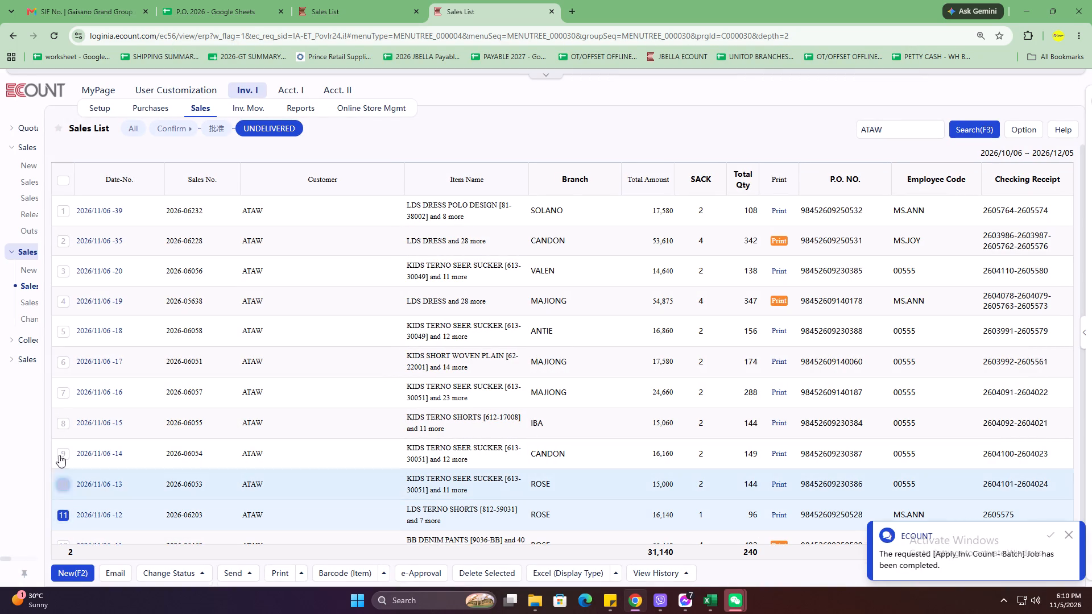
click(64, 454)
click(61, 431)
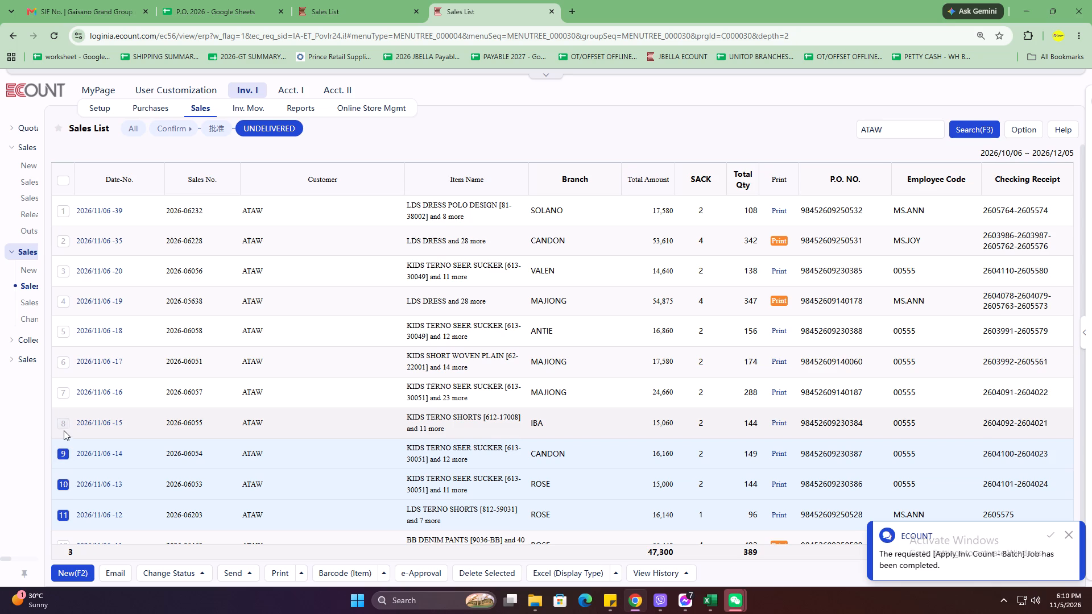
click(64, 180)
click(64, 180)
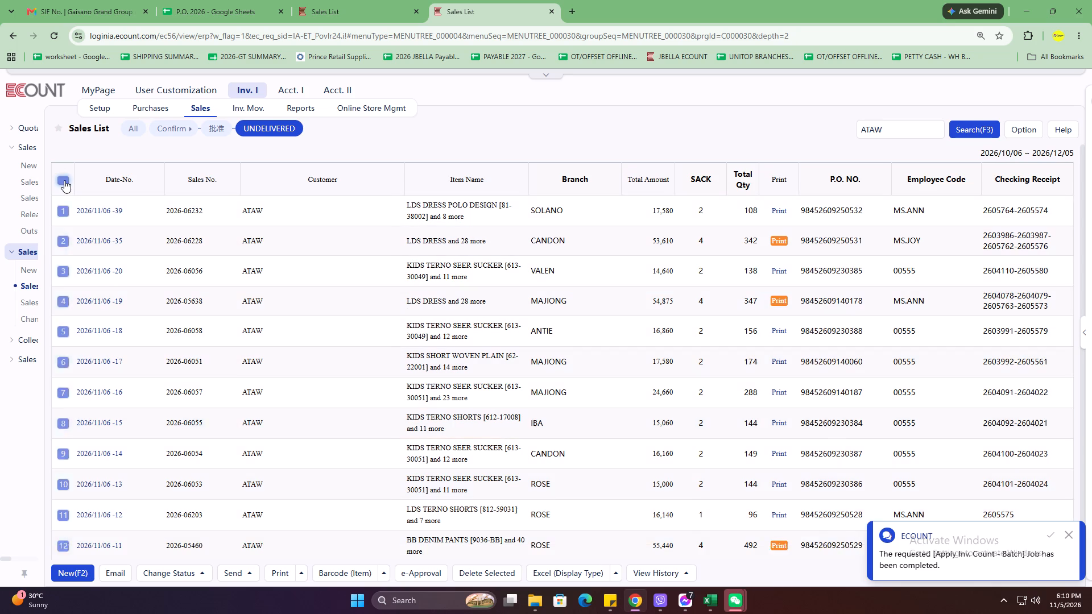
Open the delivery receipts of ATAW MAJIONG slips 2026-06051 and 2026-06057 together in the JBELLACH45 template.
click(64, 388)
double_click(65, 361)
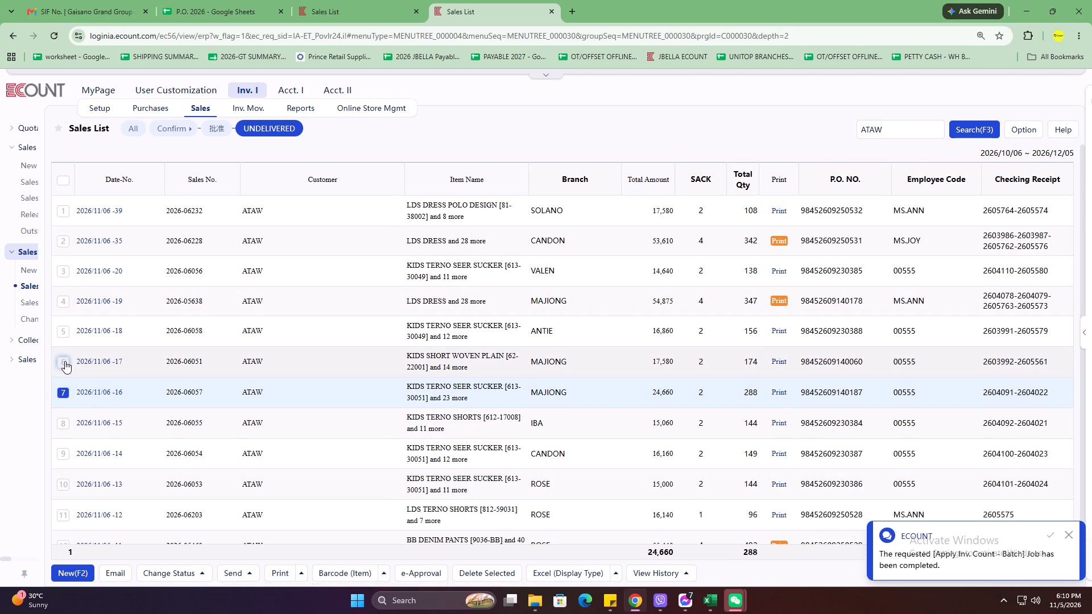
click(65, 361)
scroll(65, 361, up, 1)
click(289, 574)
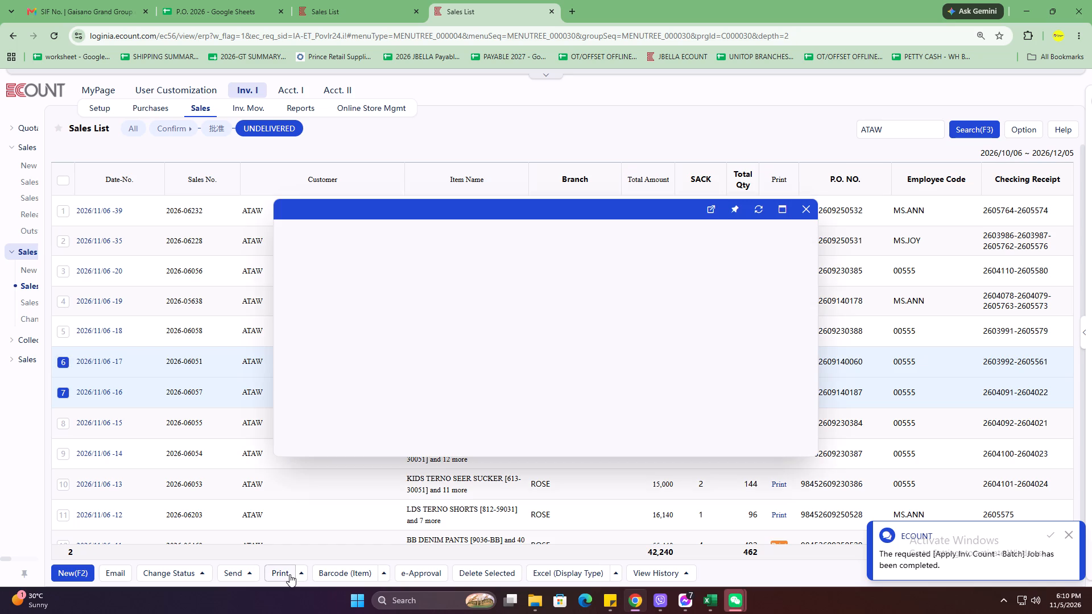
click(330, 520)
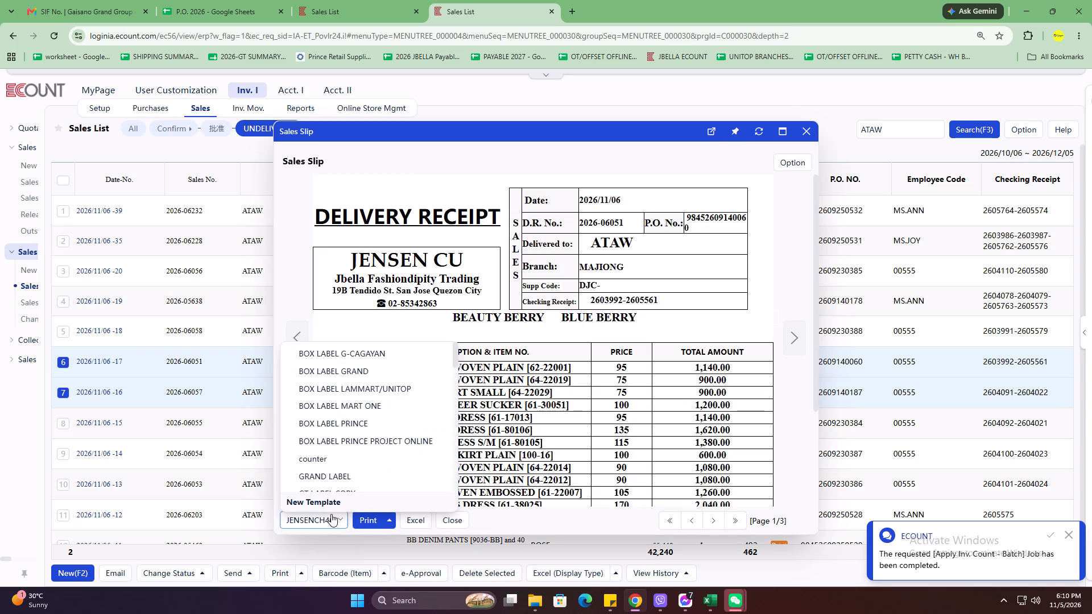
scroll(350, 459, down, 4)
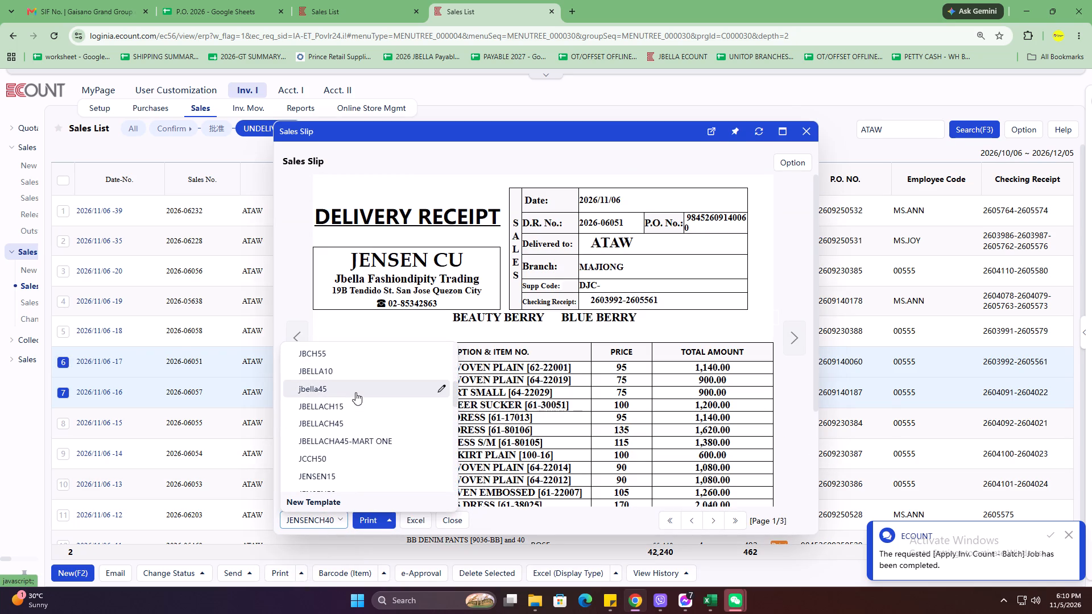
click(355, 426)
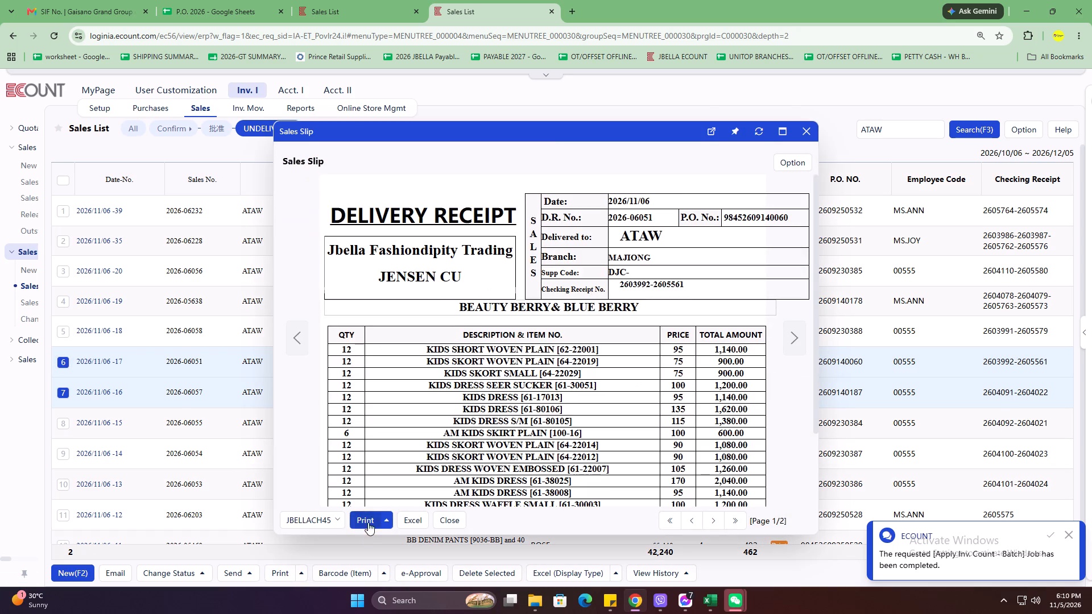
Print the two MAJIONG delivery receipts, all pages, at a custom scale of 97.
click(368, 517)
scroll(561, 404, down, 6)
scroll(563, 405, up, 4)
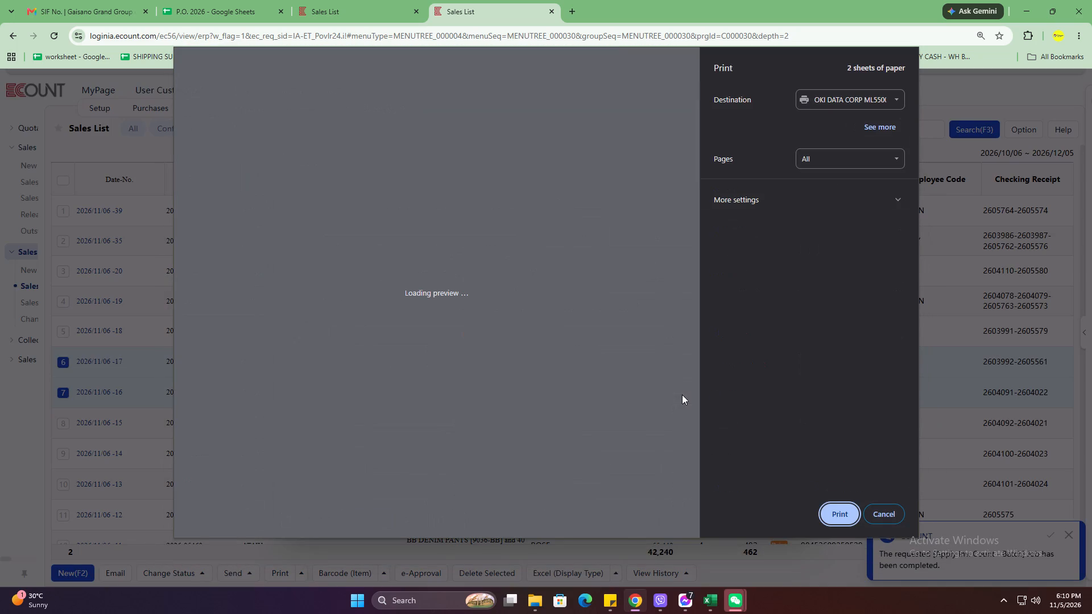
scroll(634, 319, down, 14)
click(781, 223)
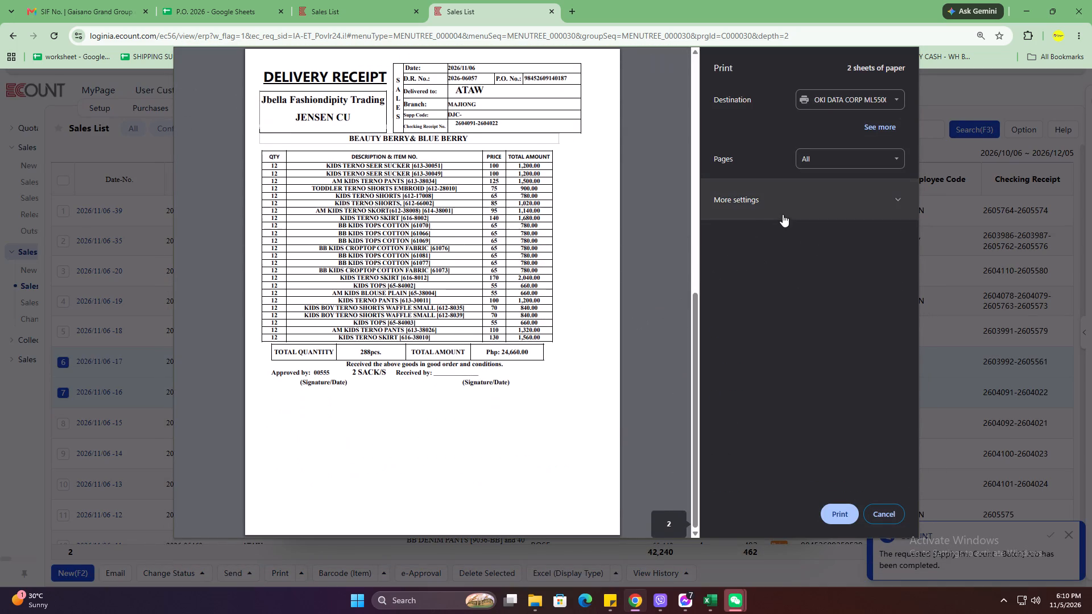
click(783, 214)
click(825, 383)
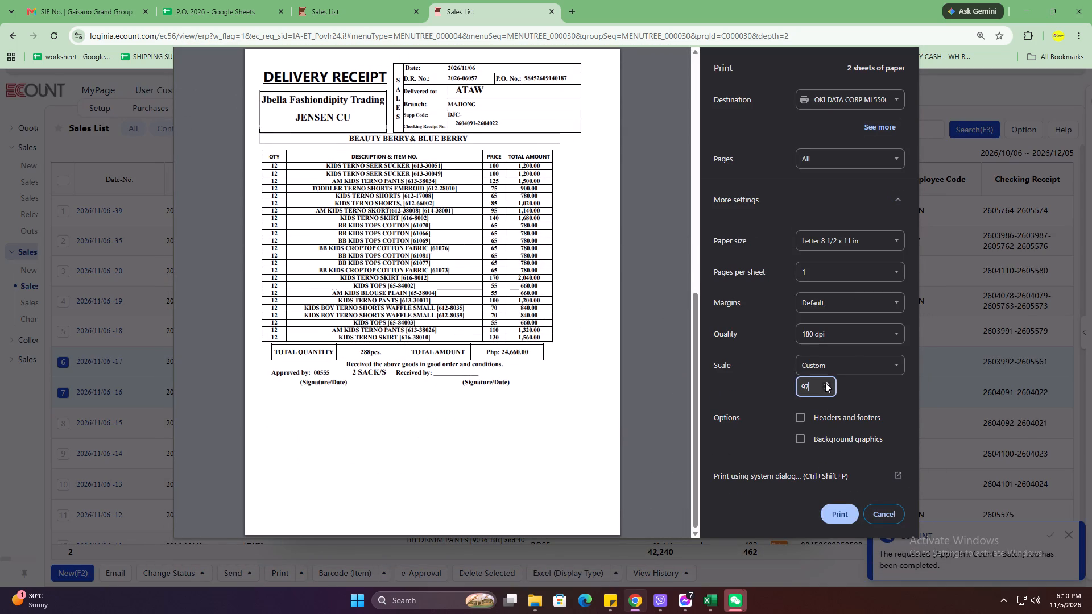
scroll(541, 368, up, 13)
click(851, 518)
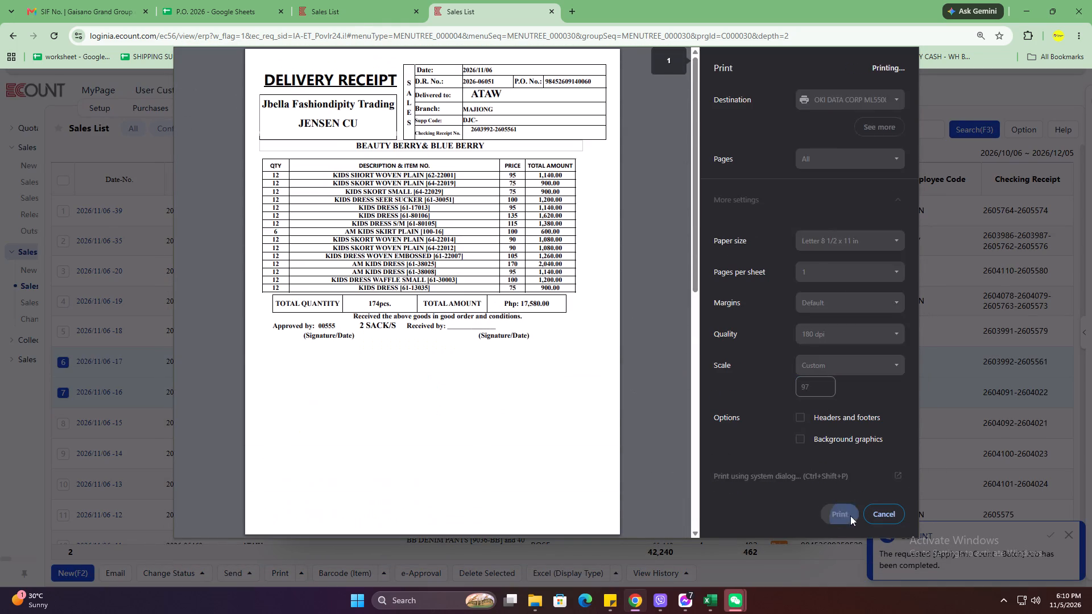
Open together the delivery receipts of the seven ATAW slips not yet marked as printed, for SOLANO, VALEN, ANTIE, IBA, CANDON and ROSE.
click(808, 135)
scroll(237, 366, down, 4)
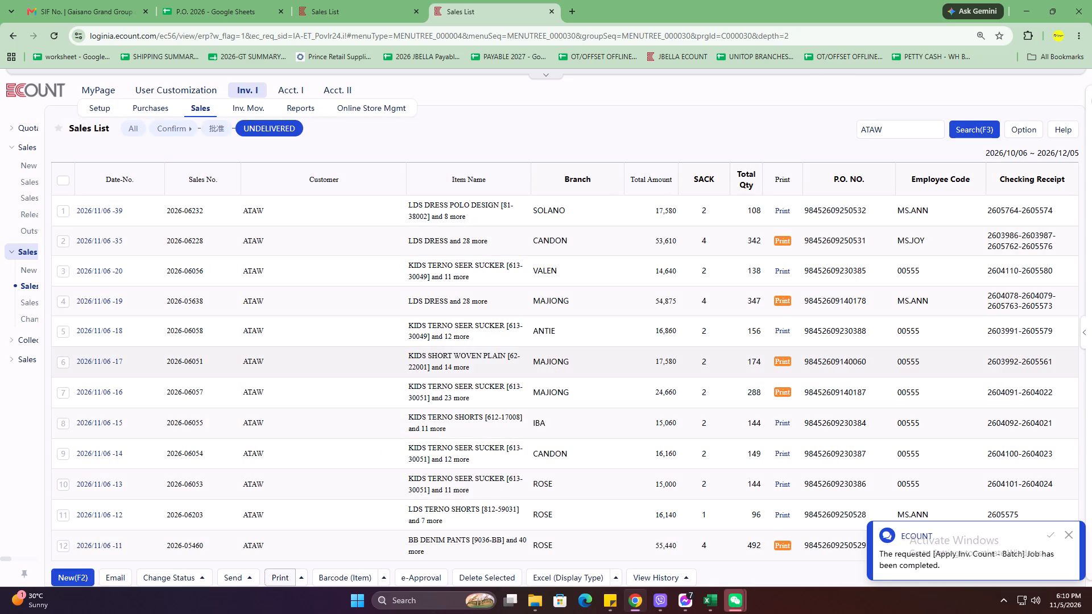
scroll(237, 366, down, 3)
click(61, 182)
scroll(61, 212, up, 6)
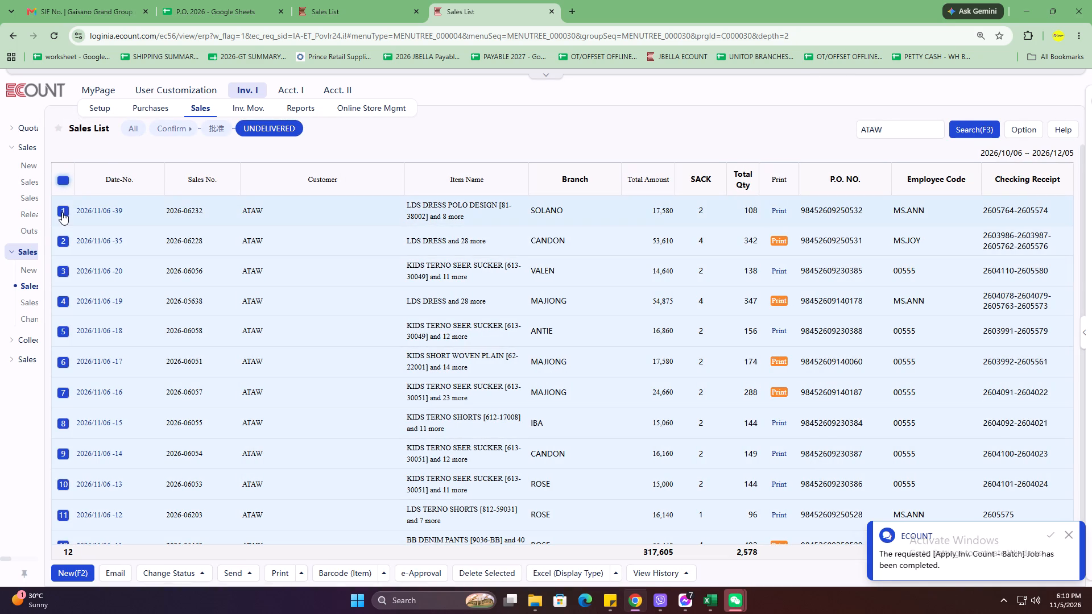
click(64, 243)
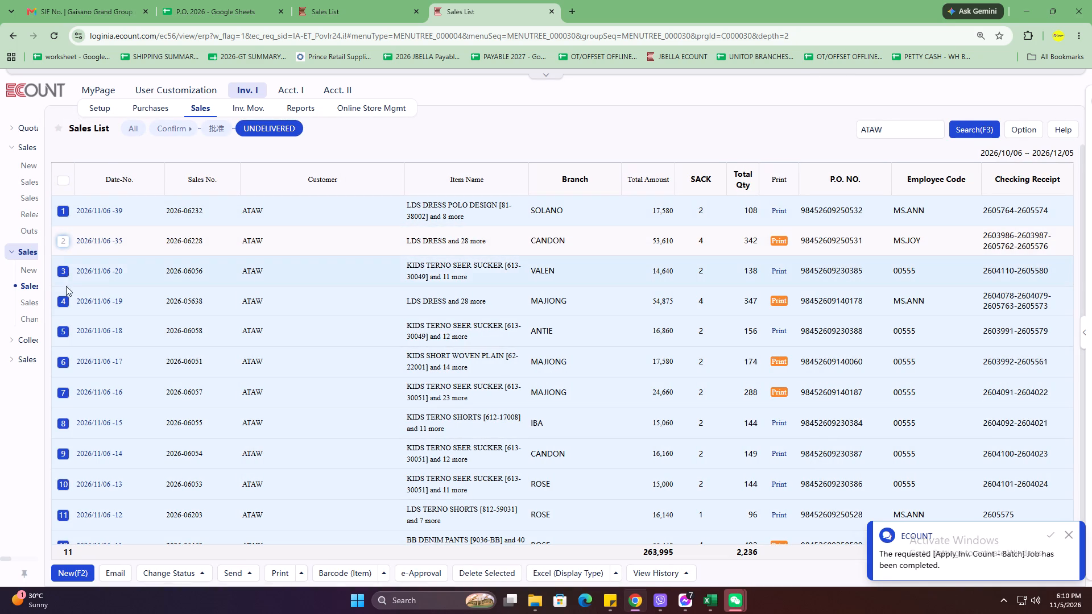
click(67, 298)
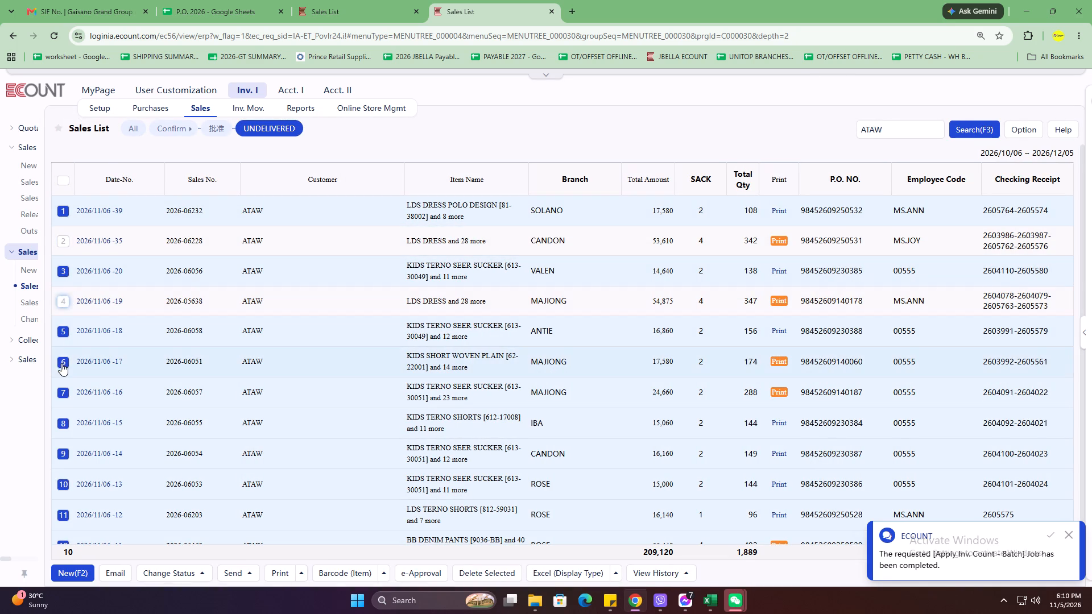
click(61, 363)
click(62, 391)
scroll(62, 389, down, 5)
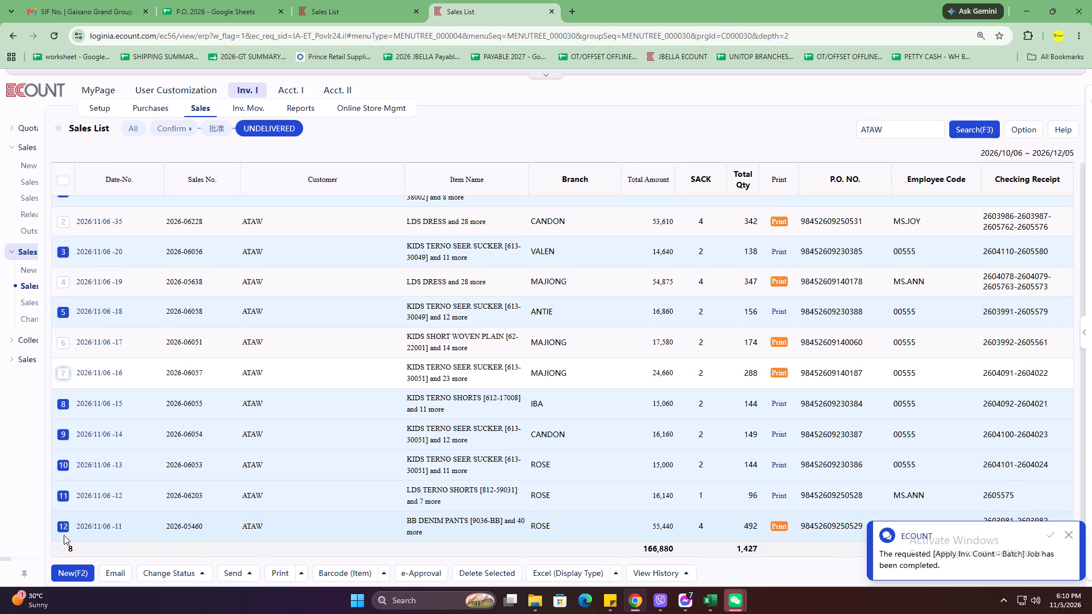
click(64, 521)
click(279, 573)
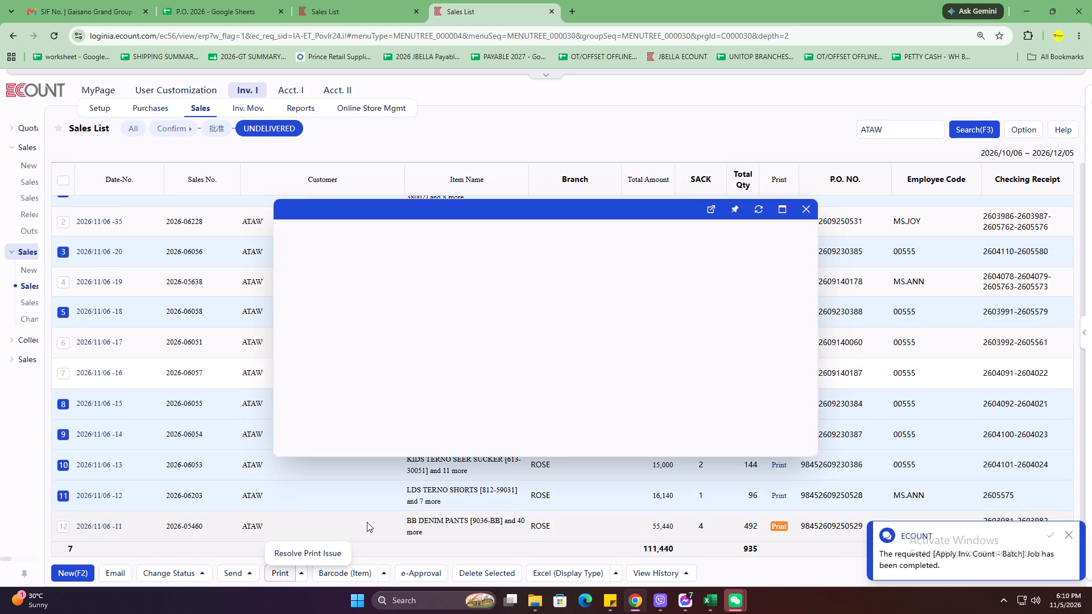
Switch the seven ATAW delivery receipts to the JBELLACH15 template.
scroll(346, 435, down, 4)
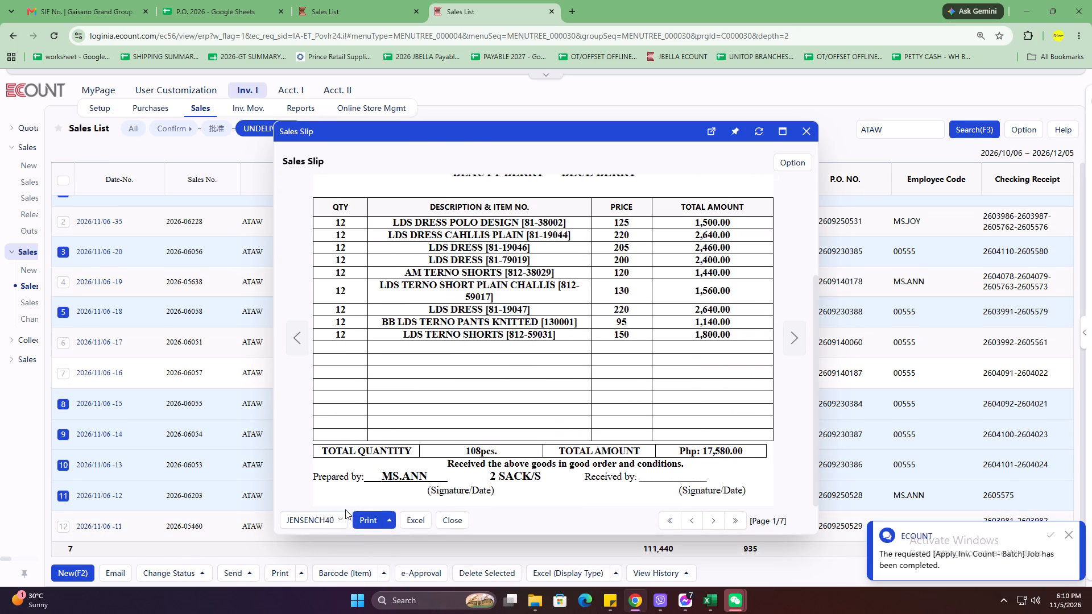
click(318, 520)
scroll(344, 430, down, 3)
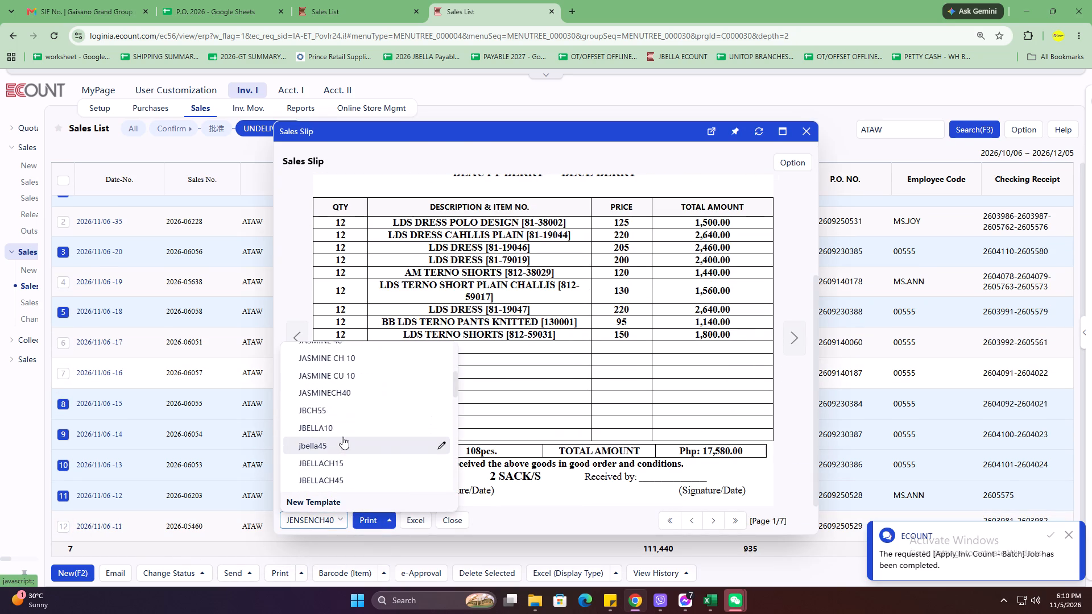
click(343, 466)
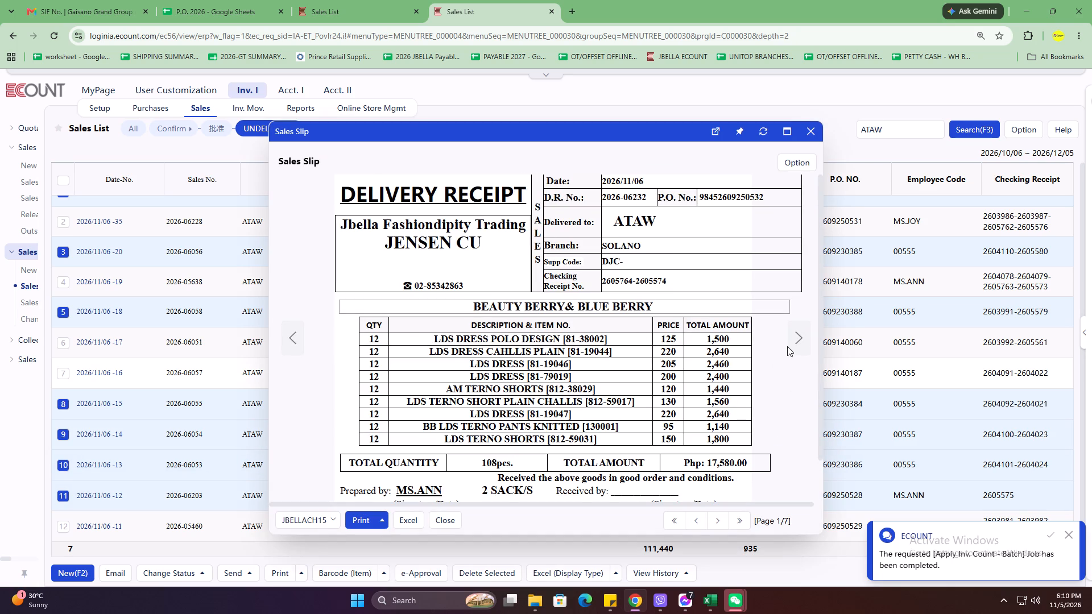
Page through the ATAW delivery receipts to the last one and start printing the batch.
click(787, 346)
click(790, 341)
click(793, 335)
click(793, 335)
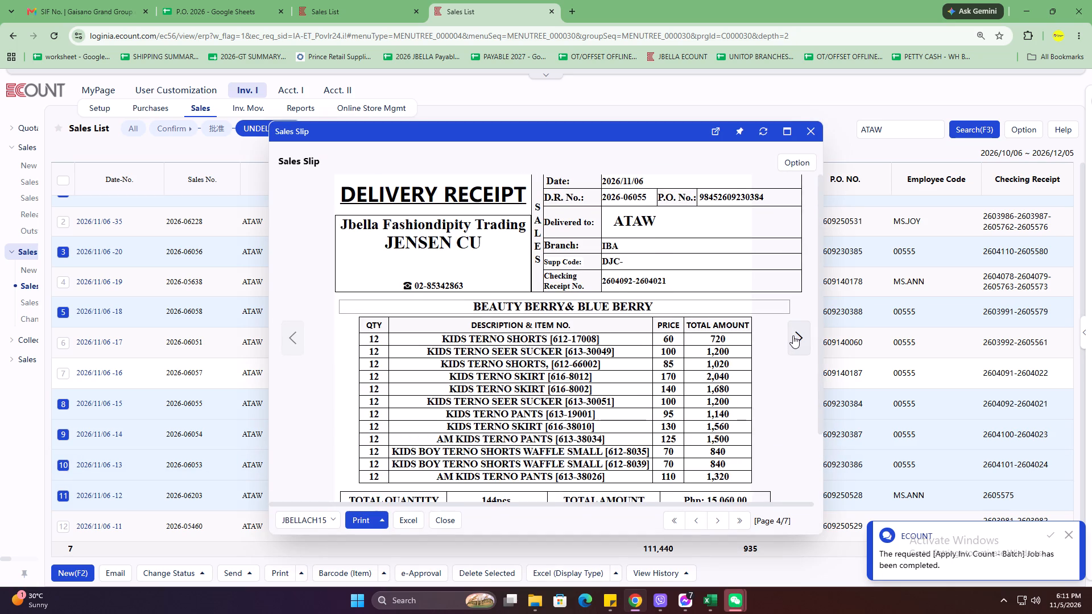
triple_click(793, 335)
double_click(793, 335)
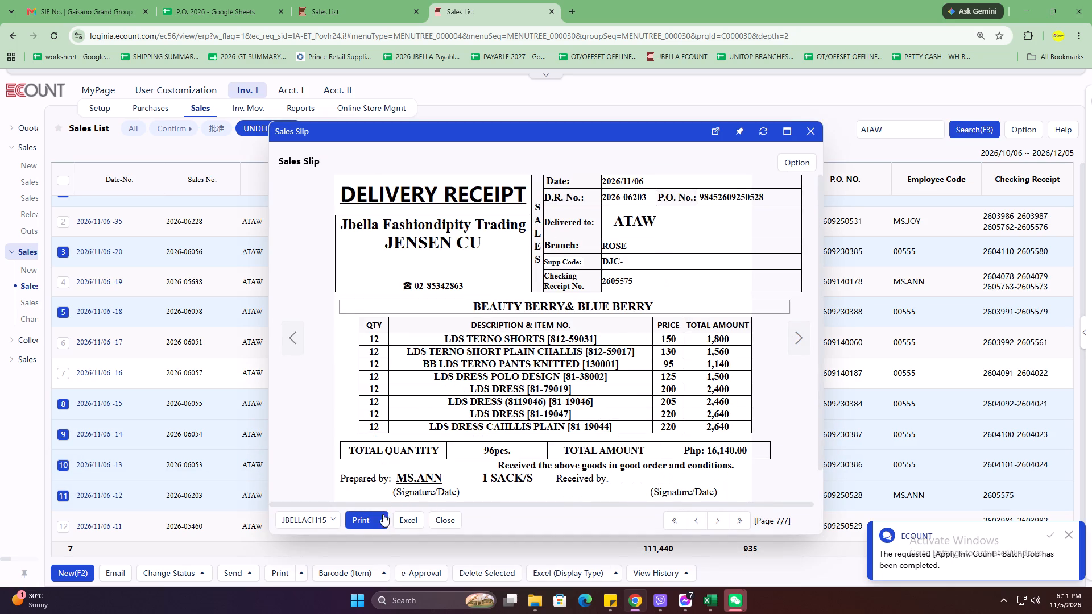
click(364, 520)
Open the sales list in a separate browser tab and search the undelivered slips for WEN.
click(348, 0)
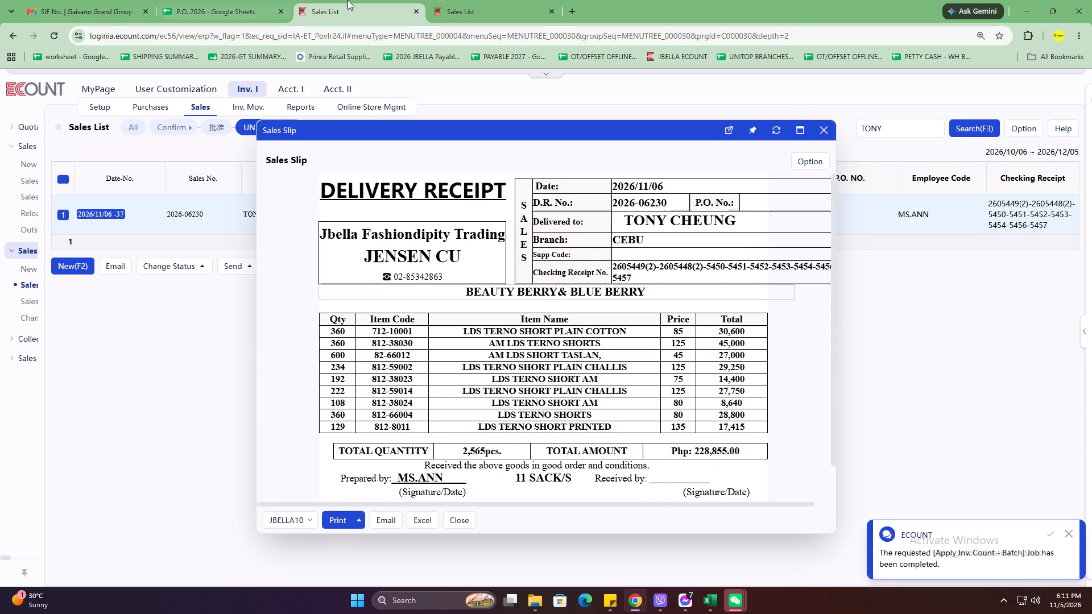
right_click(204, 112)
click(221, 127)
click(464, 0)
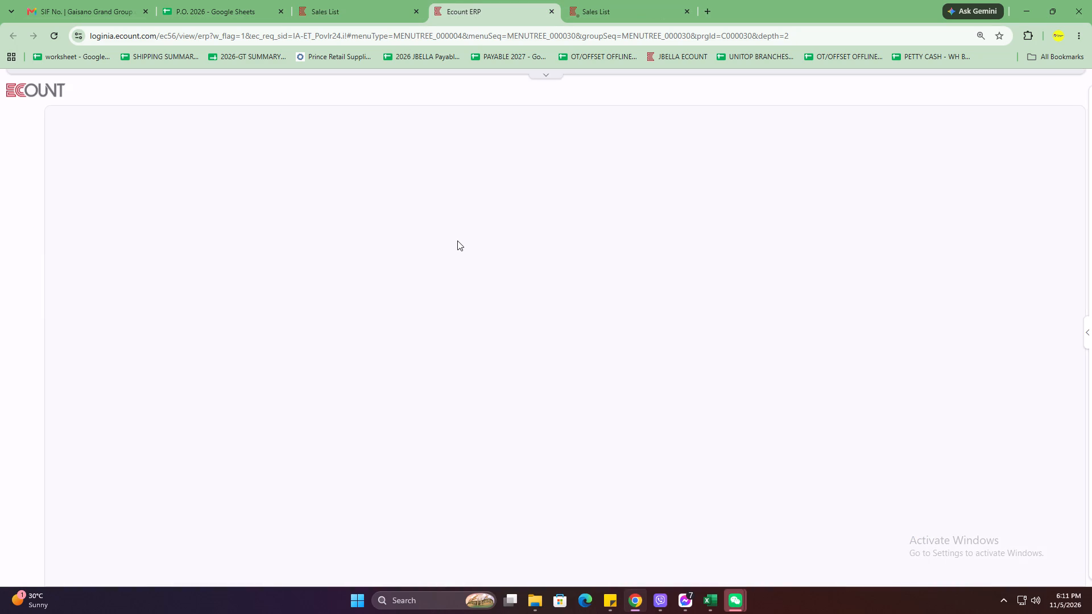
key(w)
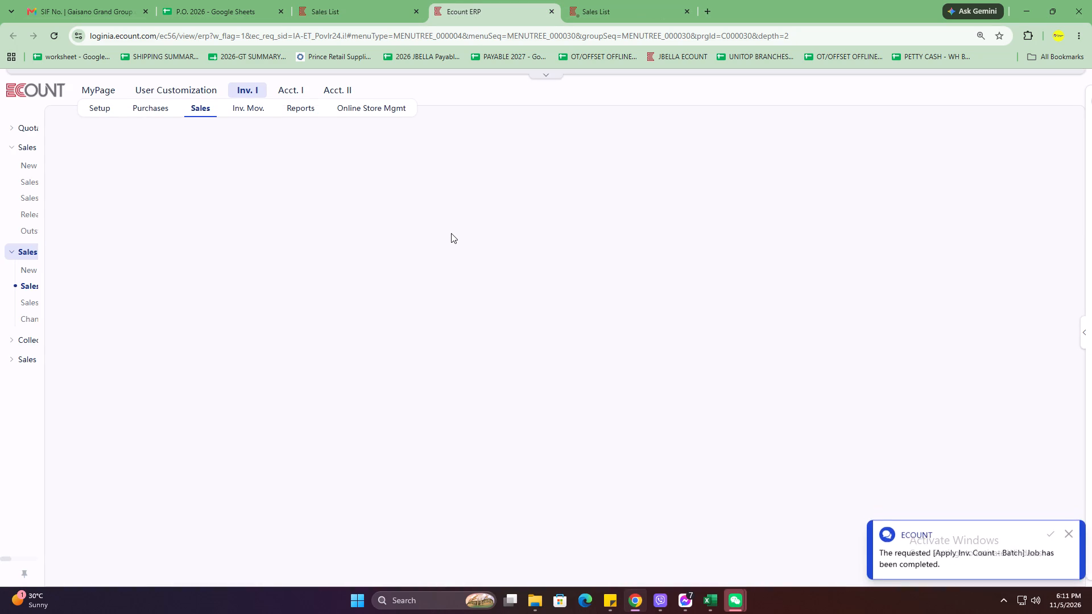
text(WEN)
key(Return)
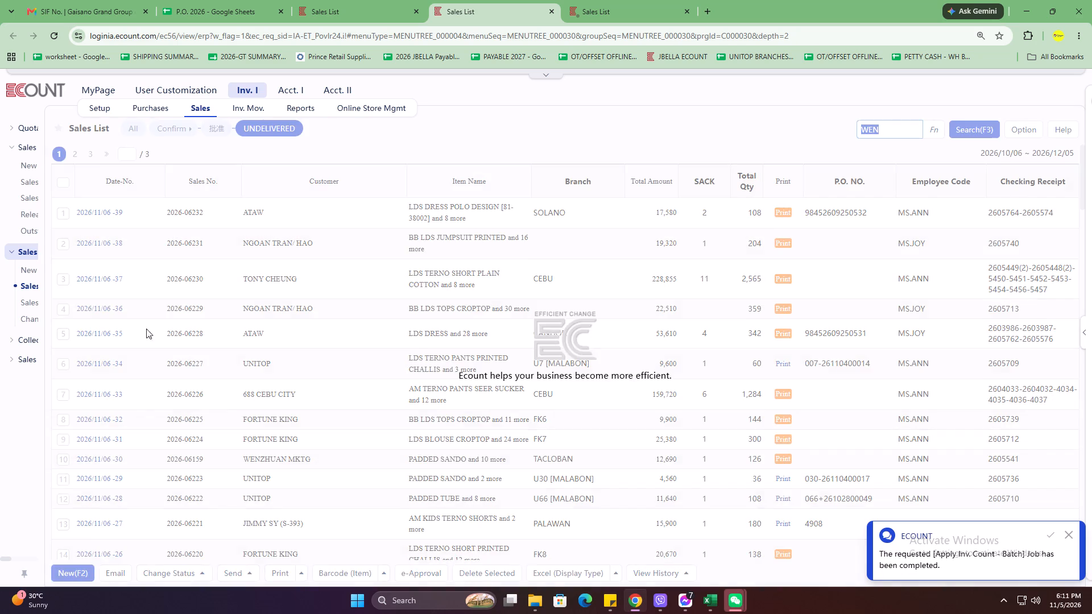
click(81, 509)
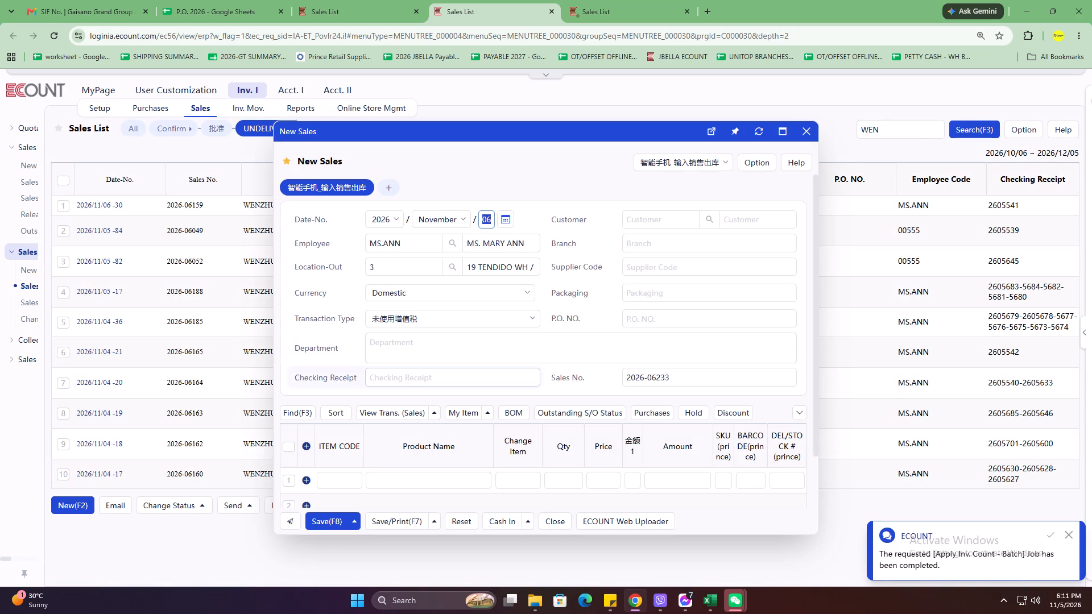
click(653, 237)
key(o)
key(r)
text(MOC)
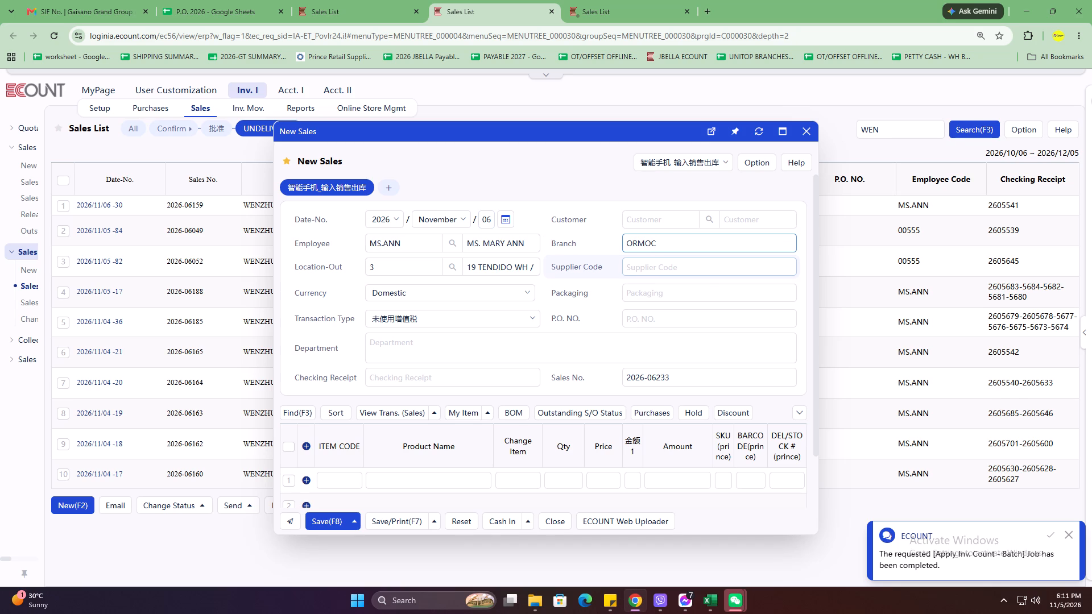
click(680, 290)
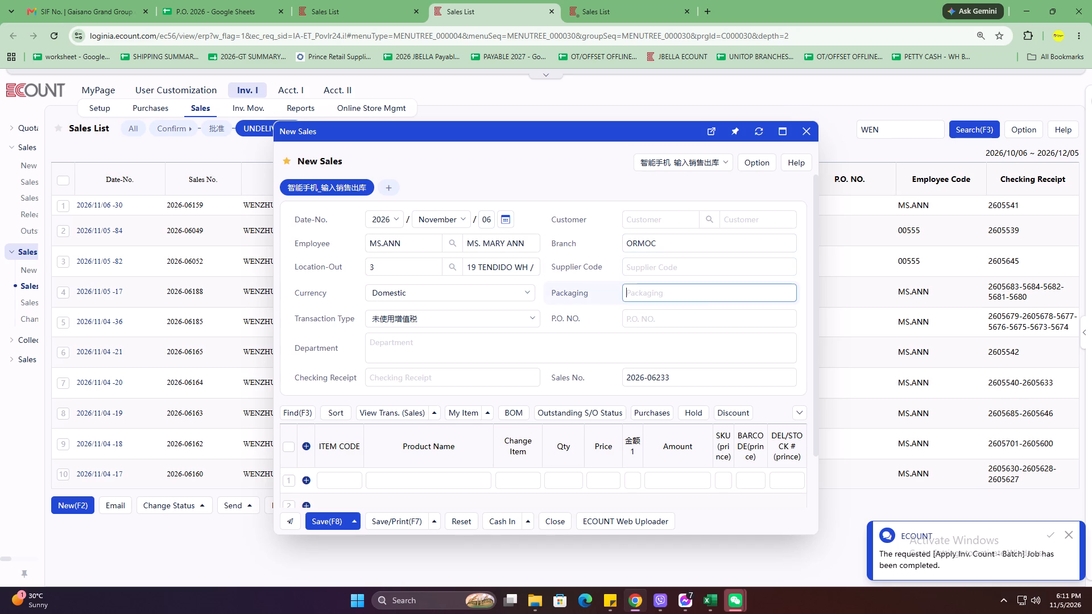
key(1)
click(491, 381)
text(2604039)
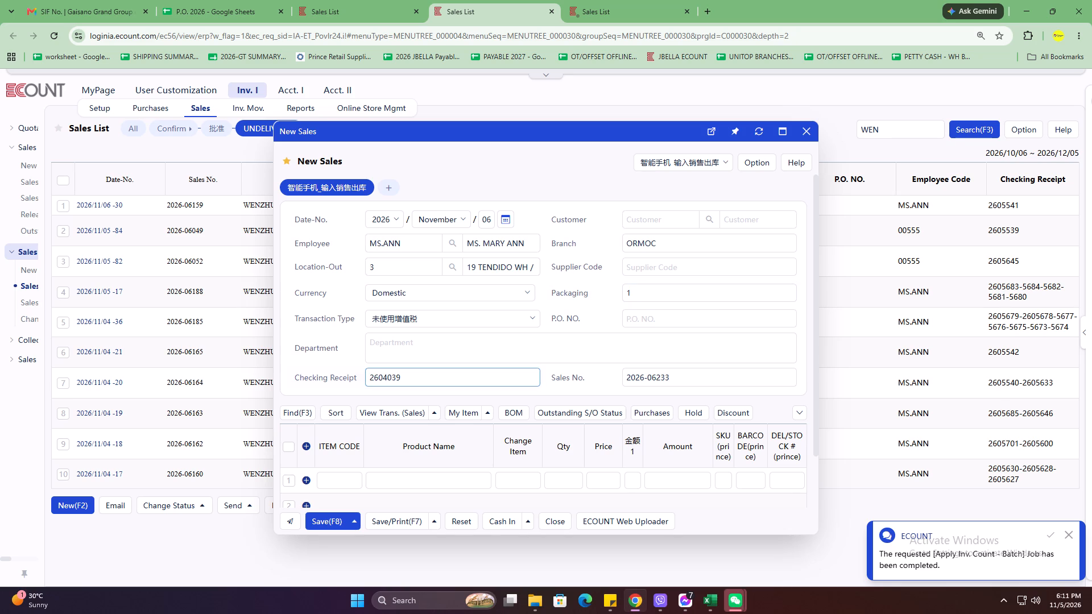
click(417, 249)
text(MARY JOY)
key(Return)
Enter item 61-38039 with quantity 24 as the first line of the new slip.
scroll(413, 243, down, 2)
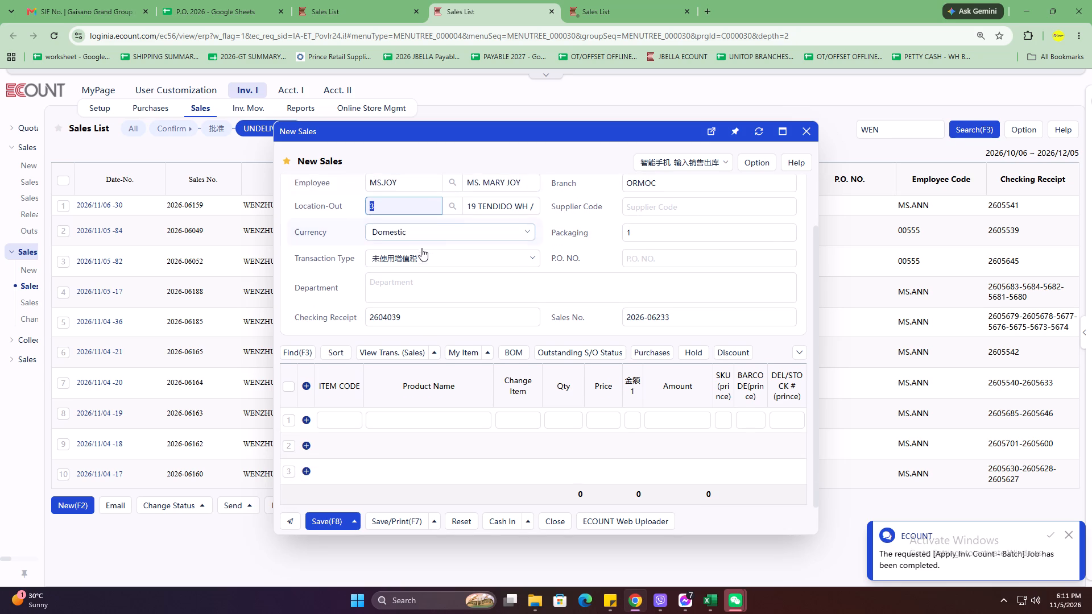
click(348, 415)
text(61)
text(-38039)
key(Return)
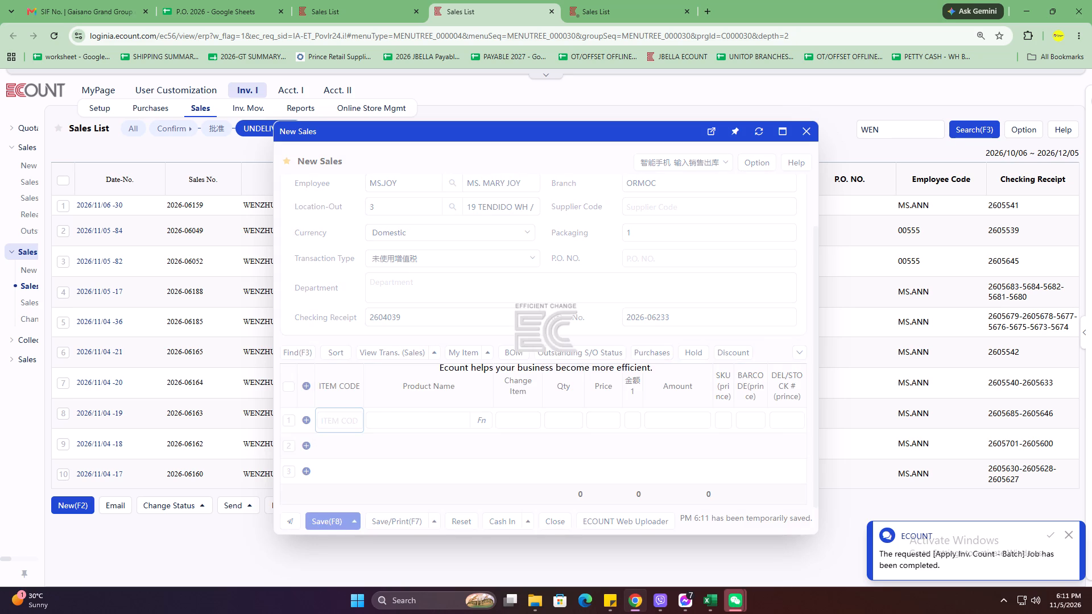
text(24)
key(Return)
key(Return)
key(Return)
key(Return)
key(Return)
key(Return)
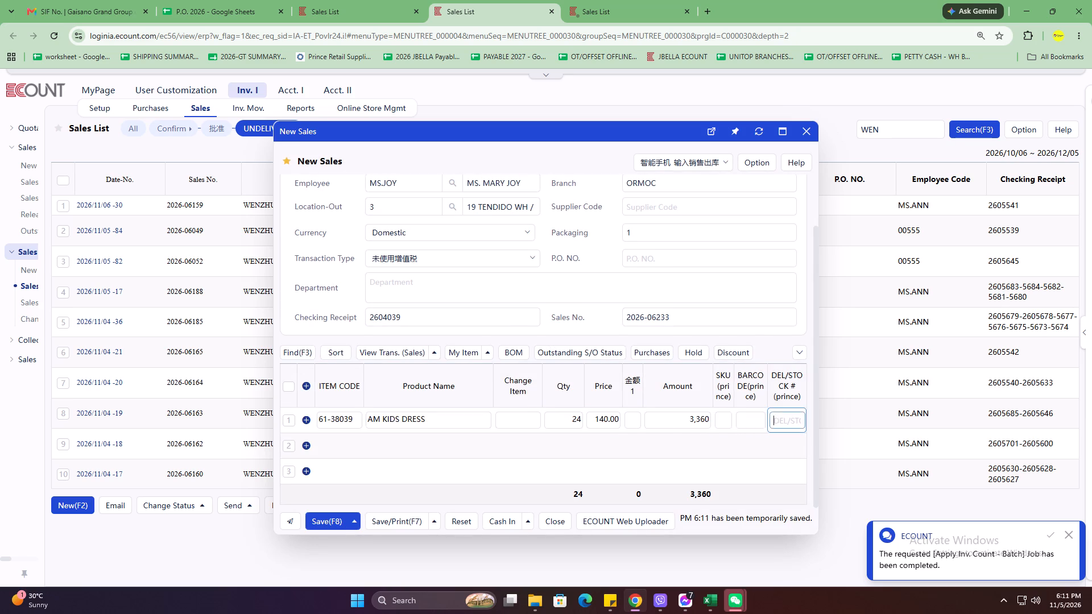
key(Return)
Add item 61-28042 with quantity 36 on the second line of the slip.
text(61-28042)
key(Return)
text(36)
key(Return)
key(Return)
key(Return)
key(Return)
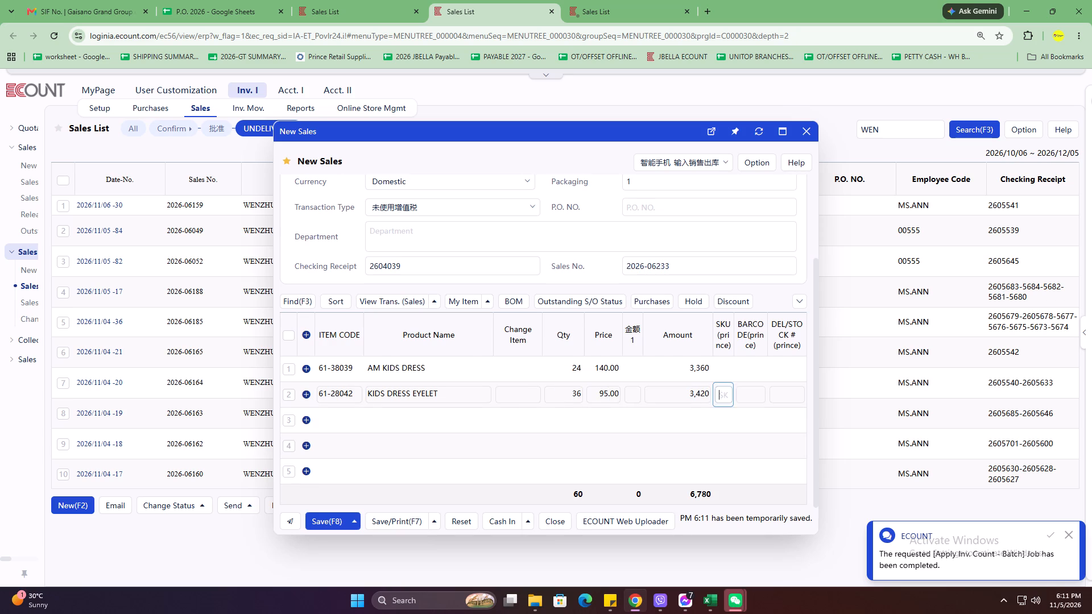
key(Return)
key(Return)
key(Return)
Add item 61-38063 with quantity 36 on the third line of the slip.
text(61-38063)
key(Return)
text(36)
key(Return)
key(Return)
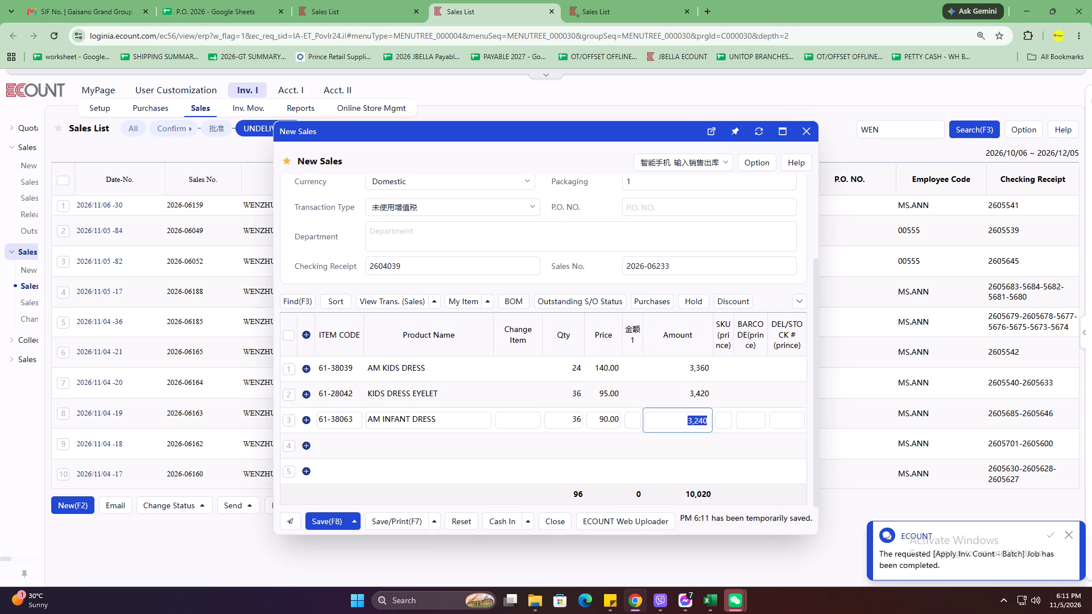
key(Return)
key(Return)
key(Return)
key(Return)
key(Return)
Add item 612-38073 with quantity 36 on the fourth line of the slip.
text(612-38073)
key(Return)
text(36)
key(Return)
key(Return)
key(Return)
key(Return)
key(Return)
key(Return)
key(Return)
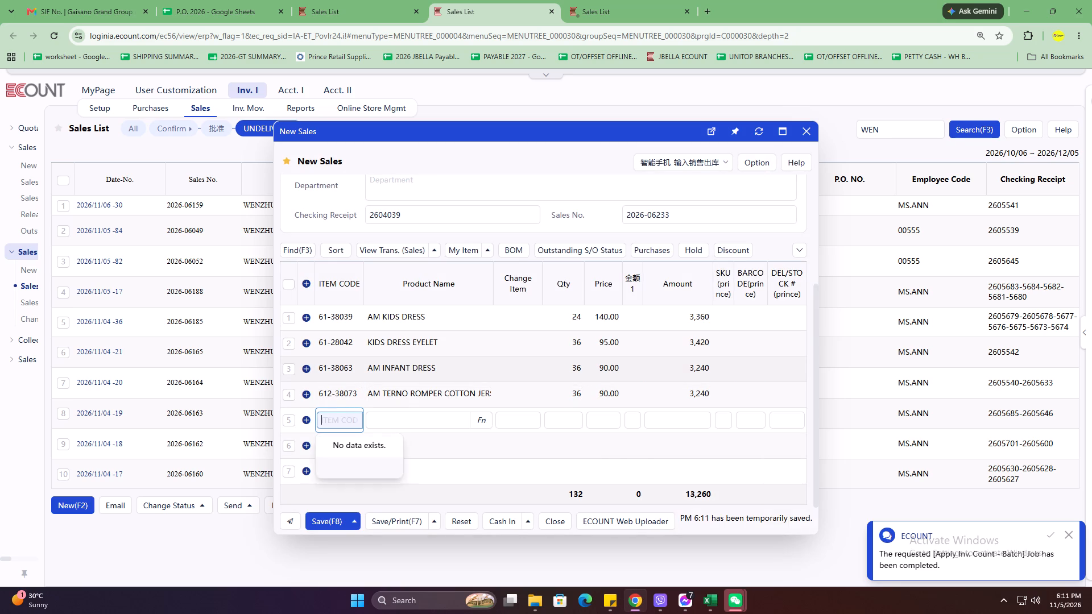
Add item 61-66035 with quantity 24 on the fifth line of the slip.
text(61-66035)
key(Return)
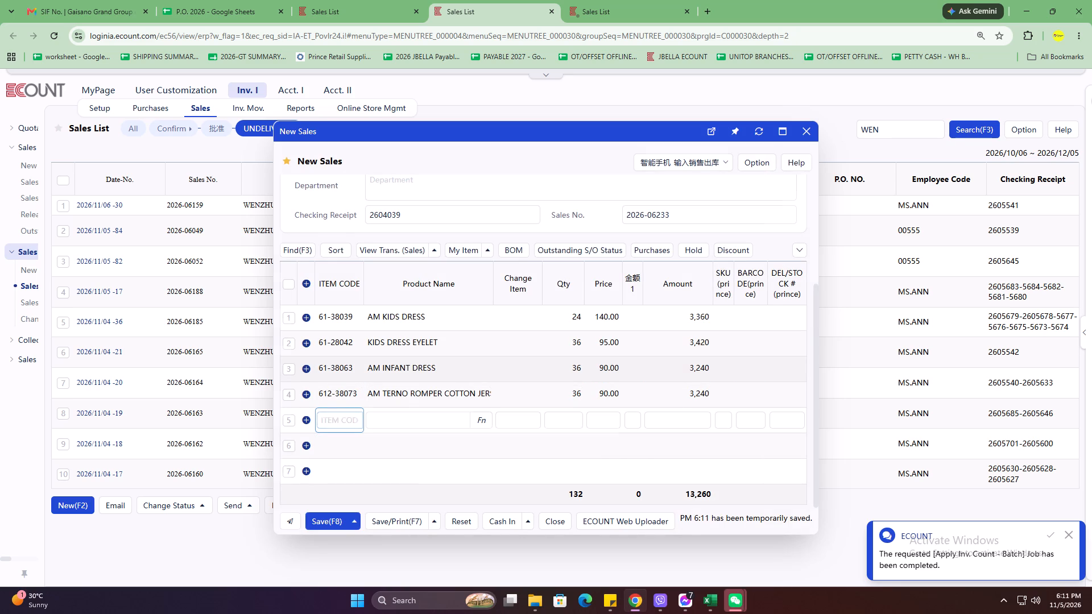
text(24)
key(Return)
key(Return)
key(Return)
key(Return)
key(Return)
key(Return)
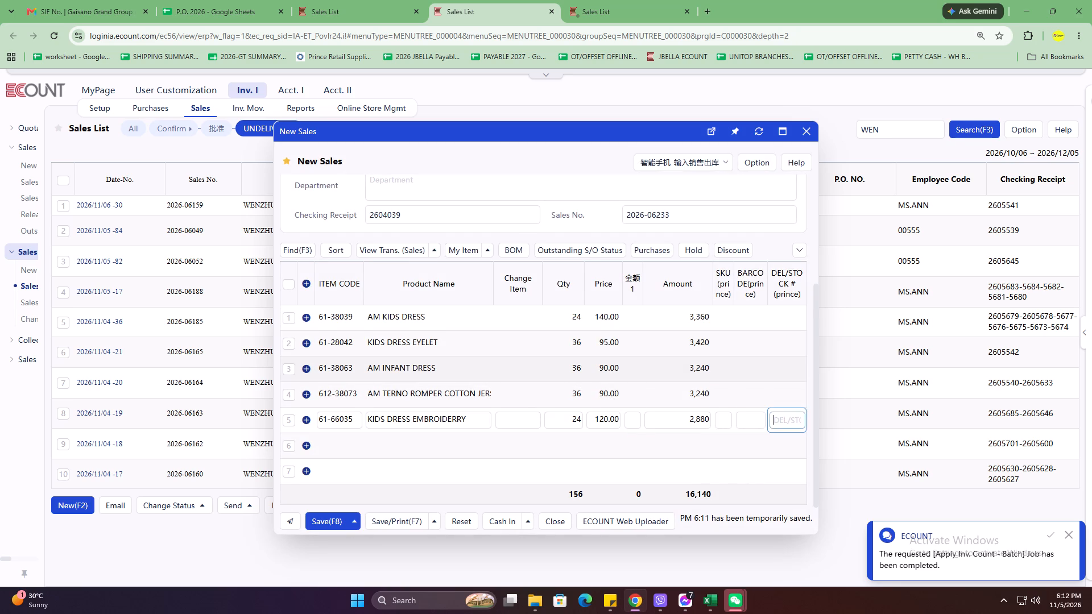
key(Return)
Add item 61-38073 with quantity 36 on the sixth line of the slip.
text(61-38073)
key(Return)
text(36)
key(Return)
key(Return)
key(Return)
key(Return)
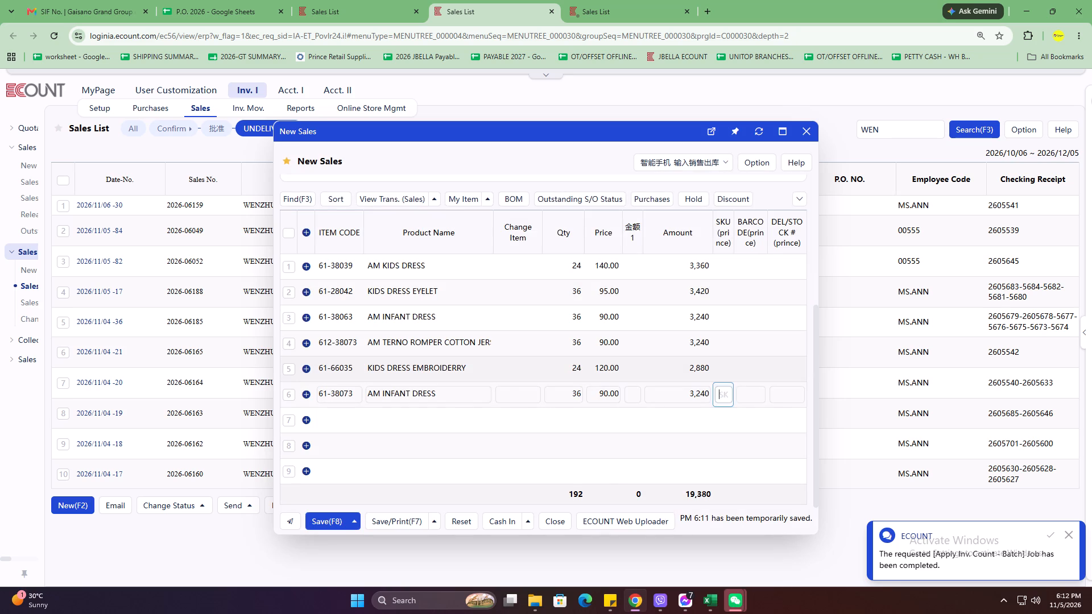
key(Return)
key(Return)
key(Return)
Add item 612-38031 with quantity 24 on the seventh line of the slip.
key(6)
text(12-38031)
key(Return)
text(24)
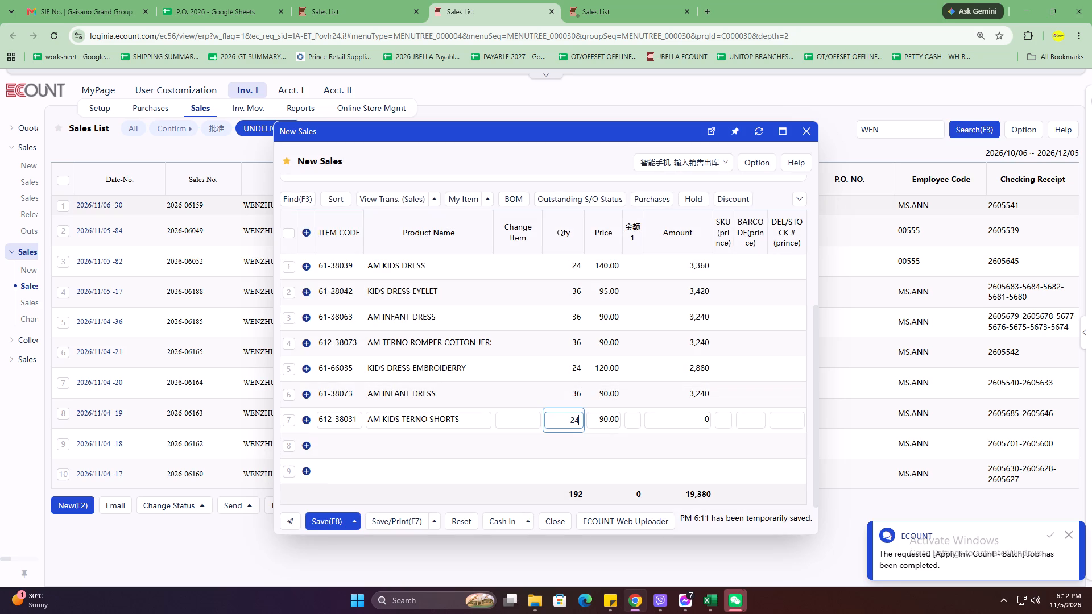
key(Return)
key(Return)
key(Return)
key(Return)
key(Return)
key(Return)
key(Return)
Add item 612-38078 with quantity 36 on the eighth line of the slip.
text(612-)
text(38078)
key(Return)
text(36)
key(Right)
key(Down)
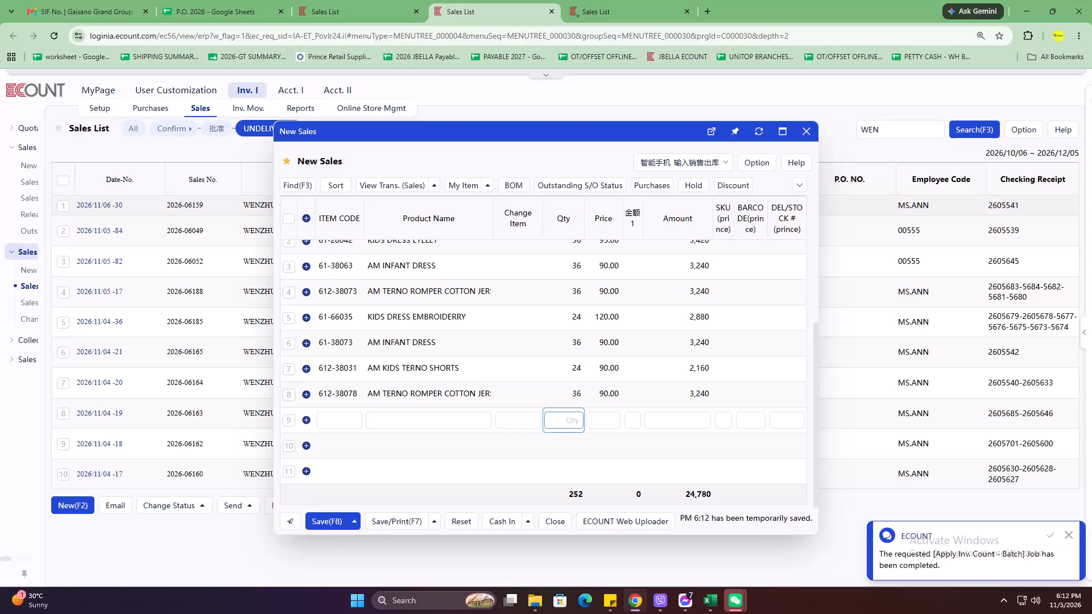
Check the entered lines of the ORMOC slip one by one for item code, product name, quantity and price.
scroll(261, 206, up, 4)
scroll(482, 385, up, 1)
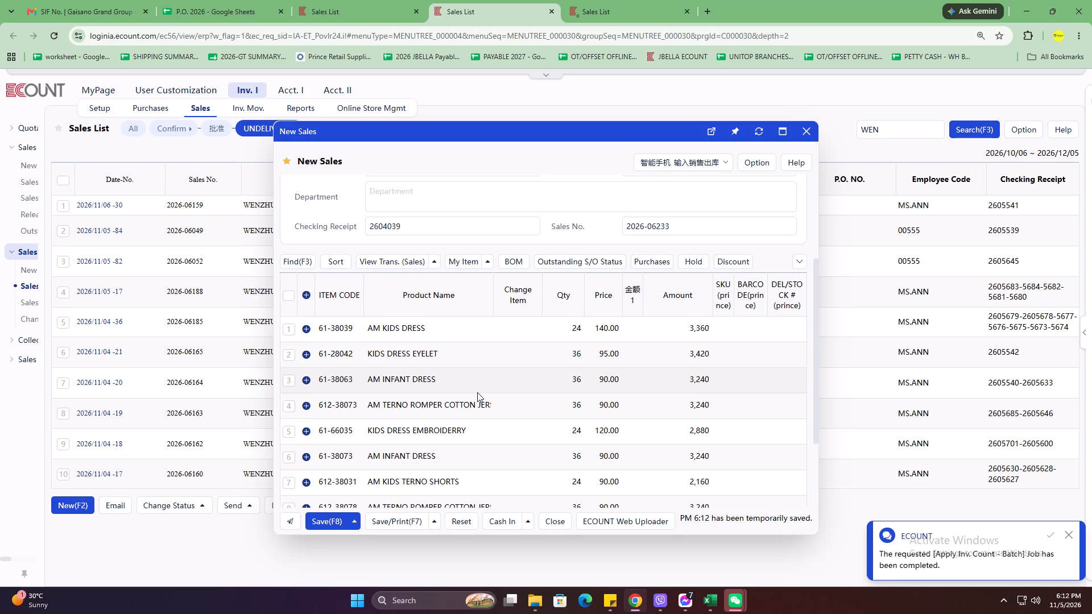
click(378, 348)
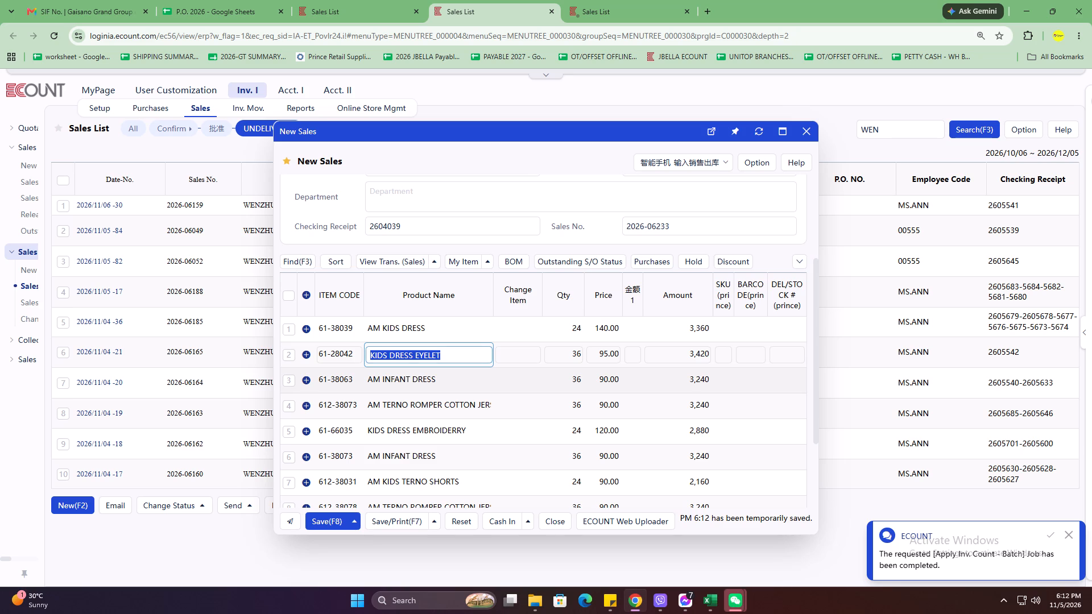
click(424, 391)
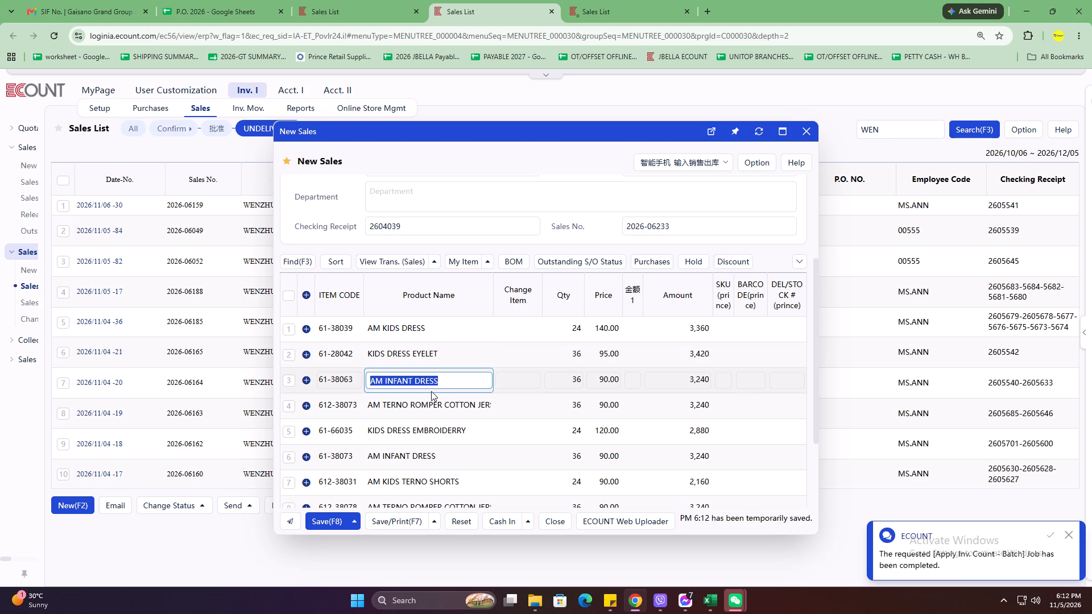
click(436, 400)
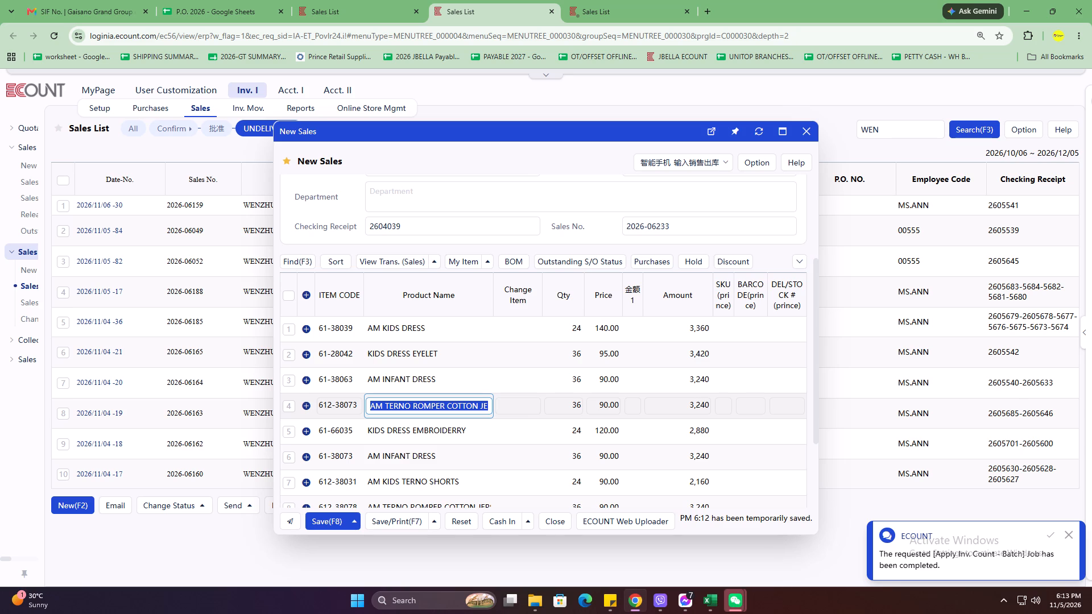
click(436, 436)
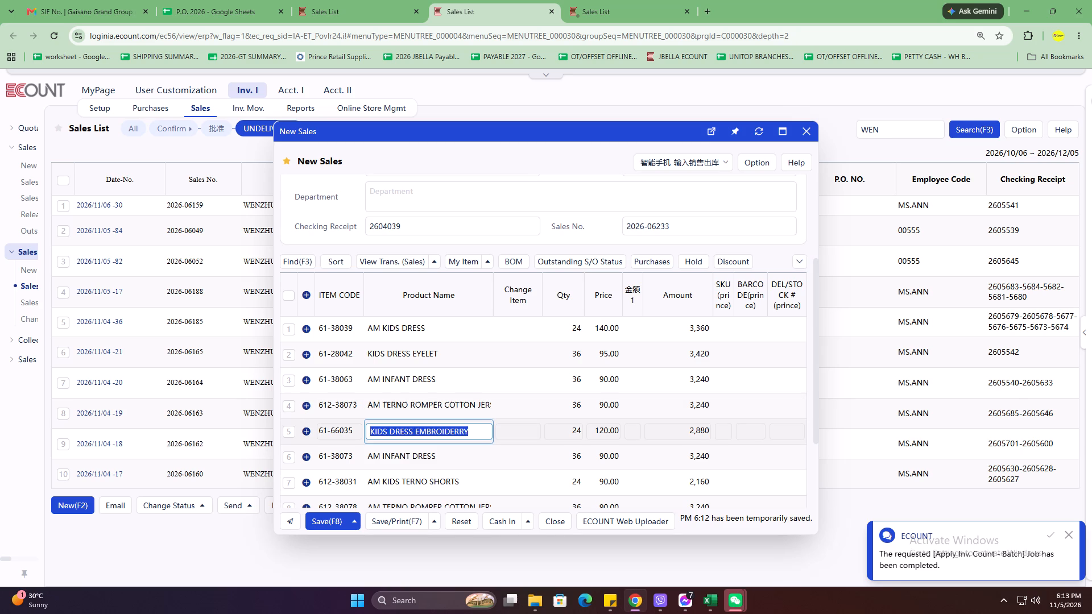
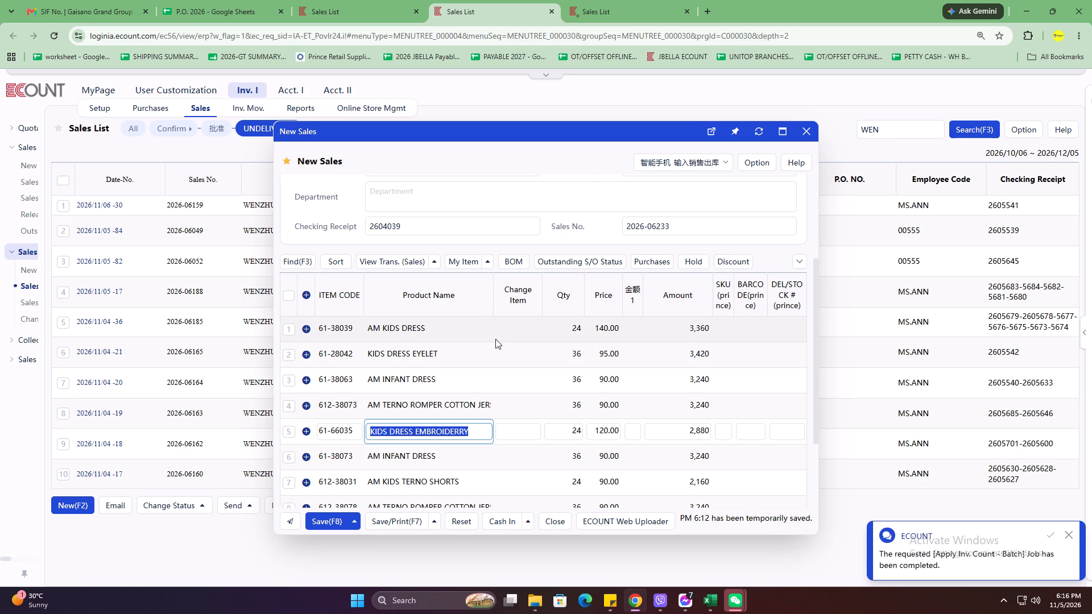
Check the sixth to eighth lines of the ORMOC slip for item code, product name, quantity and price.
click(430, 447)
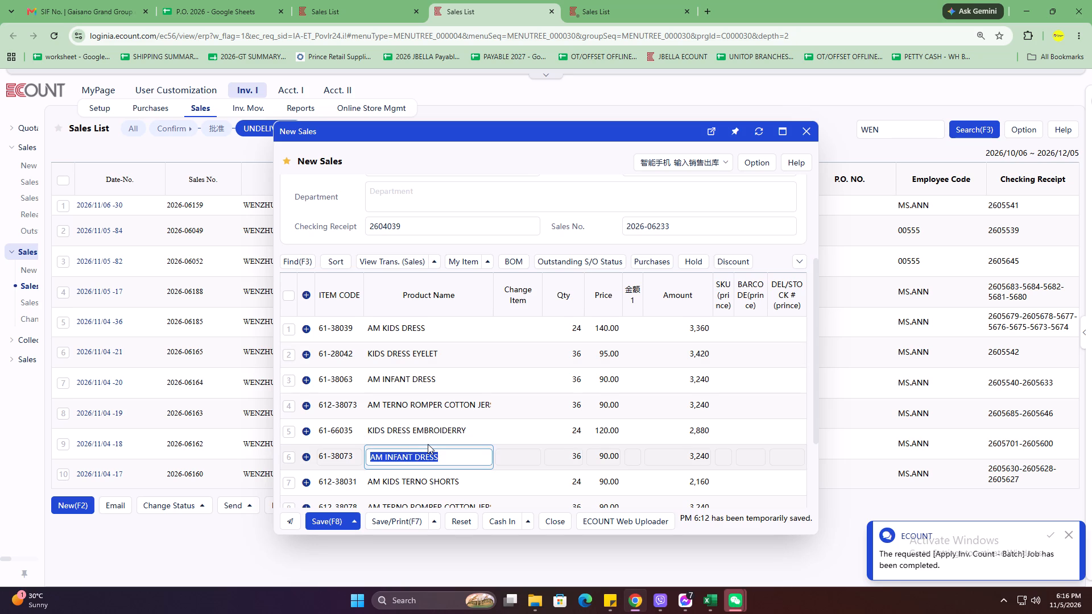
scroll(468, 454, down, 2)
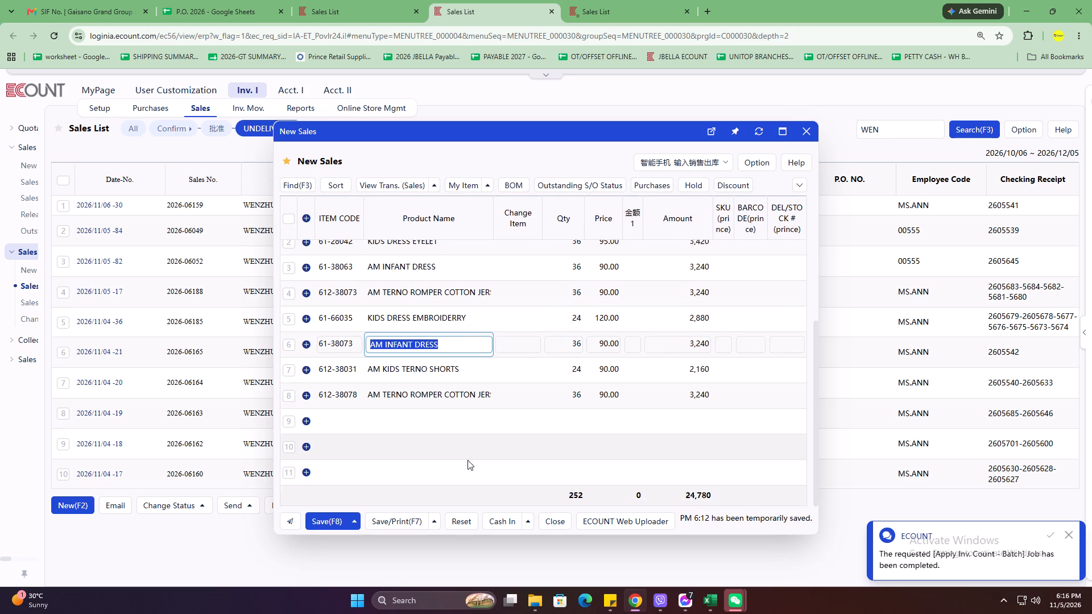
click(447, 370)
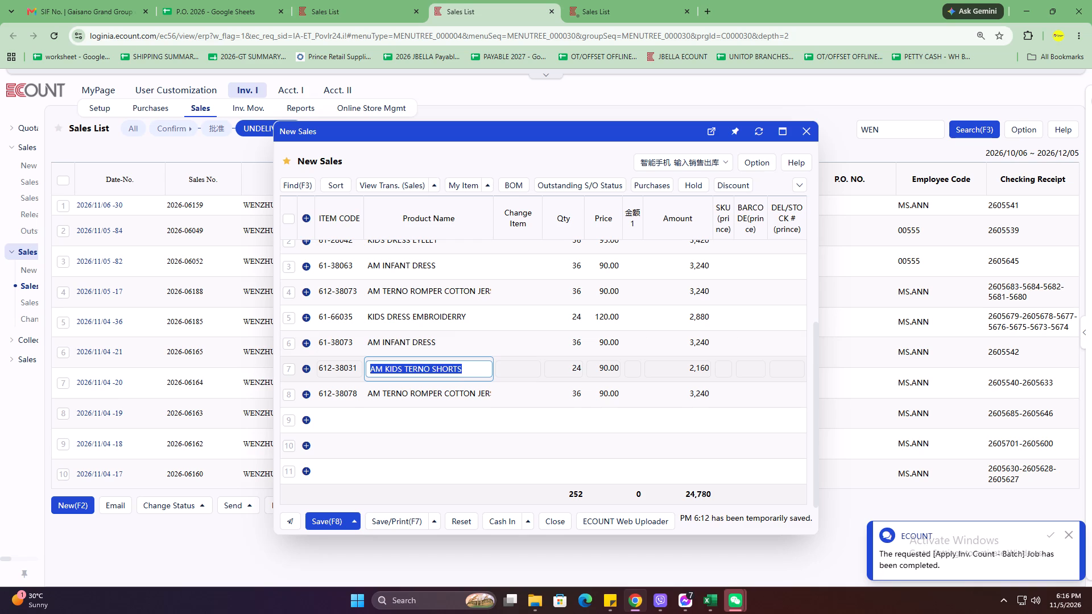
scroll(517, 318, down, 1)
click(512, 422)
Set the slip's customer to WENZHUAN MKTG, code 147, by looking up WENZHUA.
scroll(512, 422, up, 7)
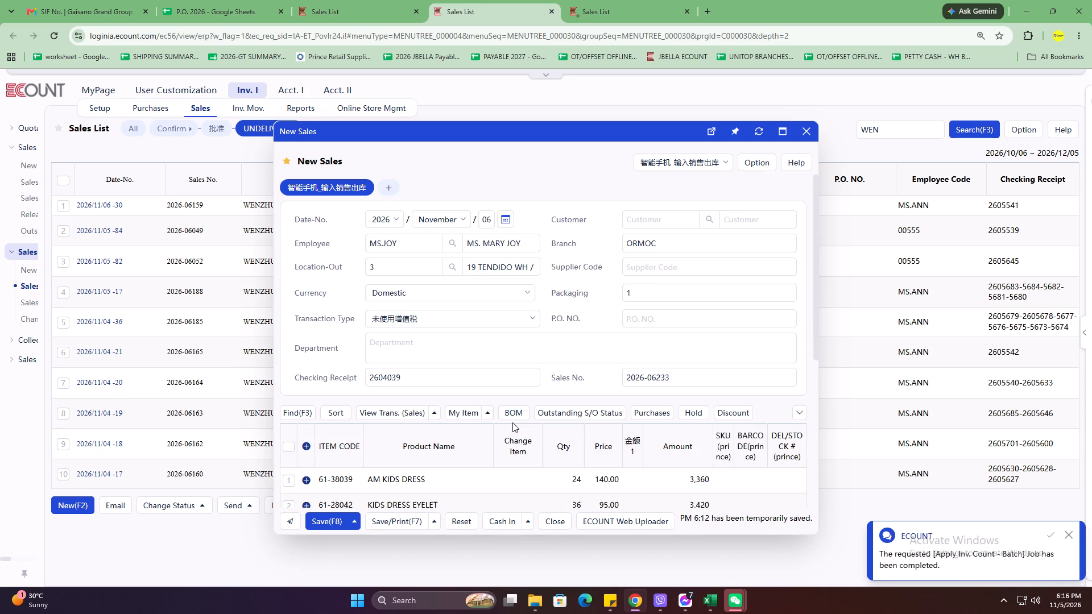
click(657, 218)
text(WENZHUA)
key(Return)
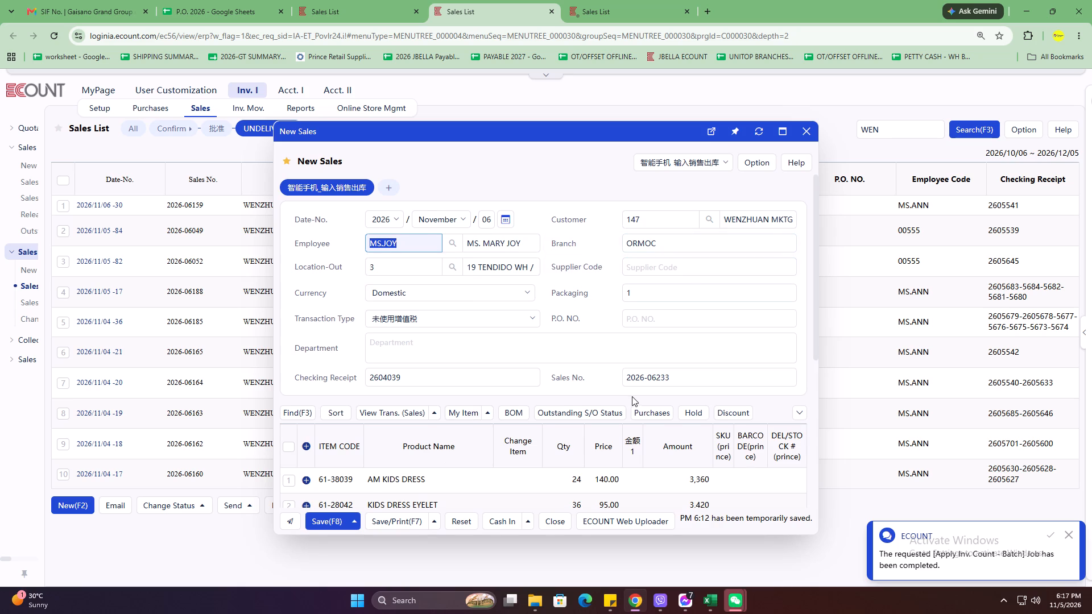
scroll(632, 396, down, 10)
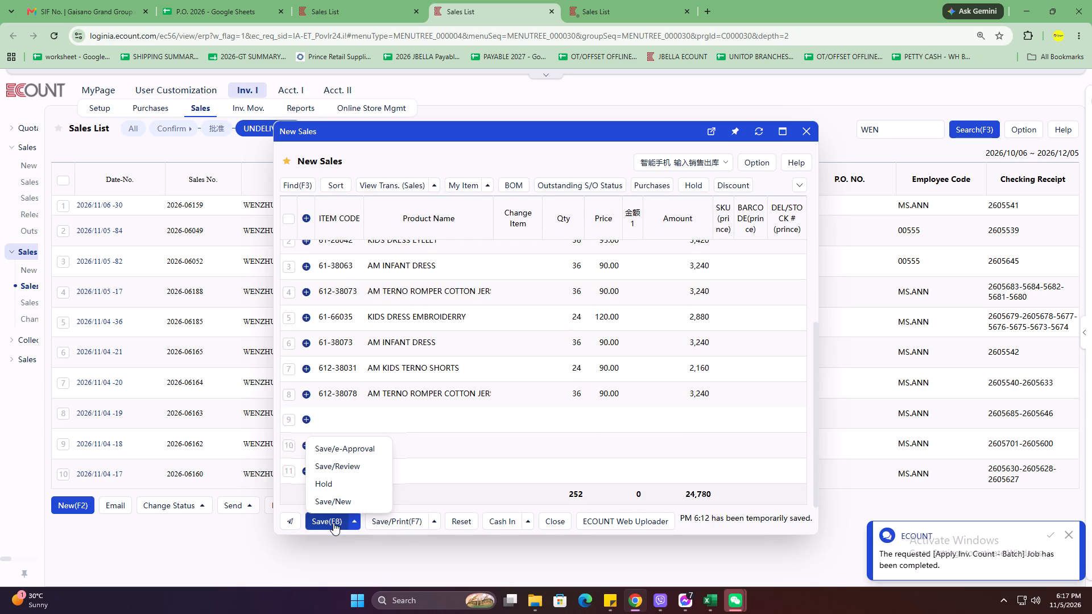
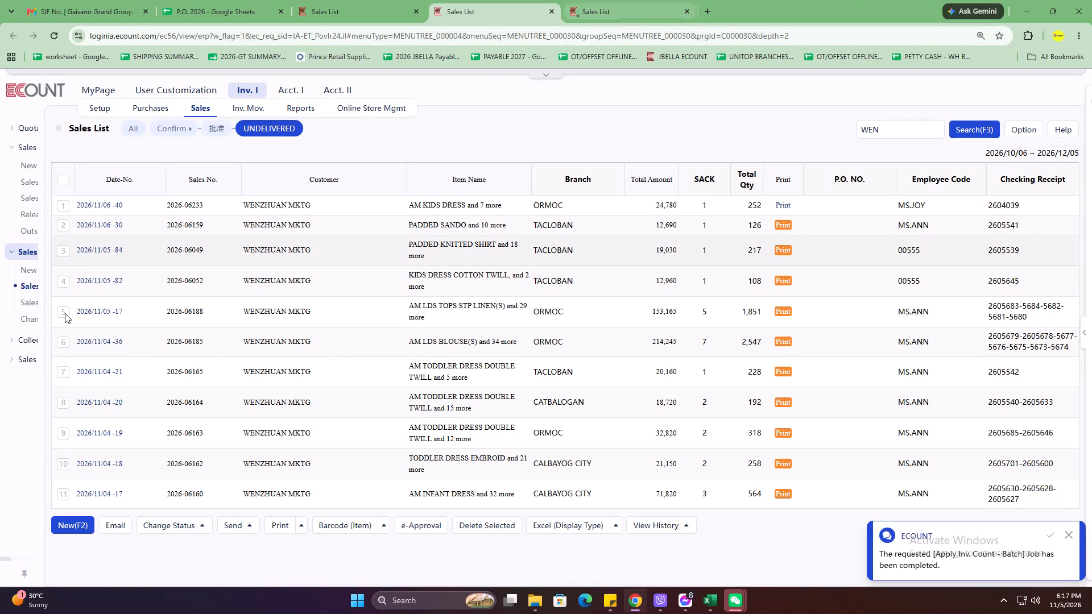
click(67, 205)
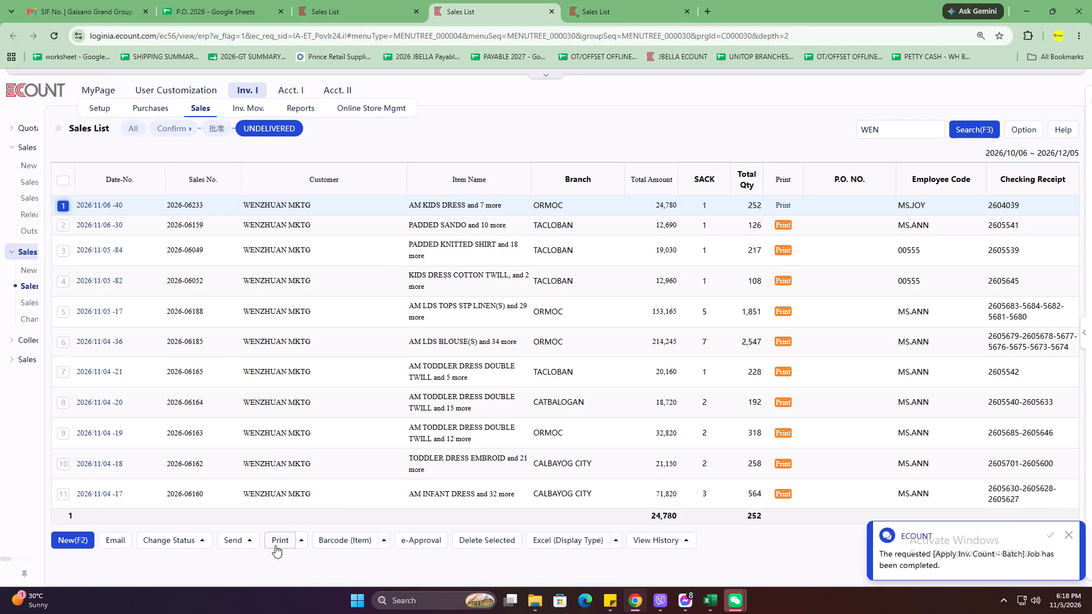
click(283, 539)
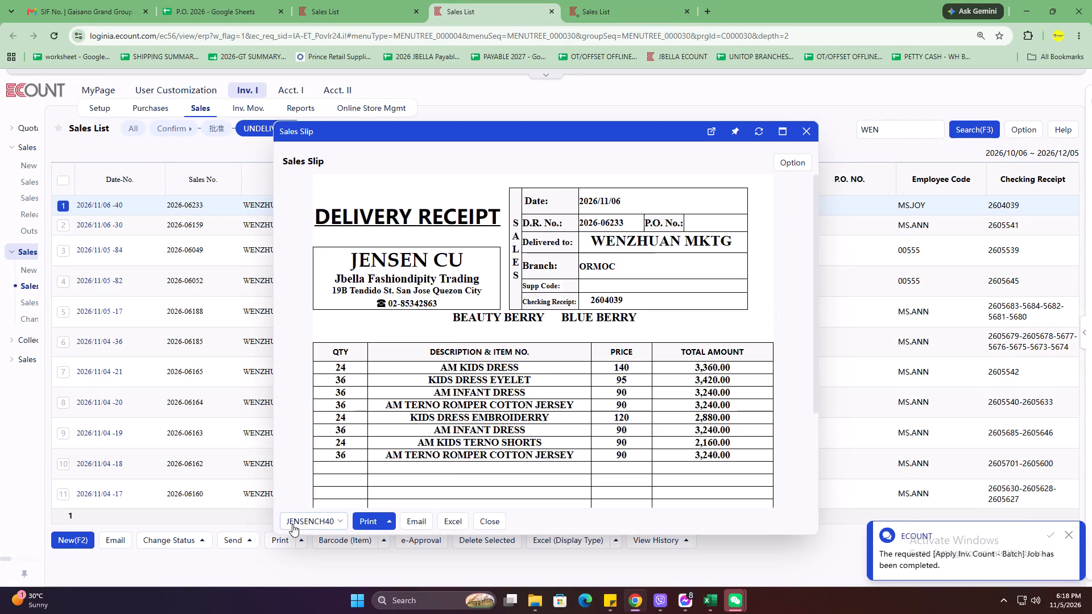
click(316, 518)
scroll(383, 442, down, 3)
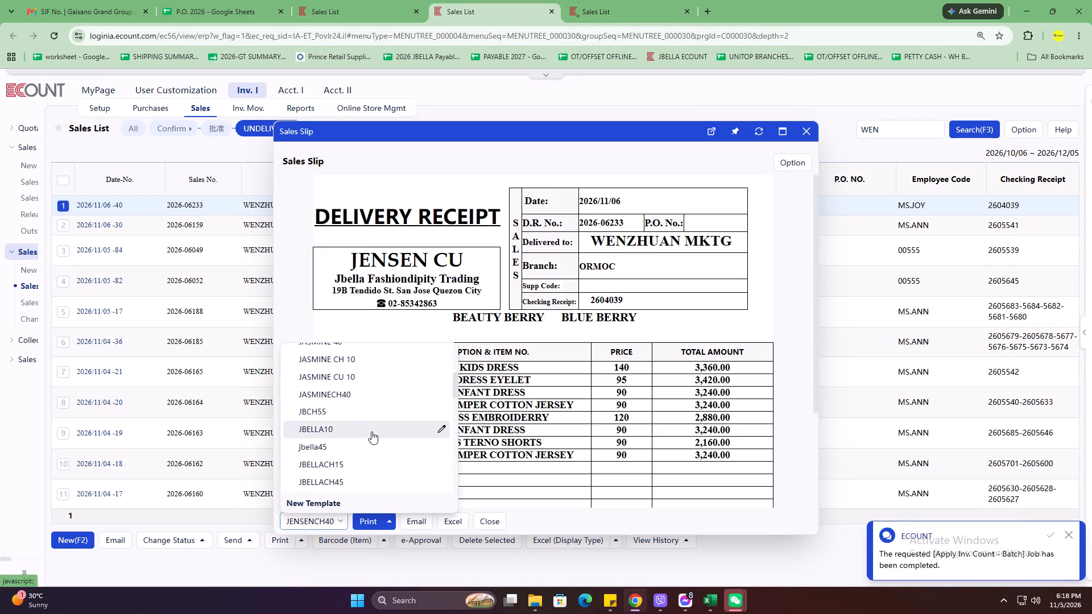
click(371, 432)
Print only the odd pages of the ORMOC receipt on 9.5 x 5.5 in(VAT) paper and close the slip.
click(344, 516)
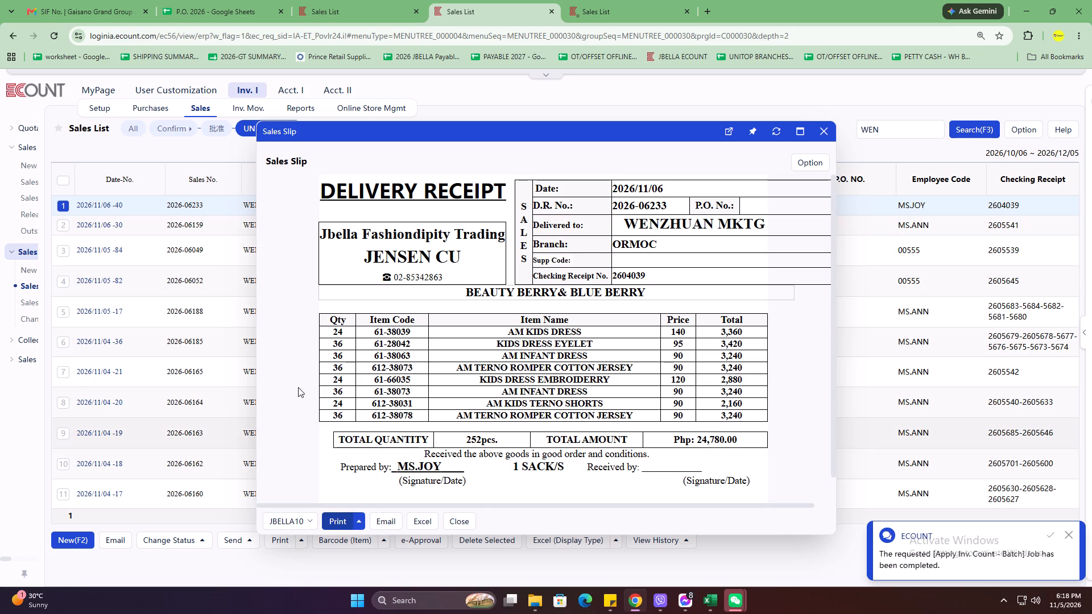
scroll(356, 439, down, 3)
scroll(358, 438, up, 4)
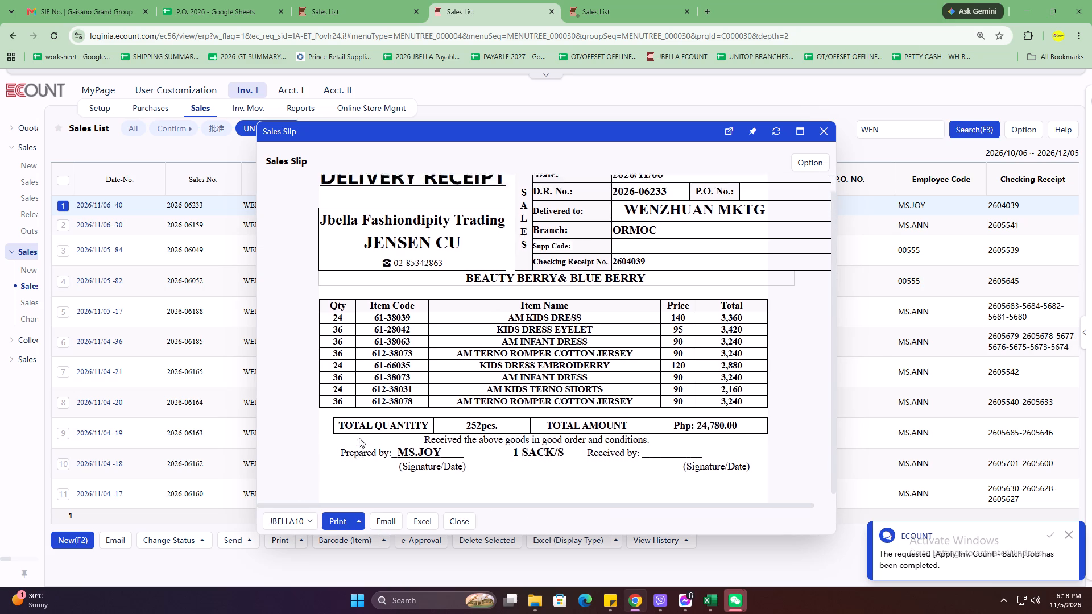
scroll(359, 438, up, 1)
click(830, 197)
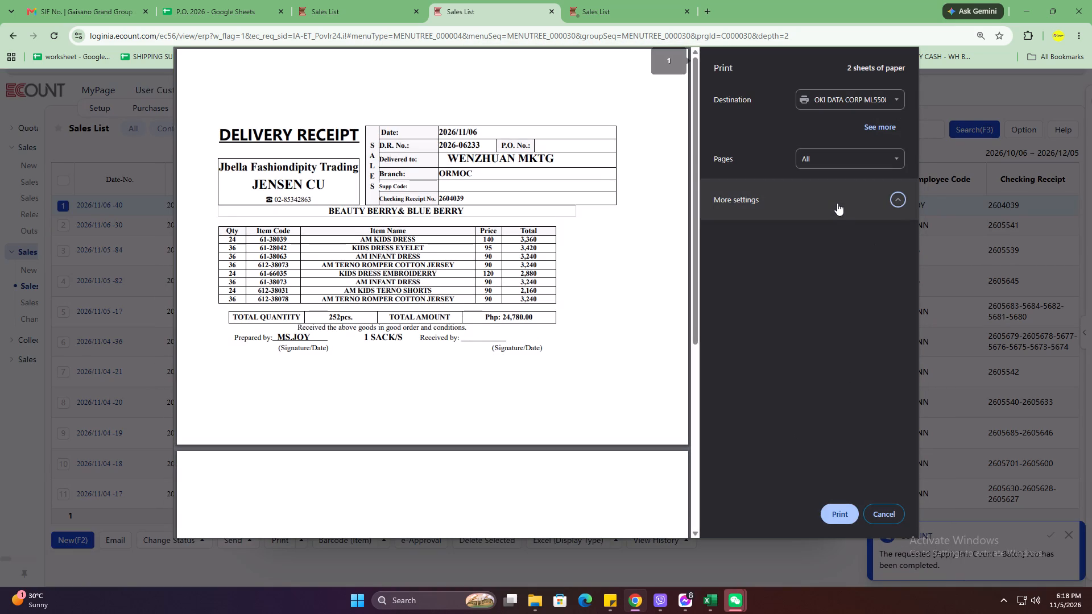
click(833, 237)
click(836, 323)
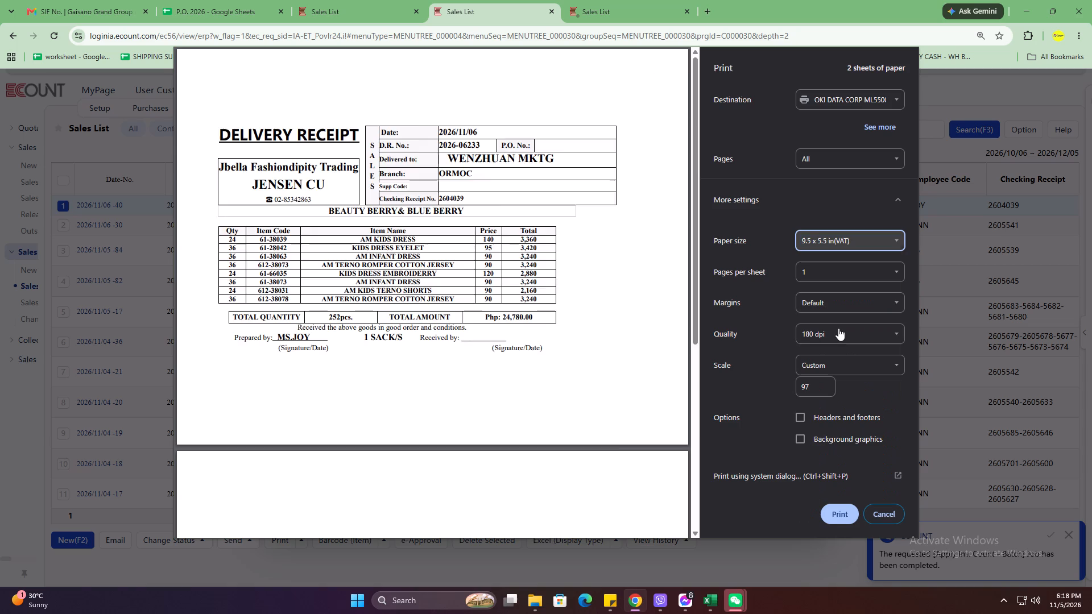
click(862, 155)
click(858, 185)
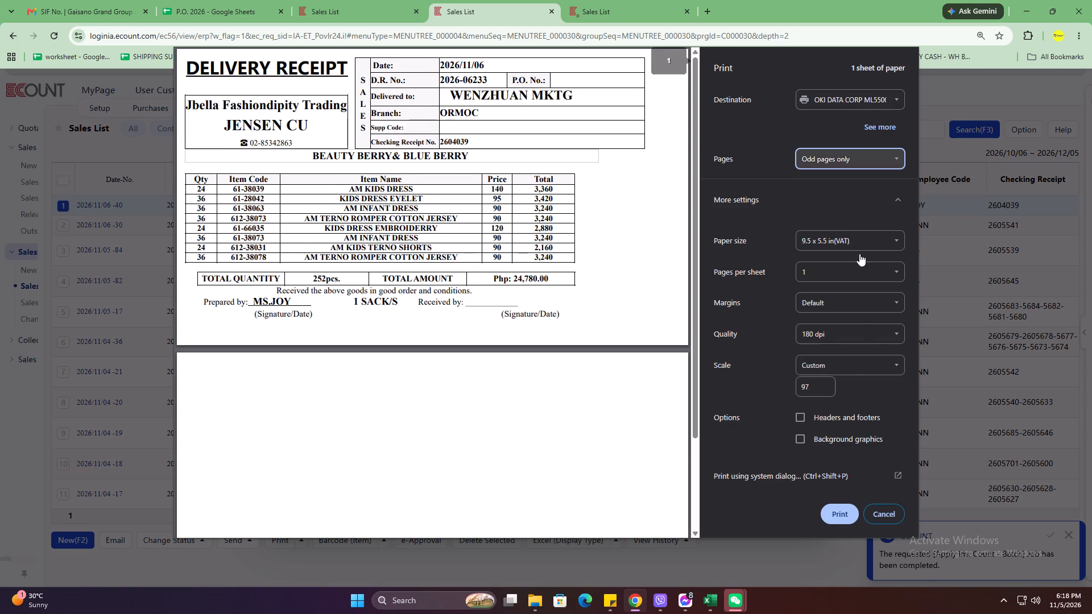
click(836, 500)
click(836, 507)
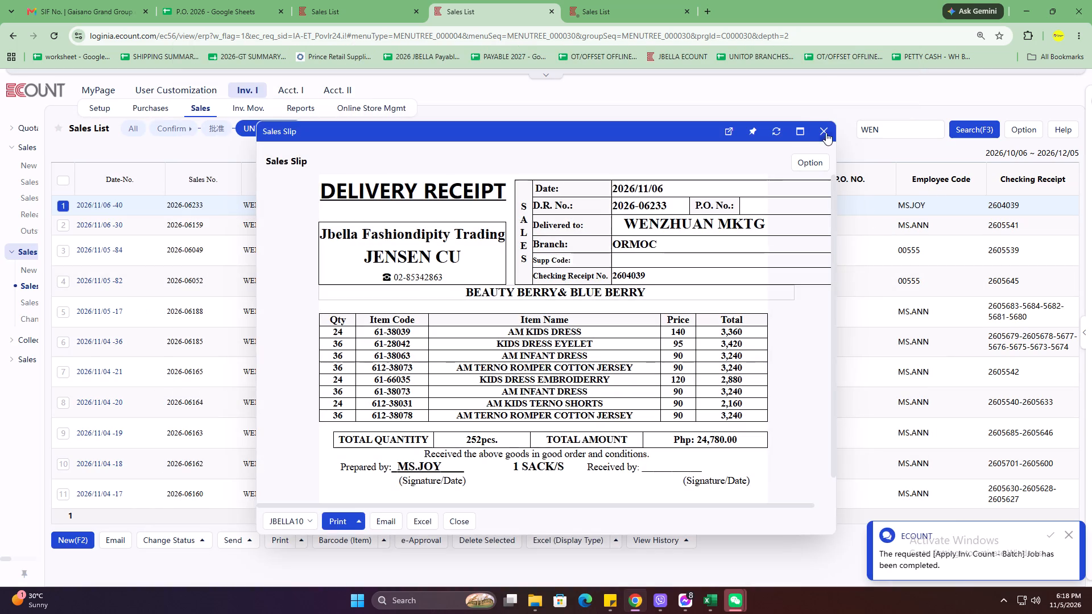
click(818, 132)
Search the undelivered sales list for ATAW.
click(908, 132)
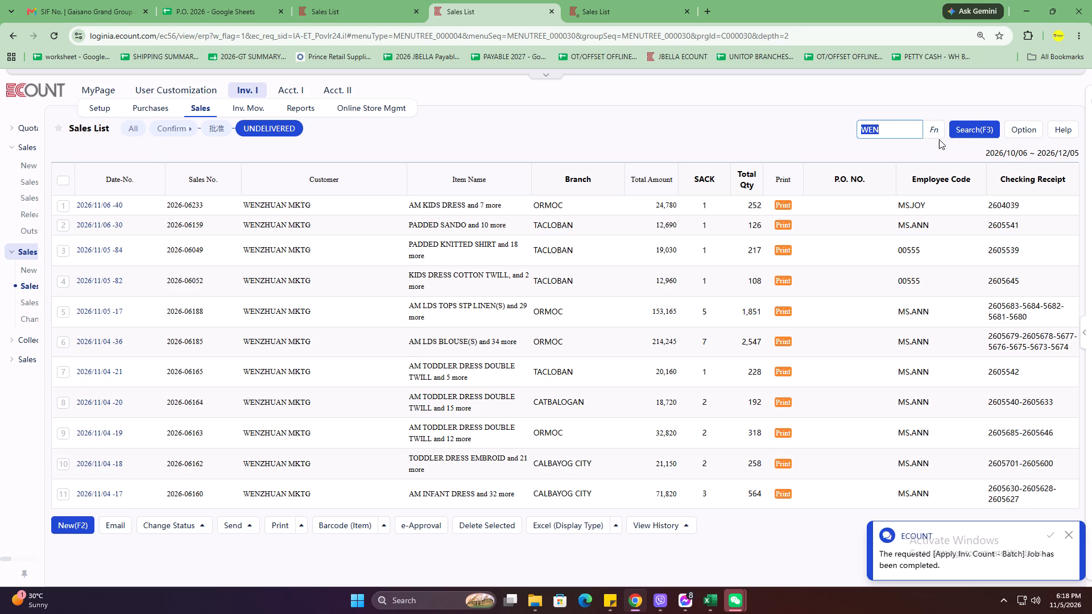
text(ATAW)
key(Return)
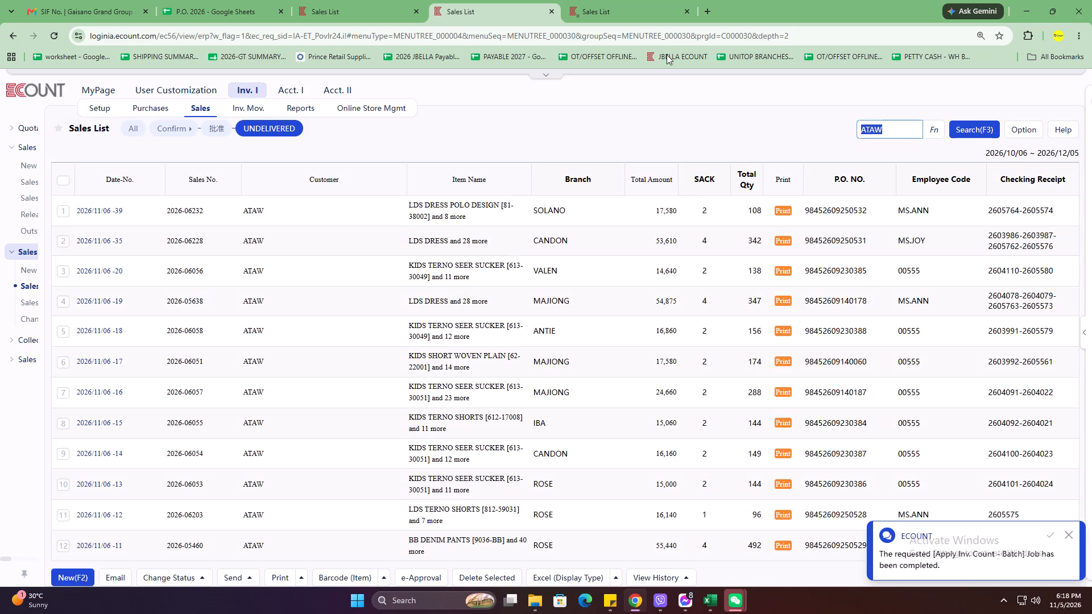
For the pending ATAW receipts print job in the other Sales List, set 9.5 x 5.5 in(VAT) paper and 80 scale.
click(646, 0)
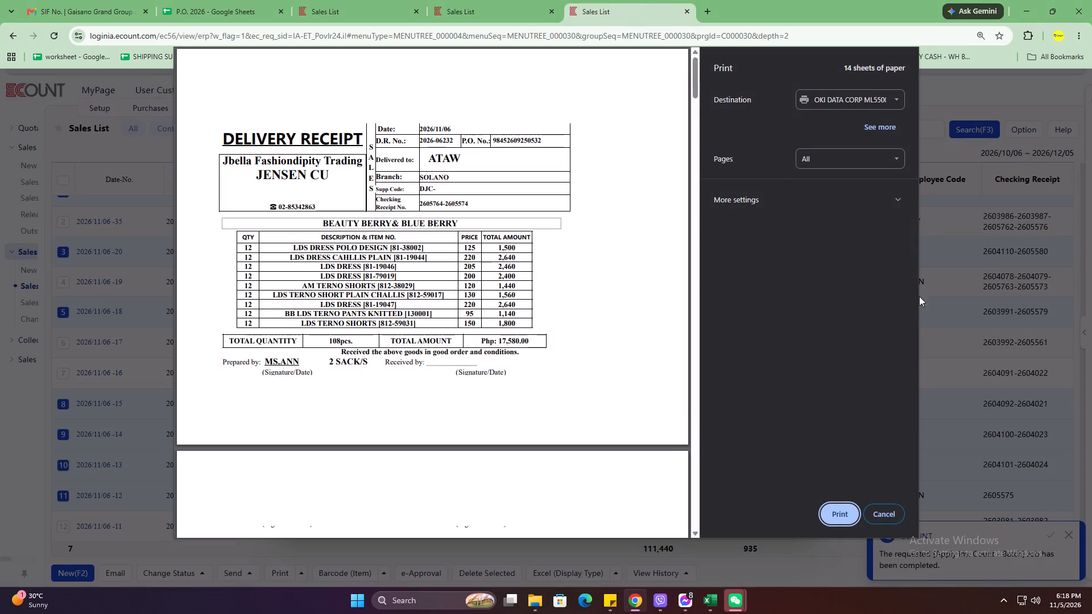
click(812, 203)
click(832, 243)
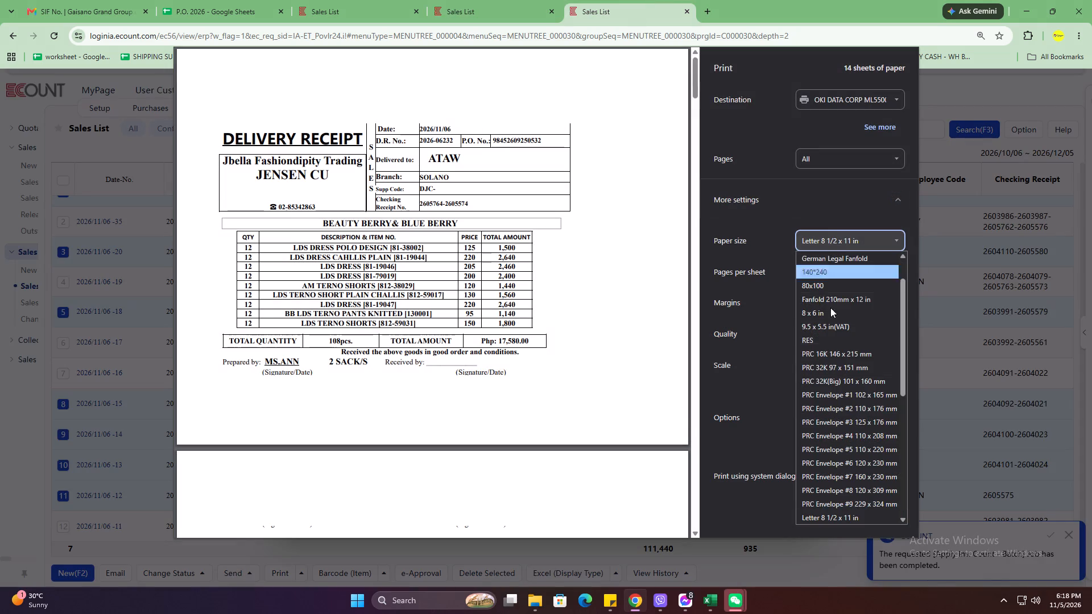
click(834, 323)
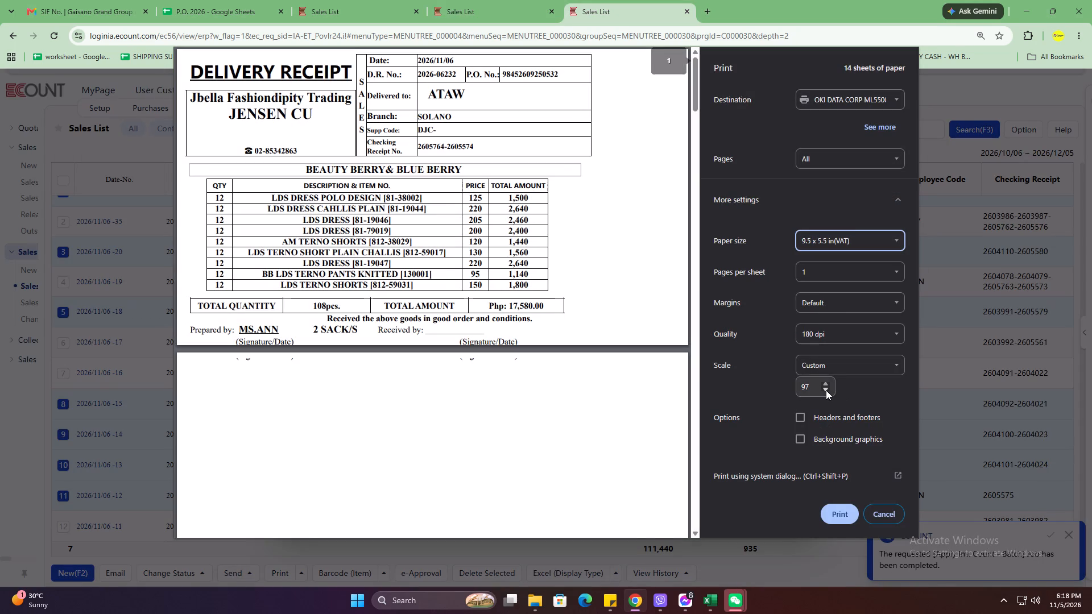
triple_click(826, 390)
triple_click(826, 390)
double_click(826, 390)
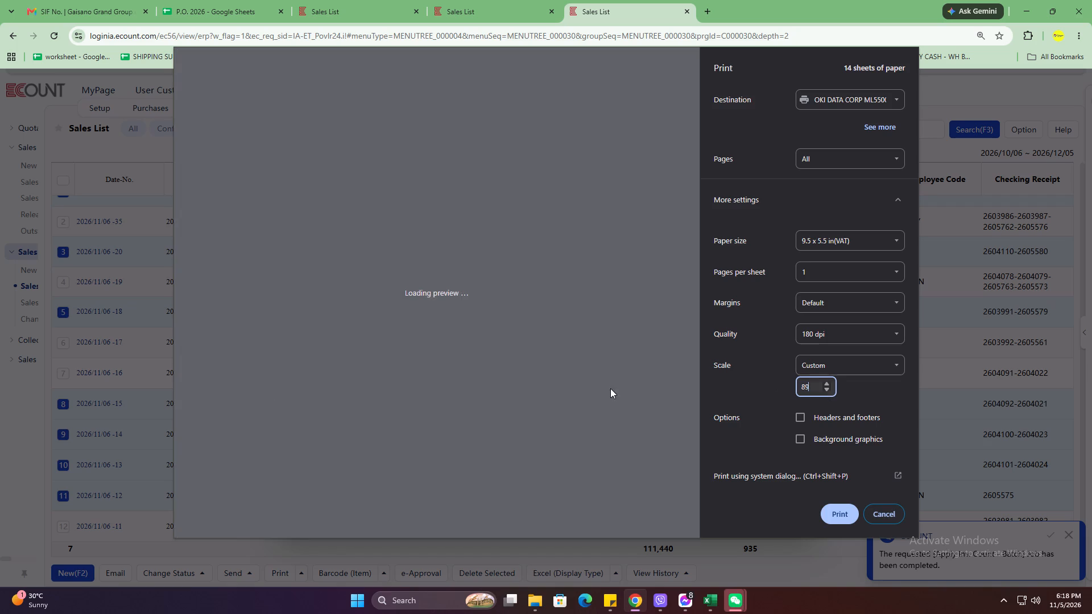
scroll(317, 389, down, 15)
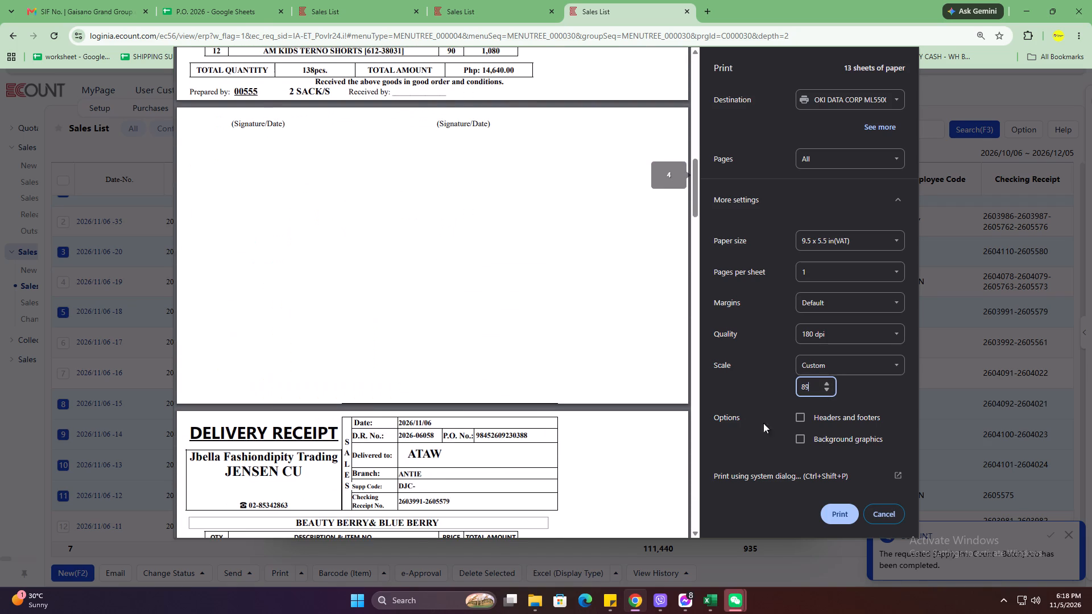
triple_click(829, 390)
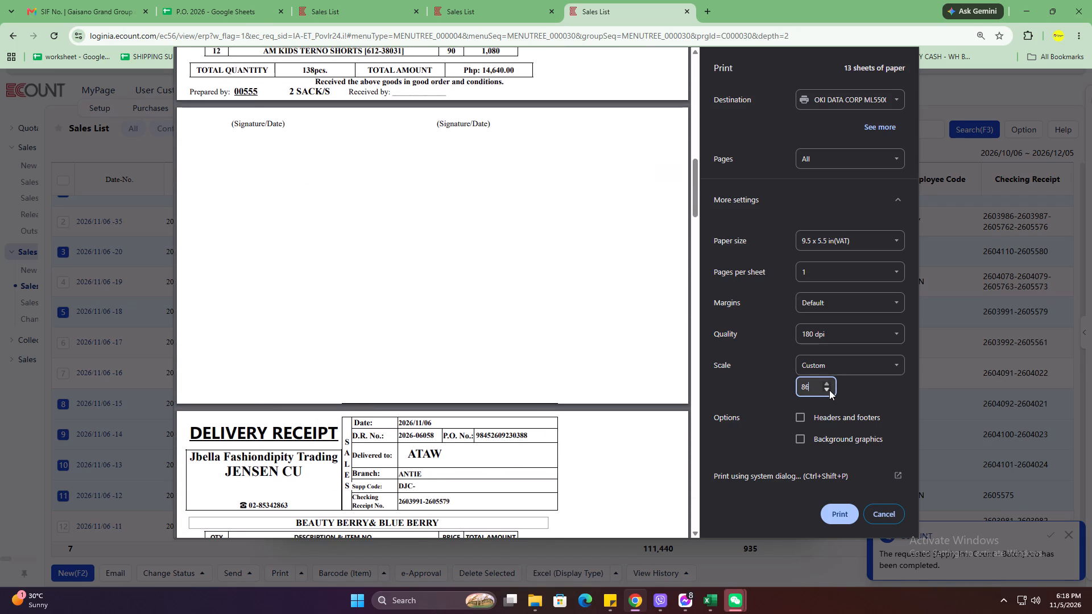
double_click(829, 390)
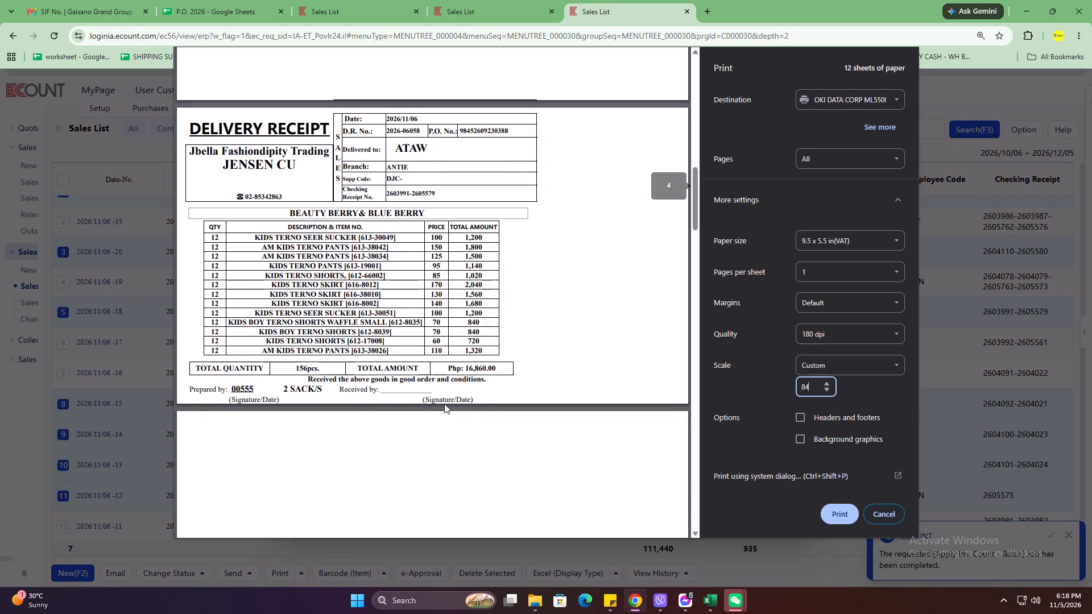
triple_click(826, 389)
click(826, 389)
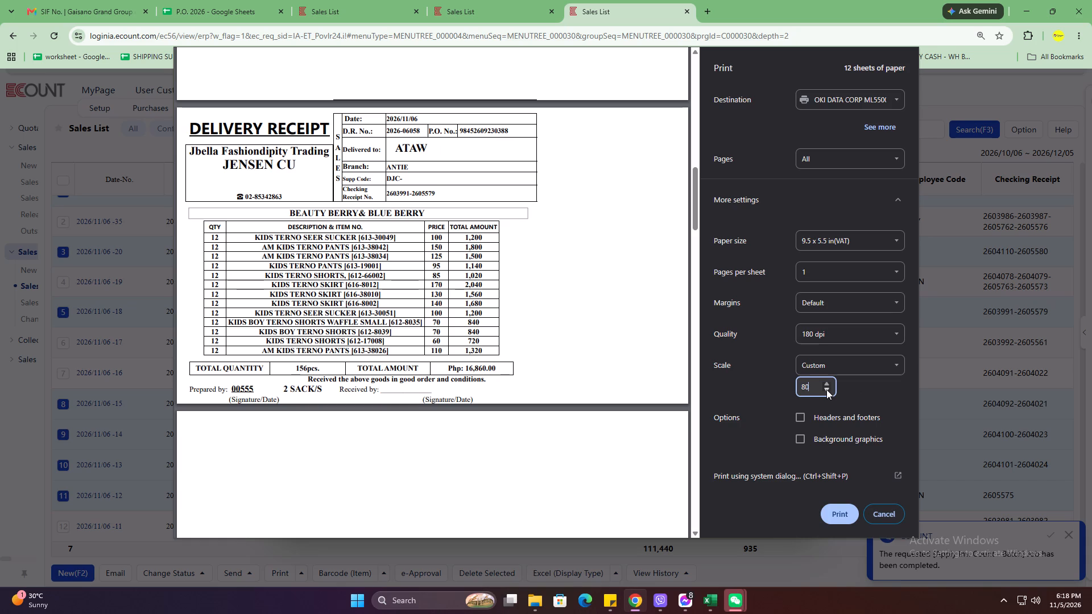
Examine the ATAW print preview to see which pages carry receipts and which are blank.
scroll(491, 396, up, 20)
scroll(491, 396, up, 2)
scroll(495, 400, down, 2)
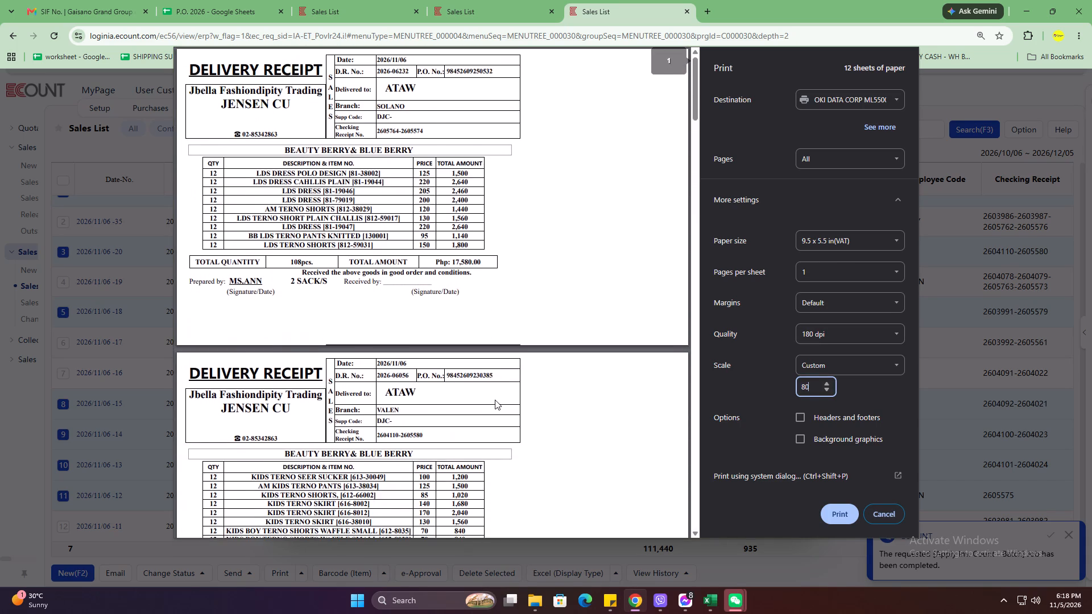
scroll(495, 400, down, 20)
scroll(495, 400, down, 20)
scroll(495, 400, down, 3)
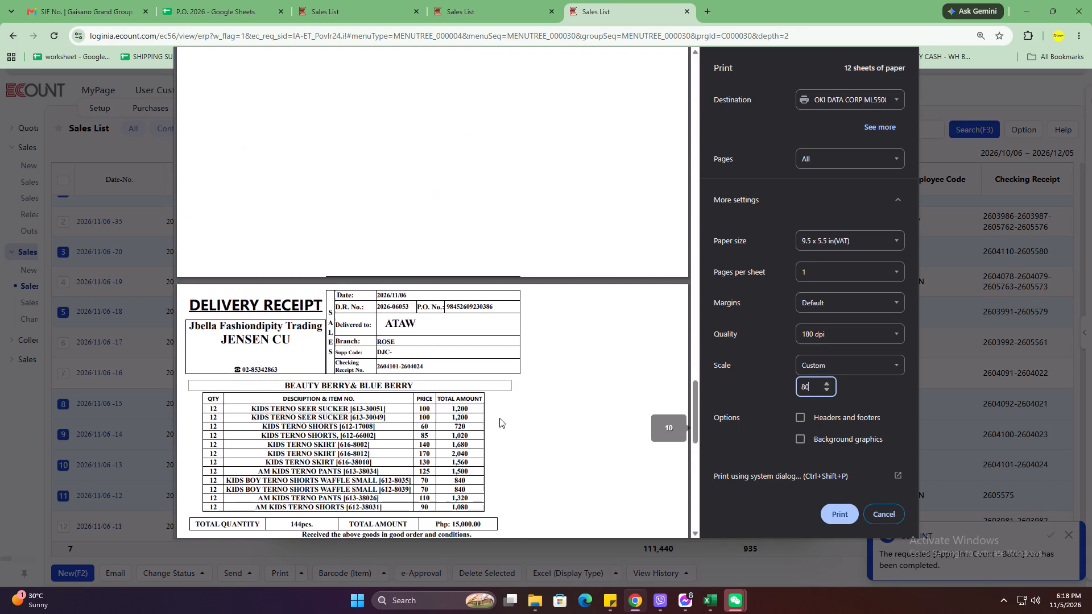
scroll(499, 418, down, 11)
scroll(499, 418, up, 12)
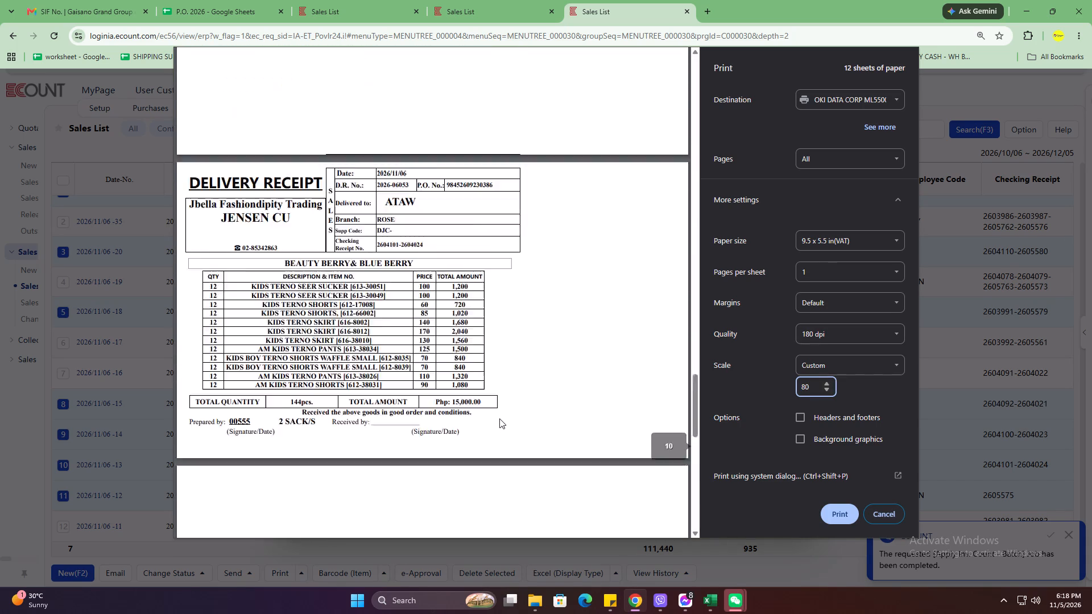
scroll(499, 418, up, 20)
scroll(499, 418, up, 15)
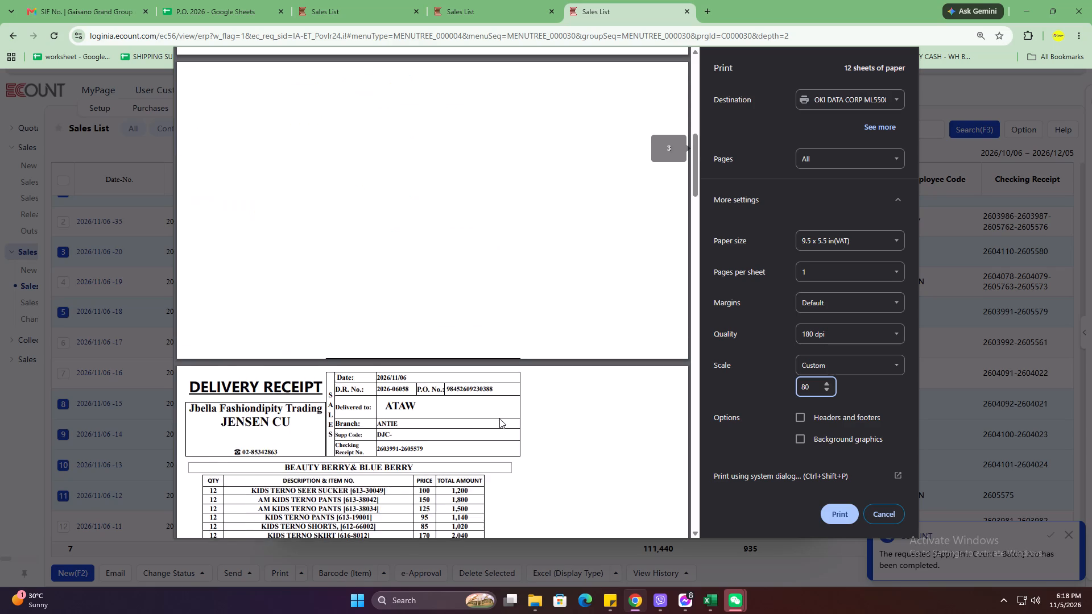
scroll(499, 418, up, 7)
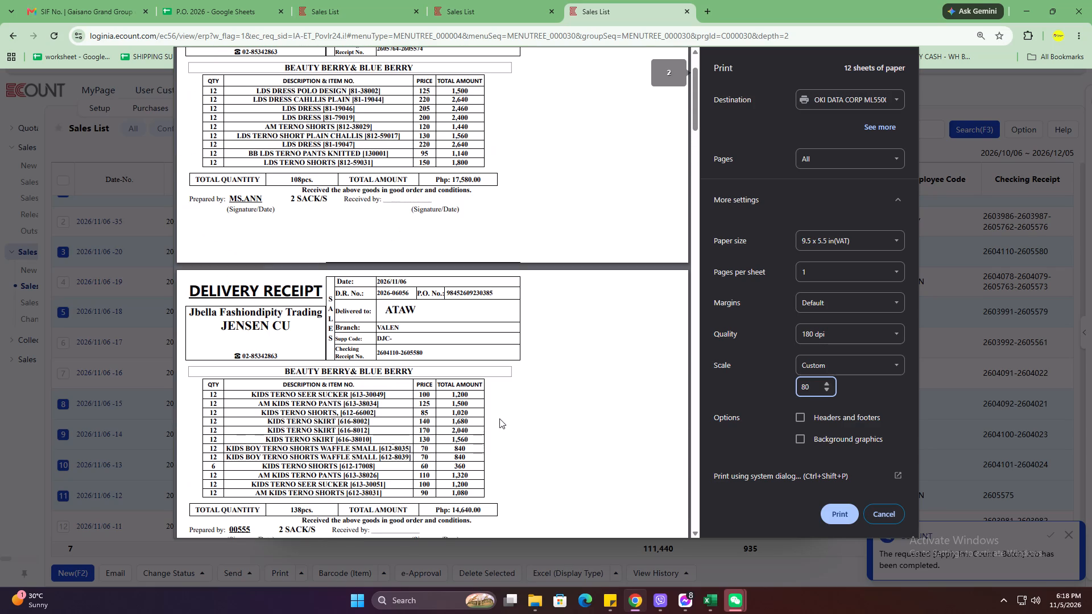
scroll(499, 418, down, 5)
scroll(500, 418, up, 8)
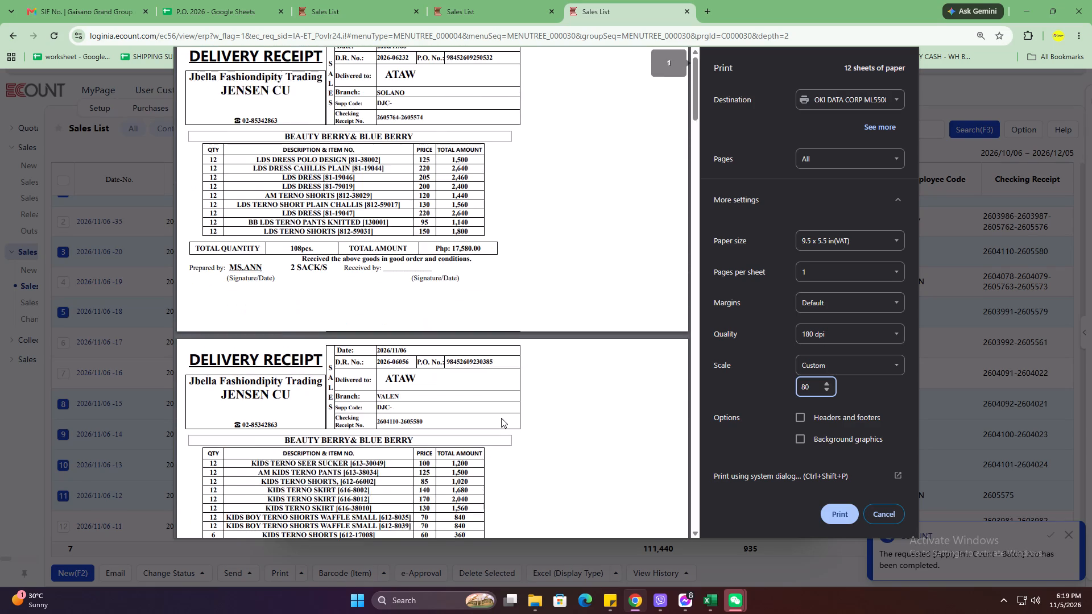
scroll(501, 418, up, 6)
scroll(502, 418, down, 16)
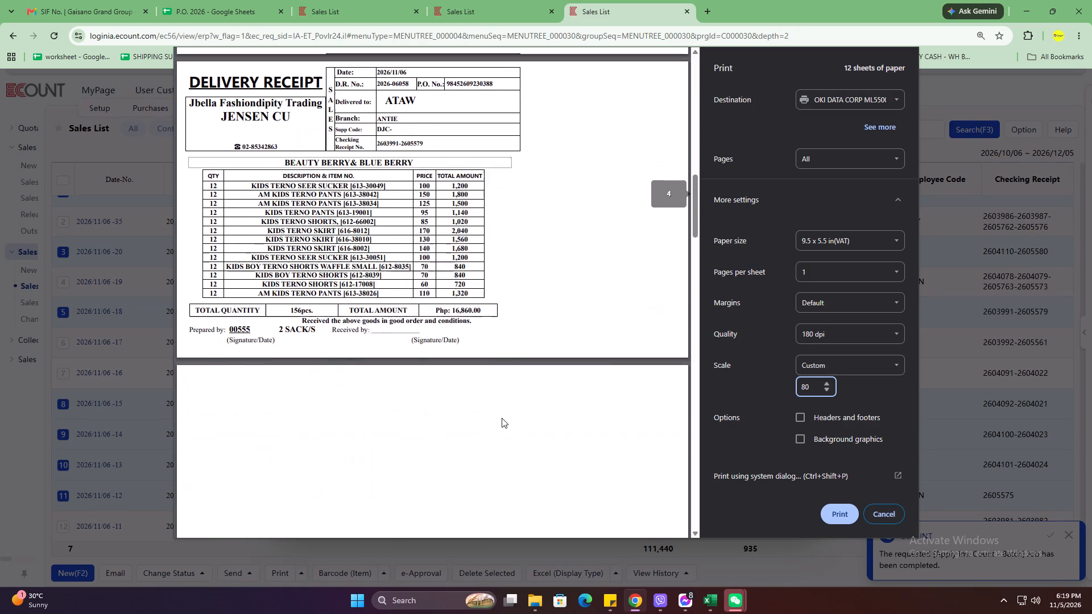
scroll(502, 418, down, 7)
scroll(526, 457, down, 14)
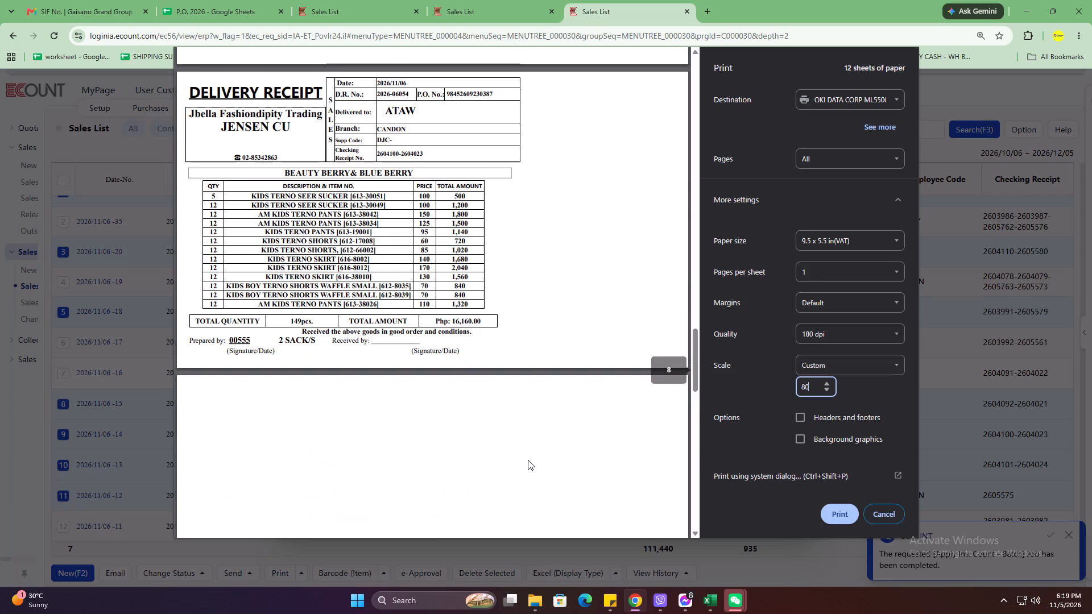
scroll(528, 460, down, 20)
scroll(528, 460, down, 9)
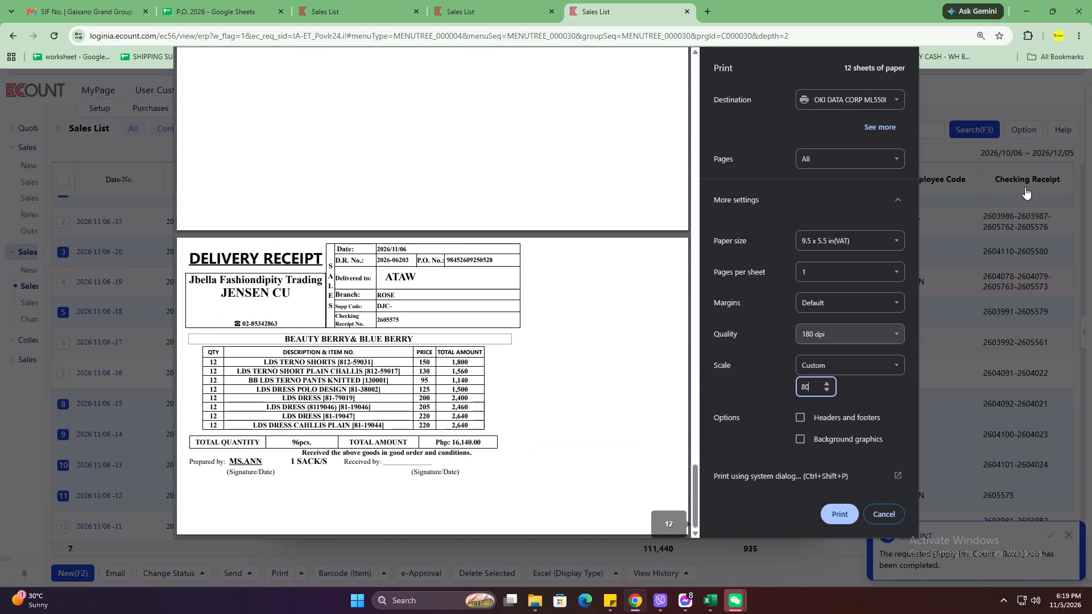
Print only pages 1,2,4,6,8,10,12 of the ATAW receipts and close the slip window.
click(853, 148)
click(858, 221)
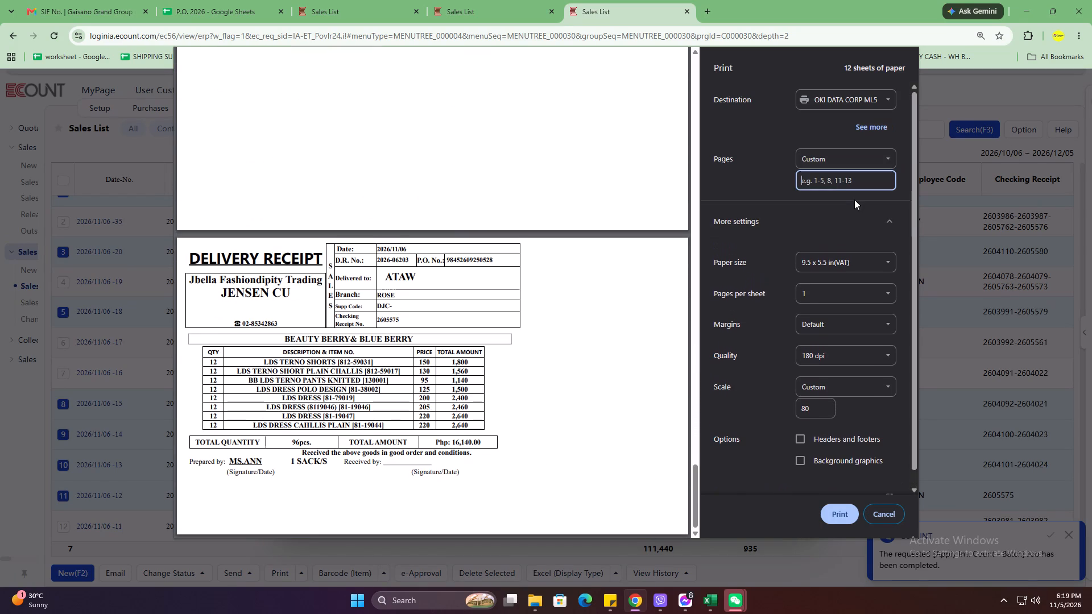
text(1,2,4,6,8,10,12)
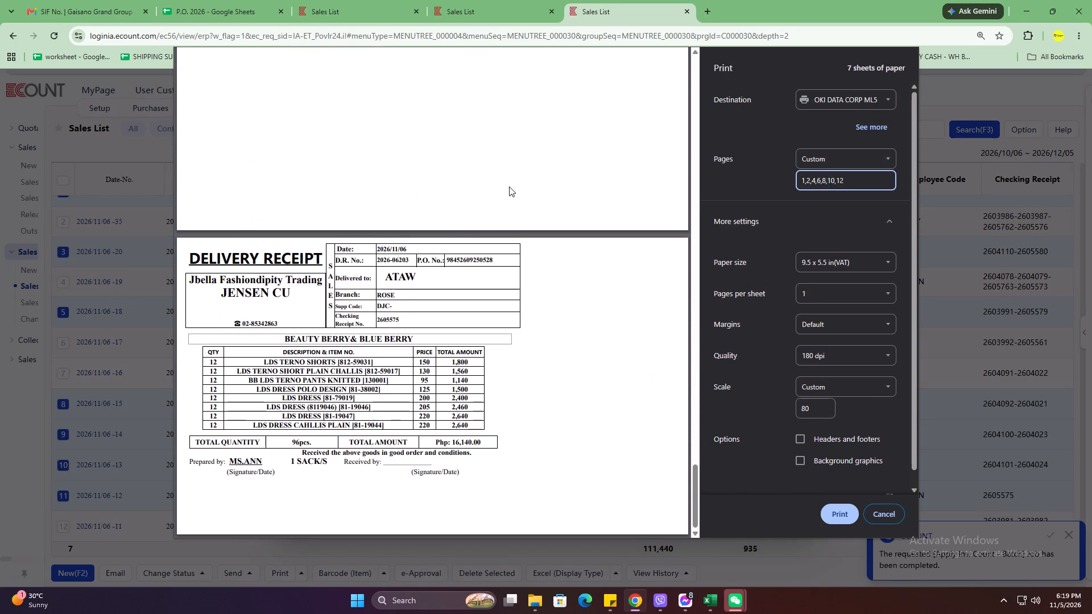
scroll(517, 292, up, 20)
scroll(517, 292, up, 11)
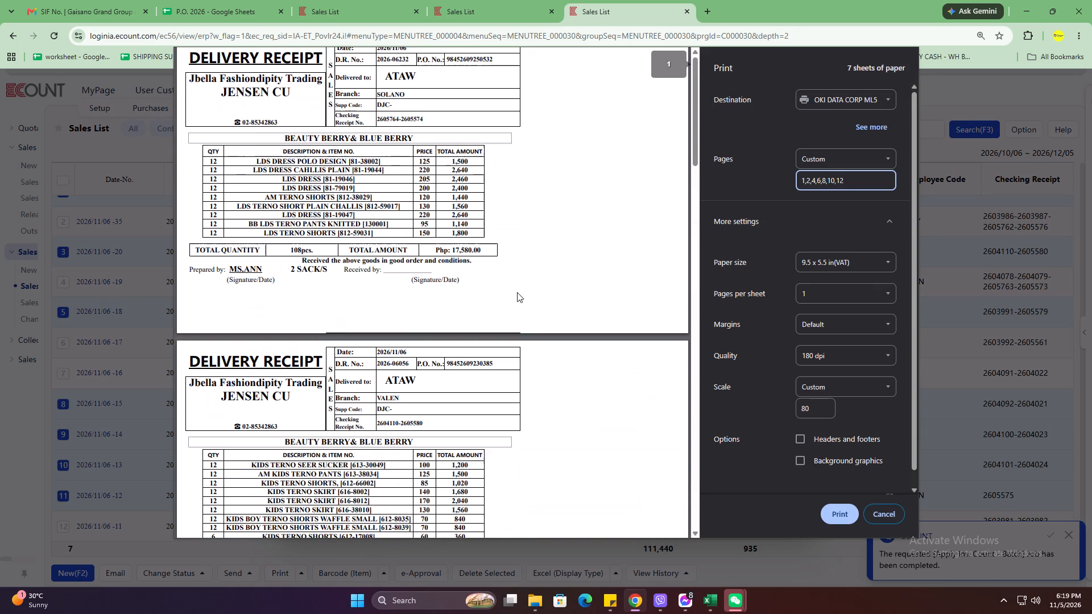
scroll(517, 292, up, 12)
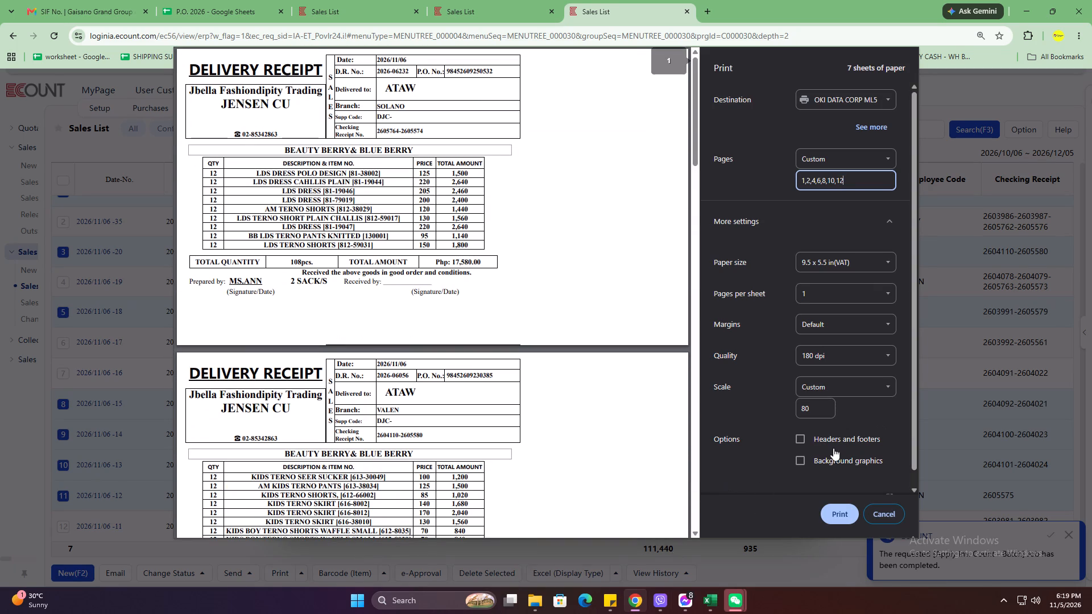
click(842, 511)
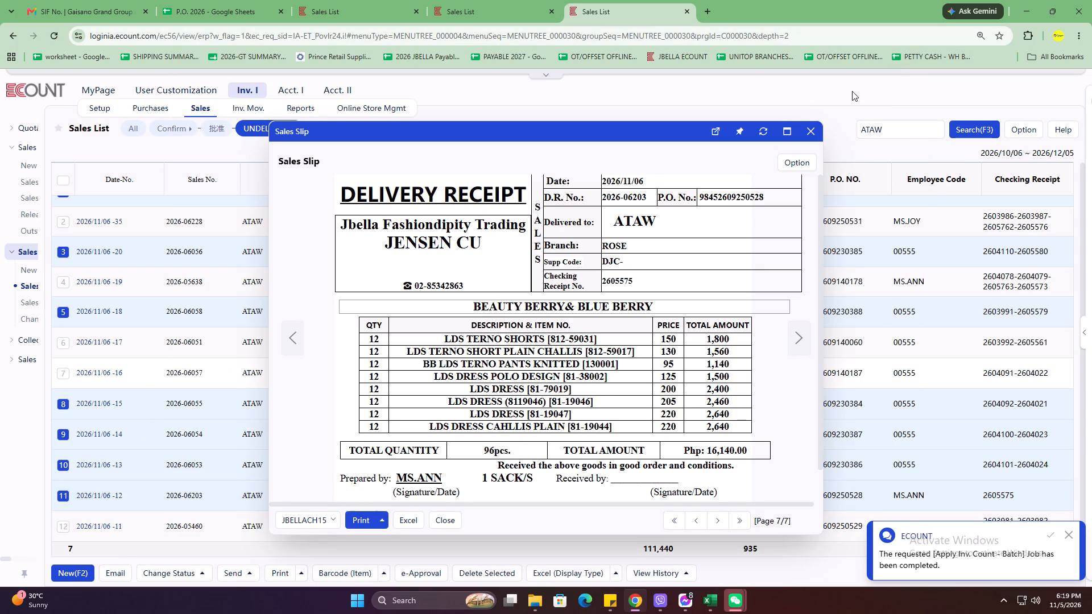
click(807, 136)
Look over the undelivered ATAW slips and refresh the list.
scroll(798, 293, up, 7)
scroll(800, 292, down, 12)
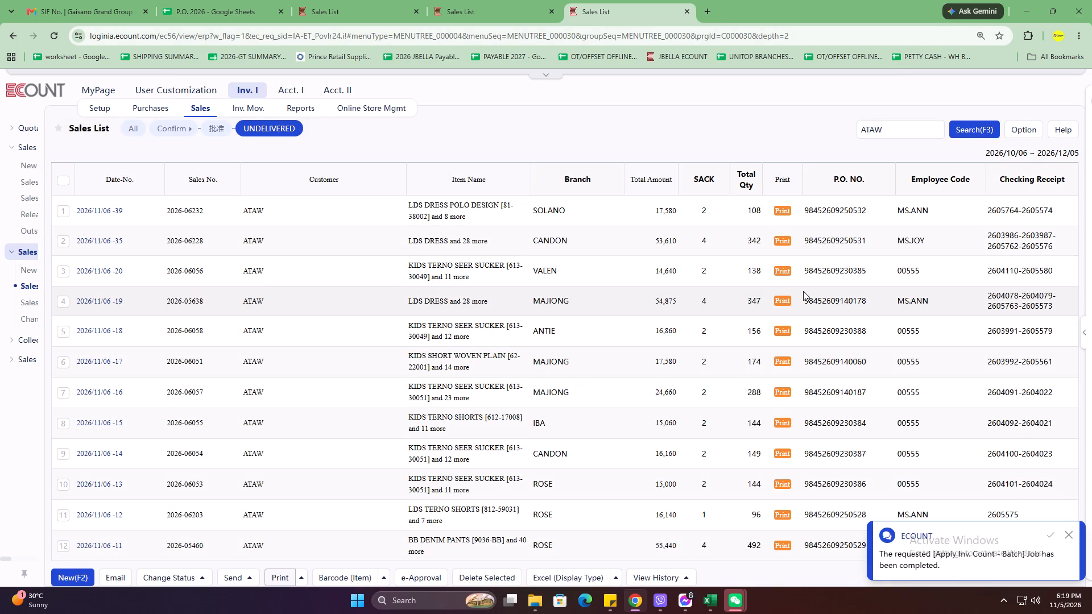
scroll(803, 291, down, 3)
scroll(915, 189, down, 3)
click(973, 132)
click(973, 132)
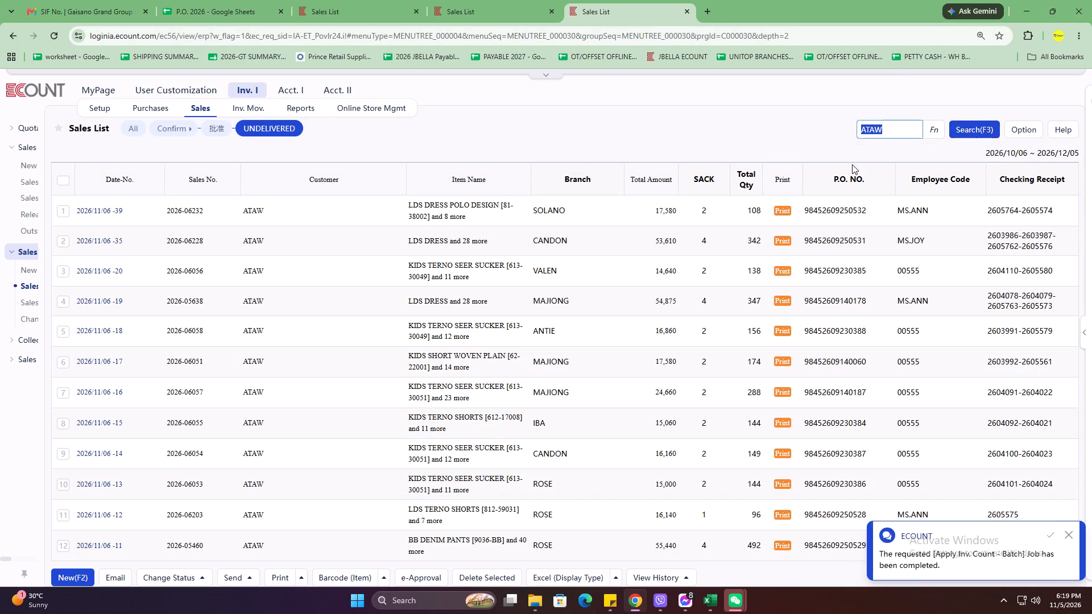
Search the undelivered sales list for WEN.
key(w)
text(EN)
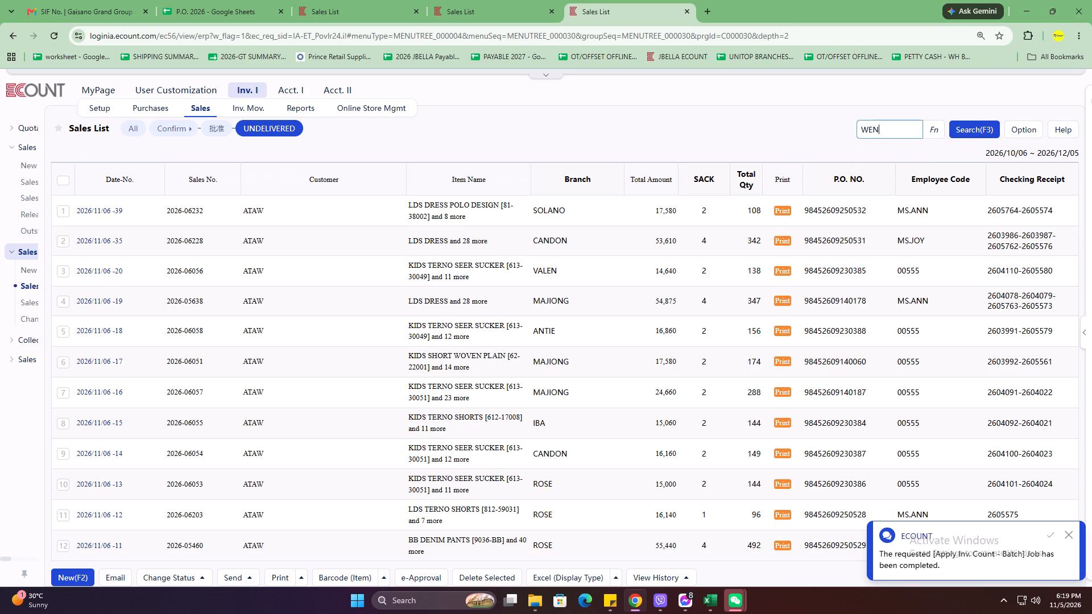
key(Return)
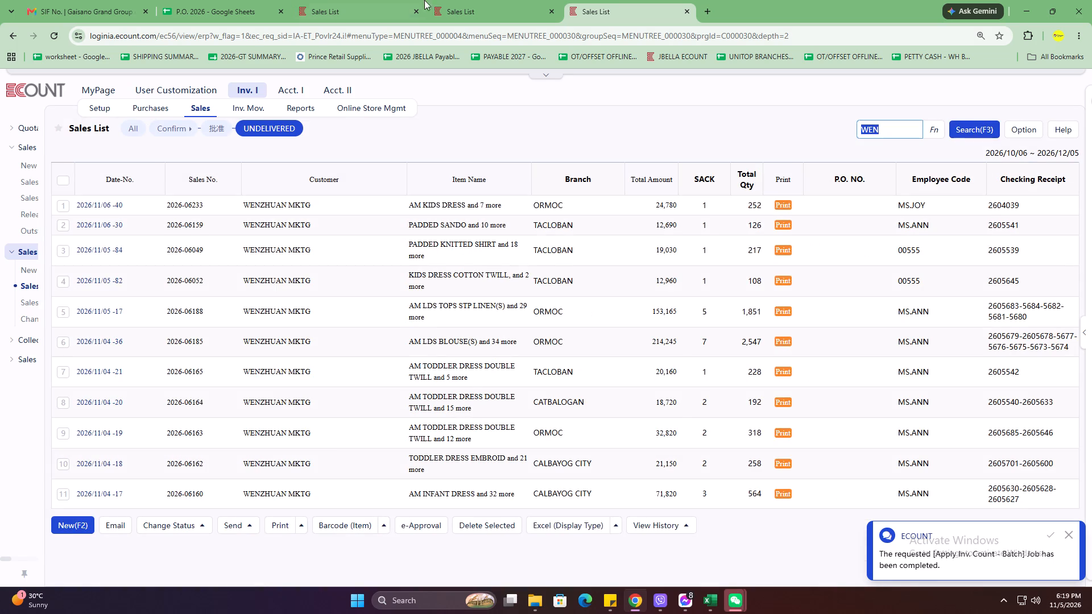
click(372, 0)
click(324, 523)
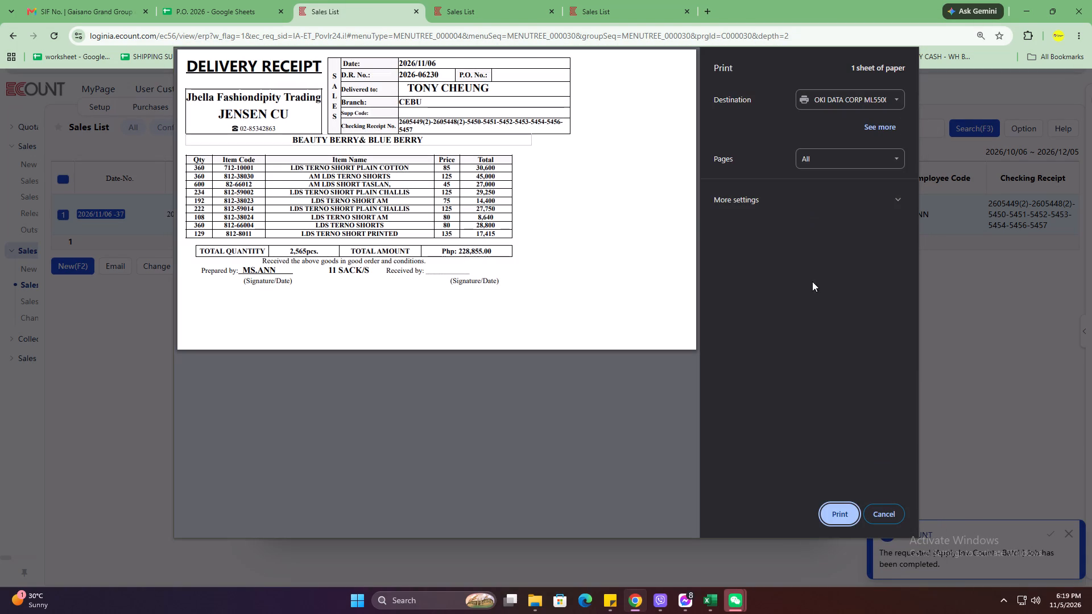
click(817, 210)
click(824, 354)
click(824, 375)
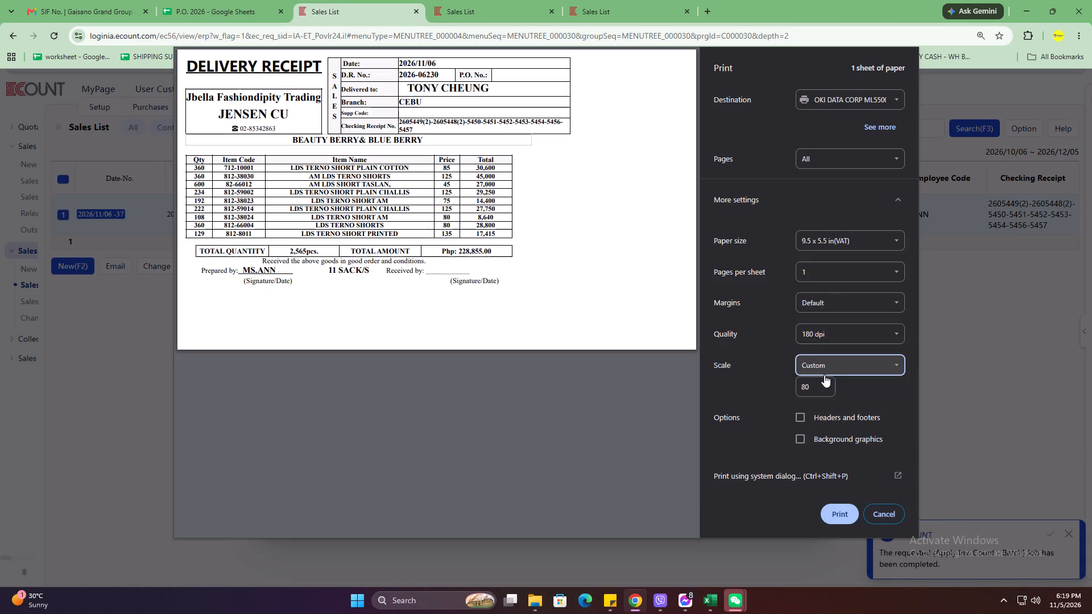
click(823, 370)
click(822, 387)
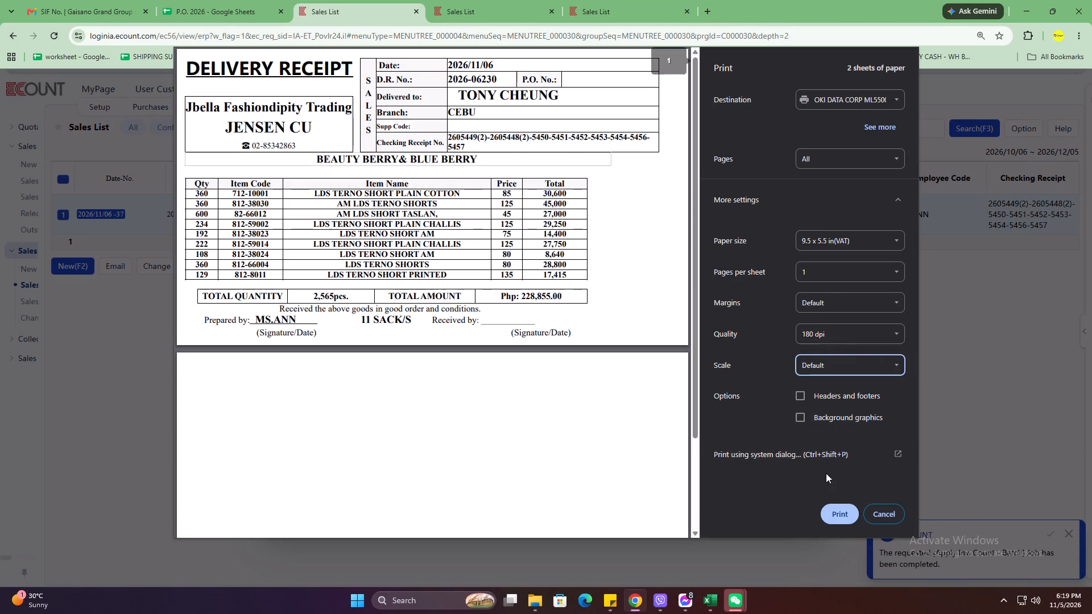
click(849, 366)
click(849, 391)
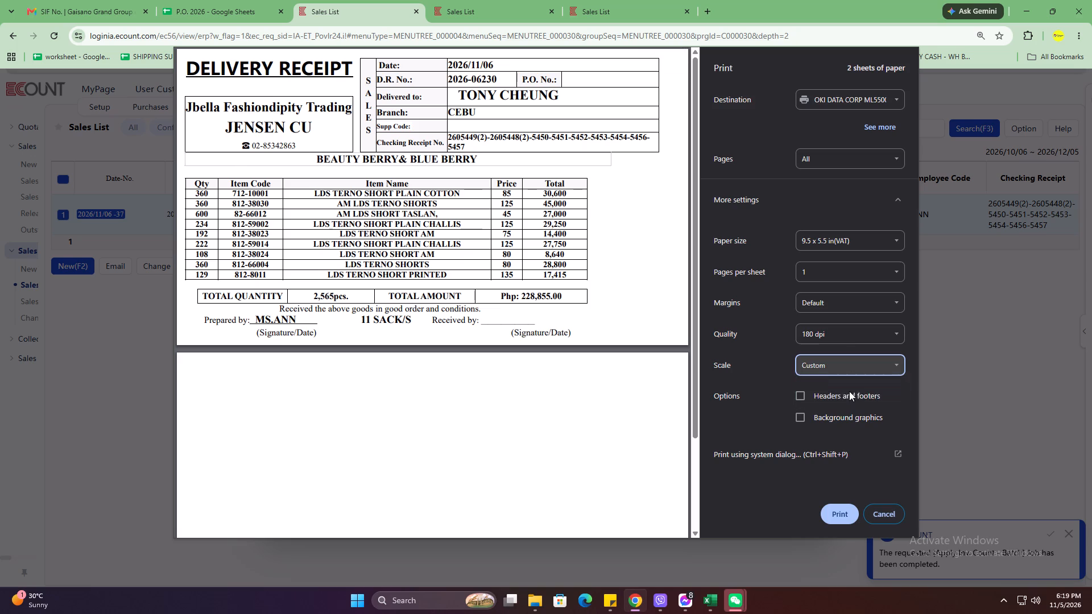
double_click(825, 382)
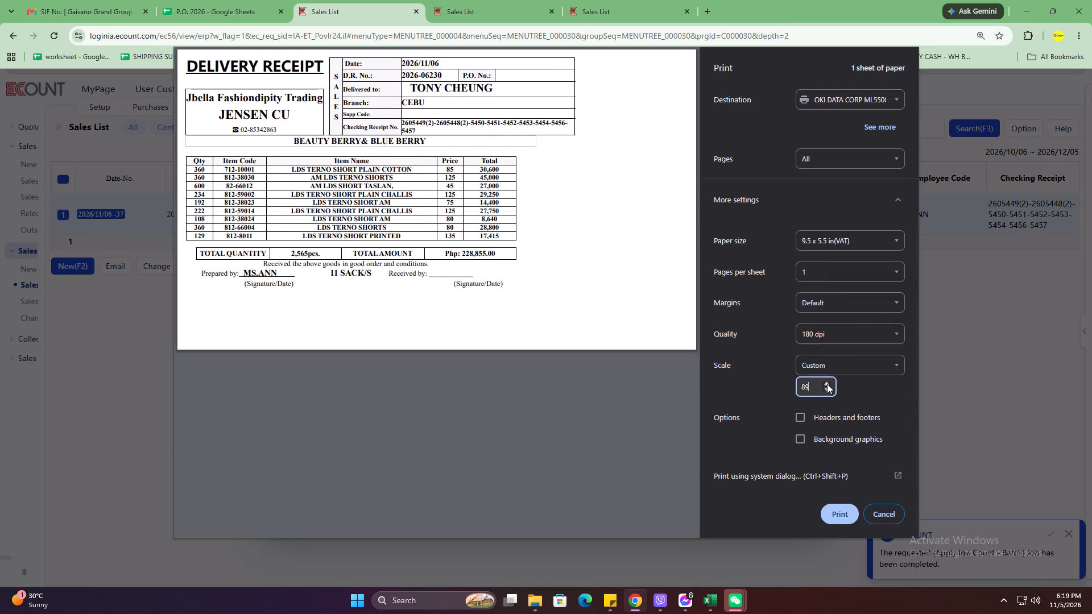
double_click(828, 384)
click(826, 385)
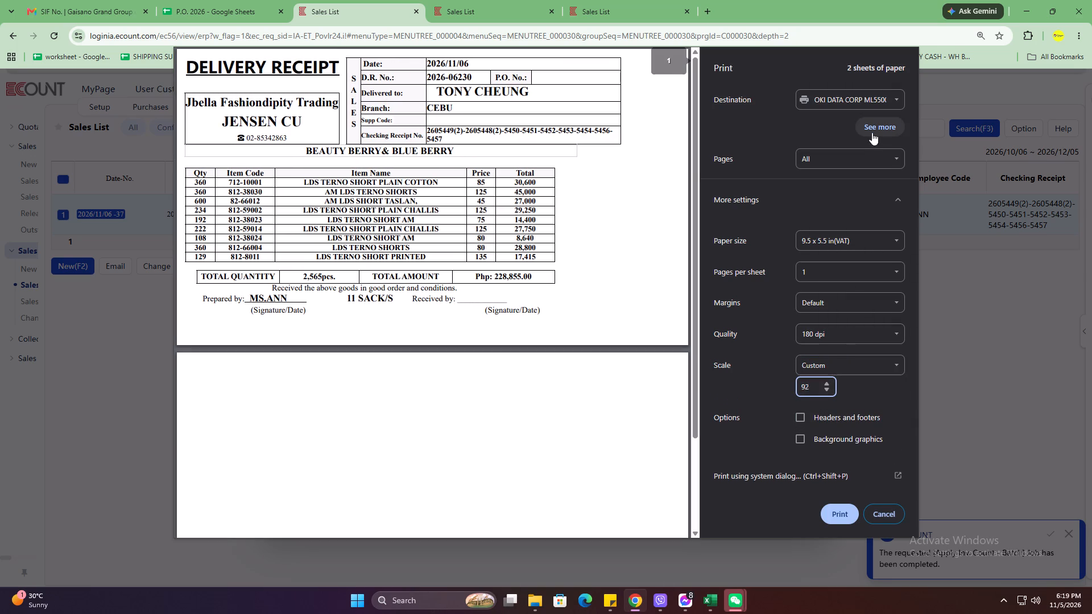
click(835, 162)
click(835, 185)
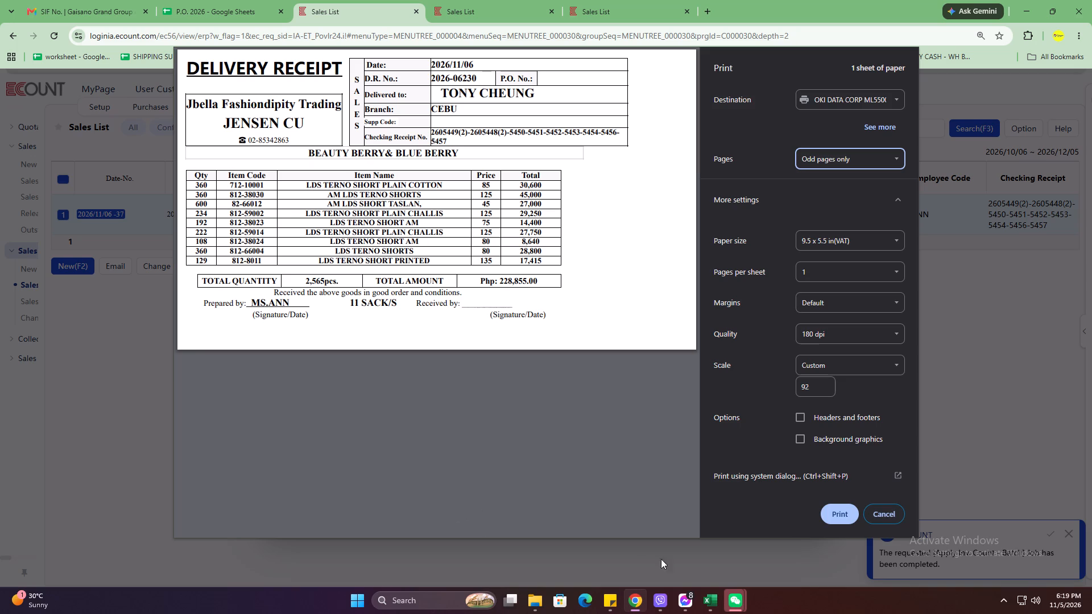
click(843, 522)
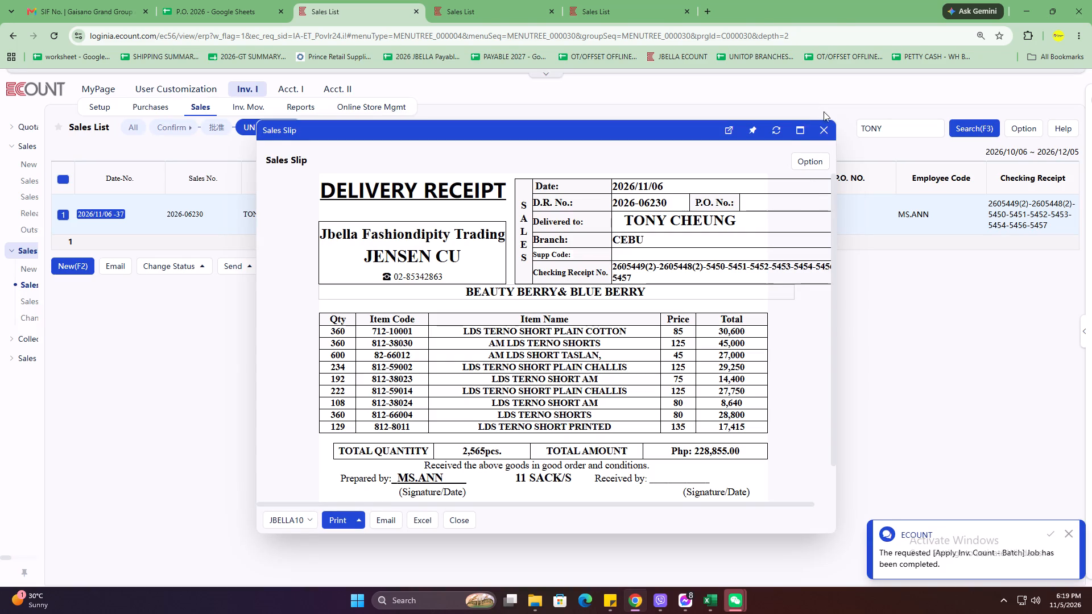
click(829, 134)
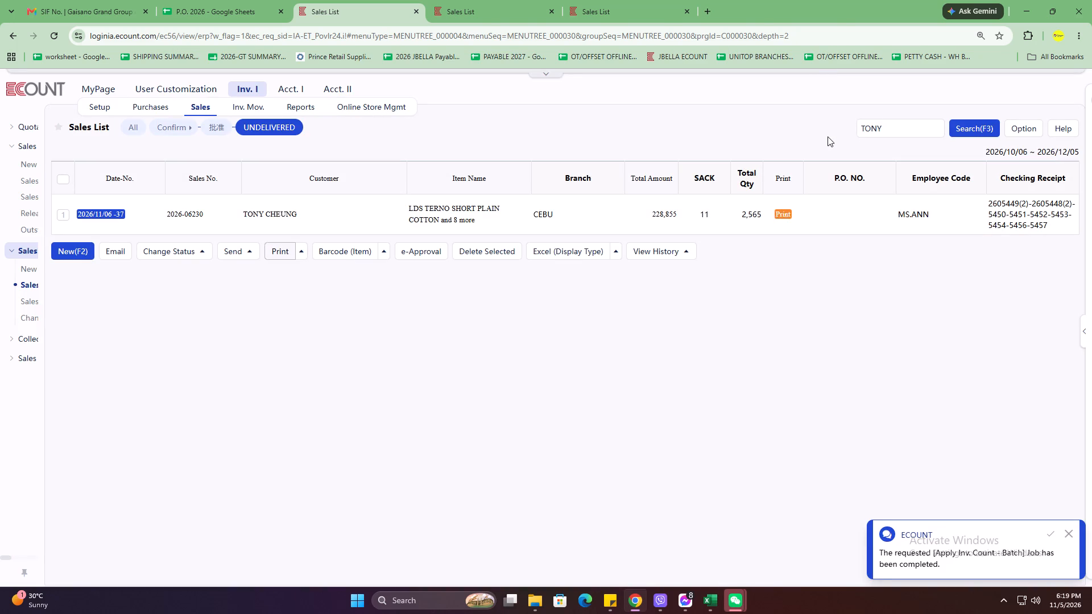
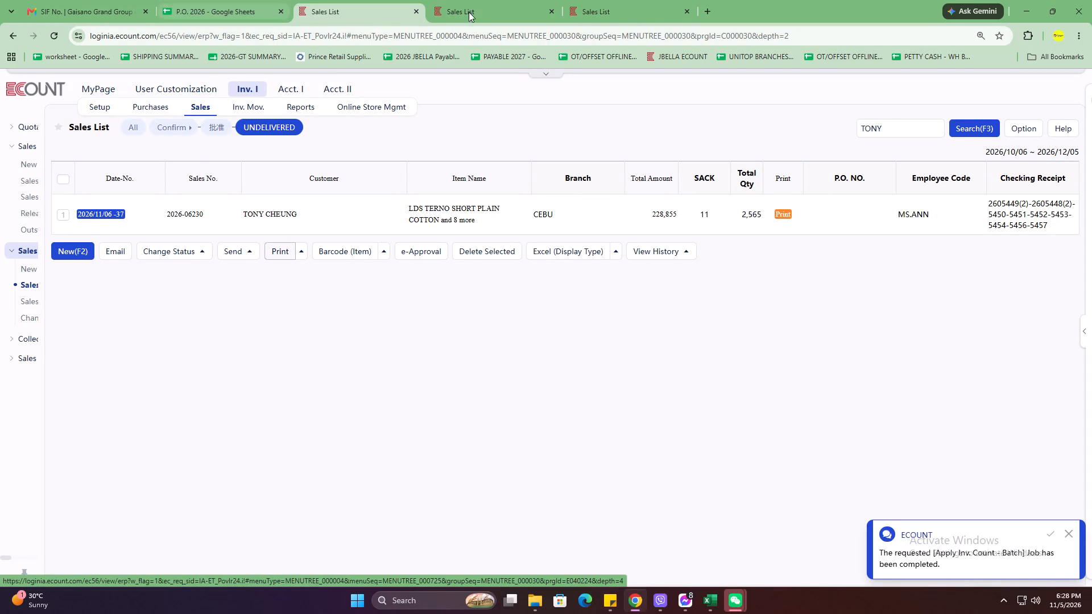
Open the undelivered CEBU sales slip for editing and add item 6068 with quantity 60 in the first empty row.
click(111, 213)
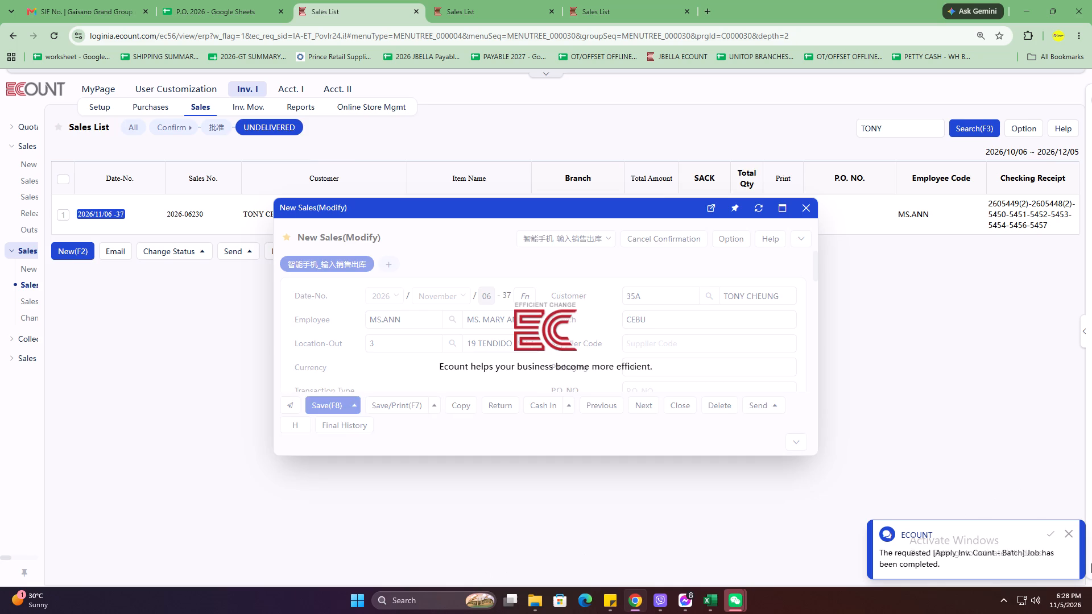
scroll(559, 389, down, 4)
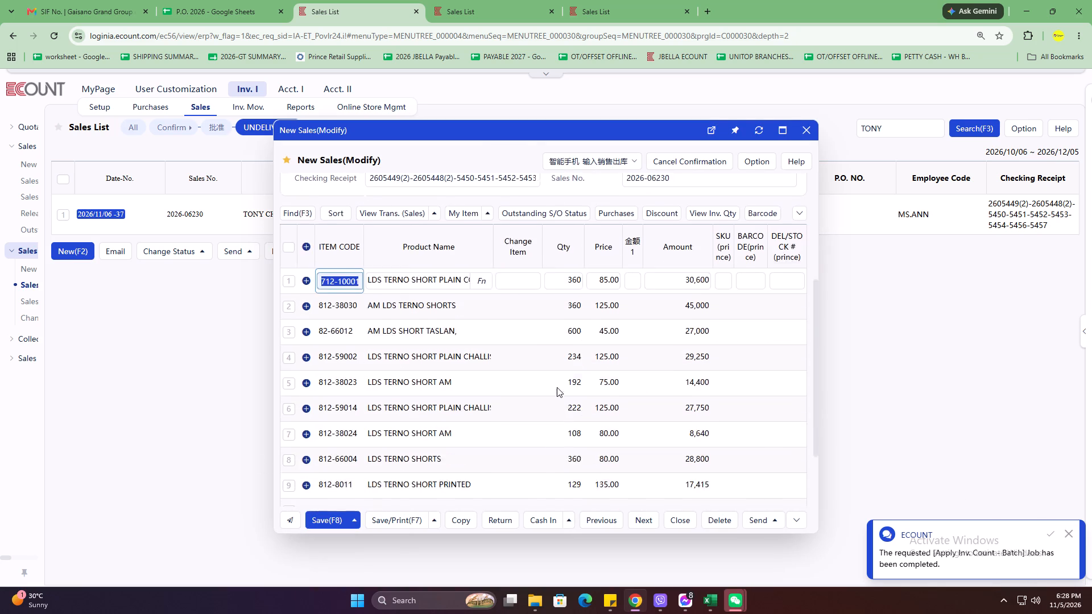
scroll(557, 387, down, 4)
click(337, 424)
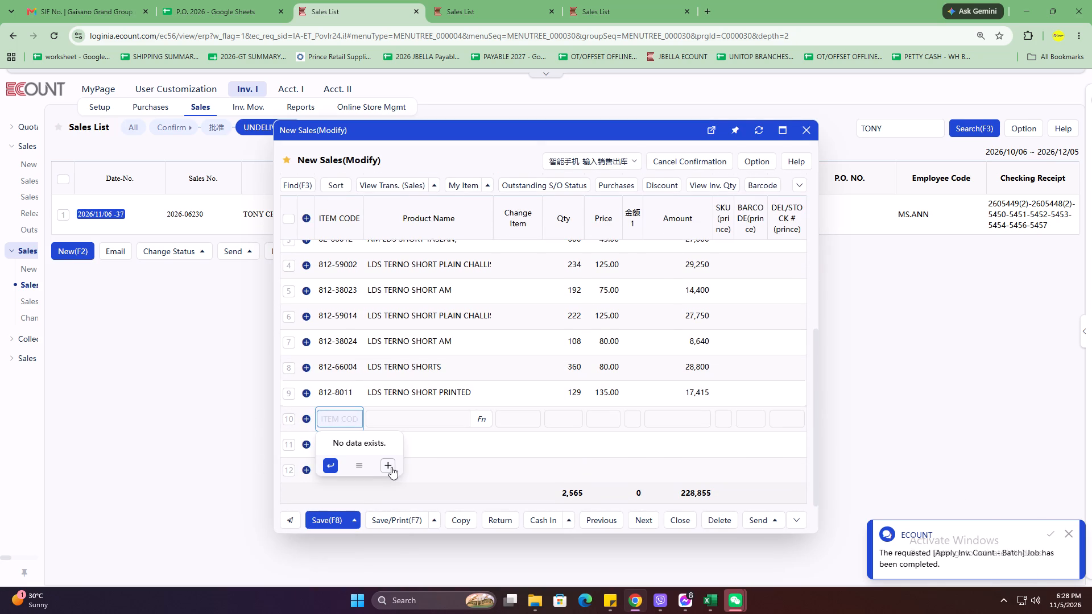
text(6068)
key(Return)
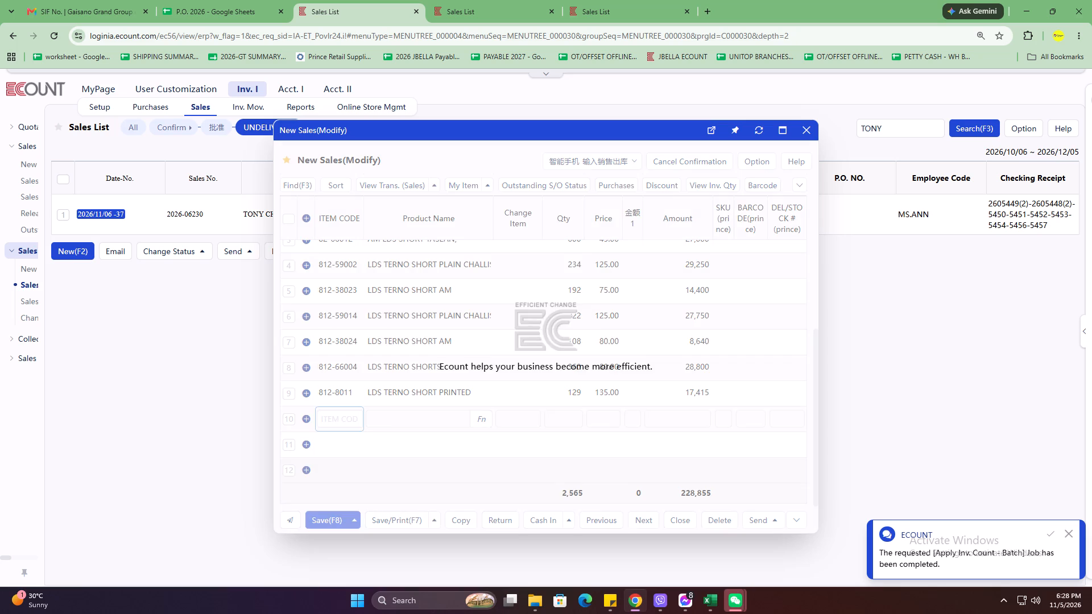
text(60)
Add item 1911-A, AM LDS TOPS COTTON LINEN(S), with quantity 60 in the next empty row.
click(334, 432)
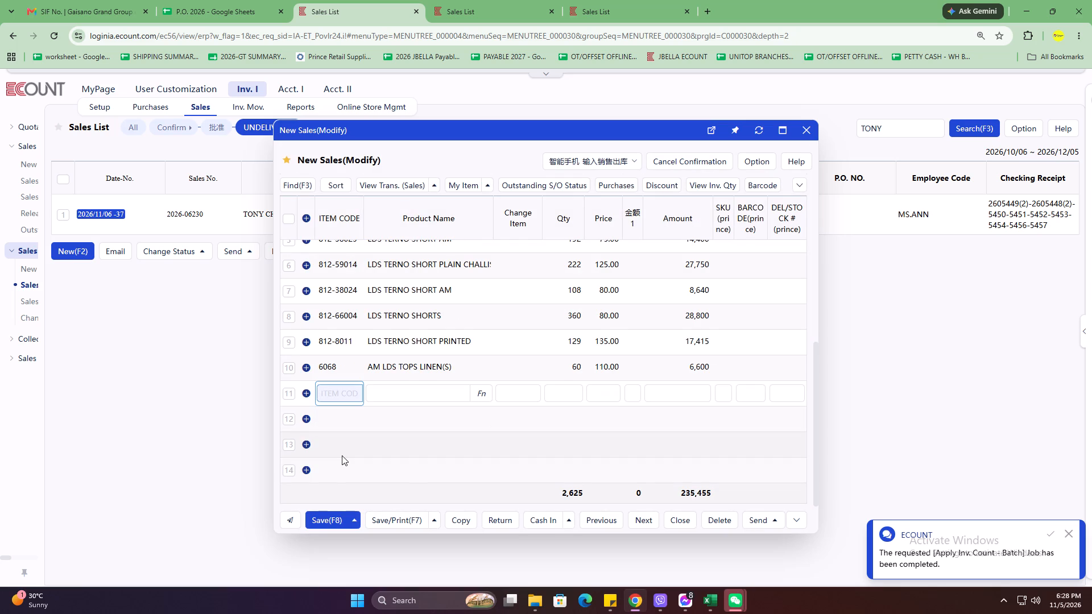
text(1911)
key(Return)
key(Down)
key(Down)
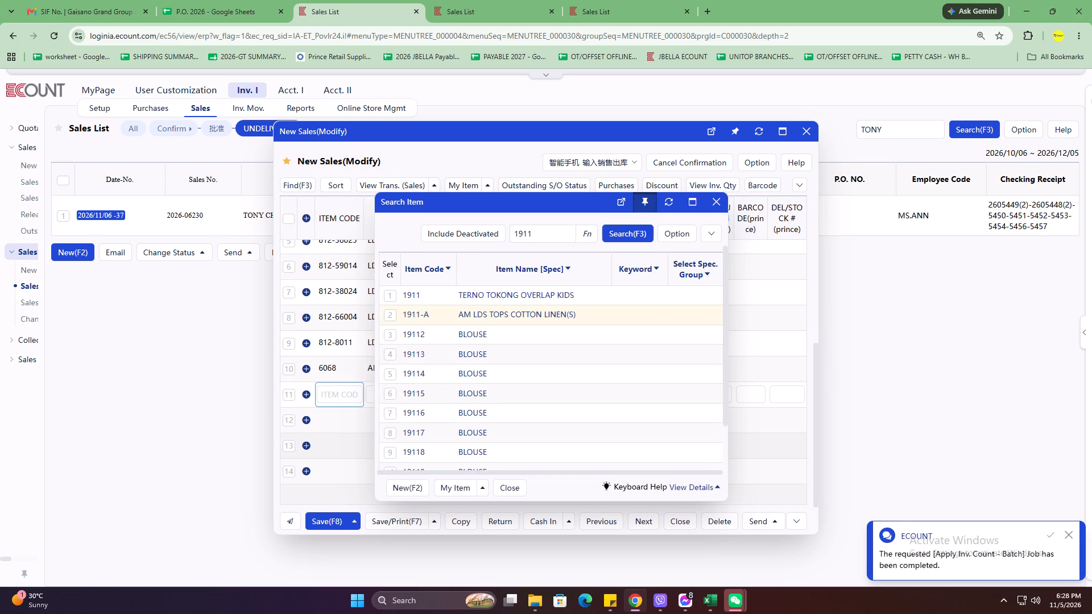
key(Return)
text(60)
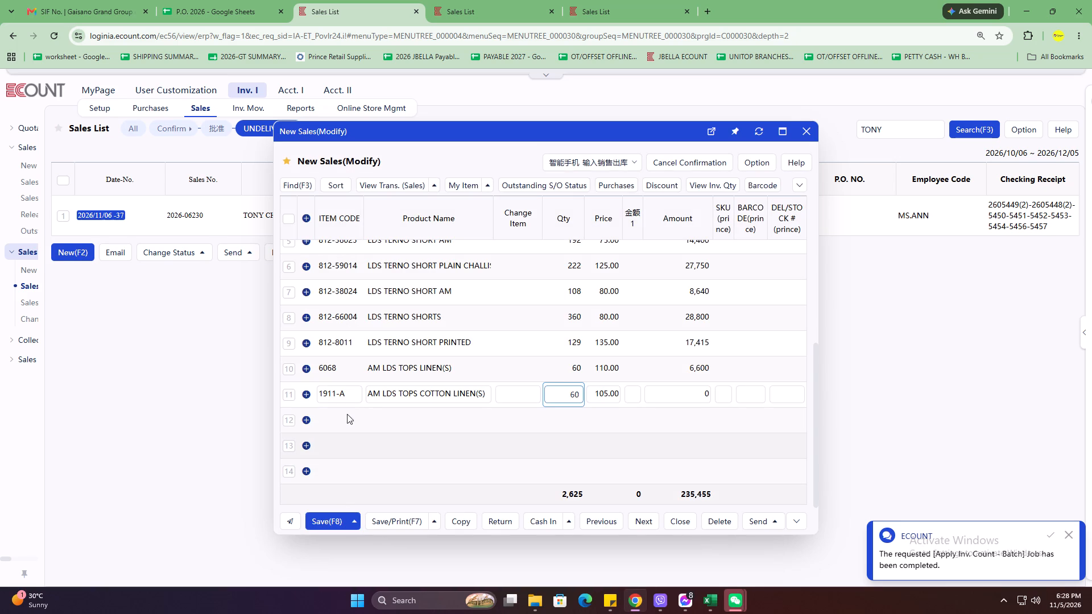
Add item 6006-A, AM LDS TOPS LINEN(S), with quantity 60 in the next empty row.
click(342, 413)
text(6006)
key(Return)
key(Down)
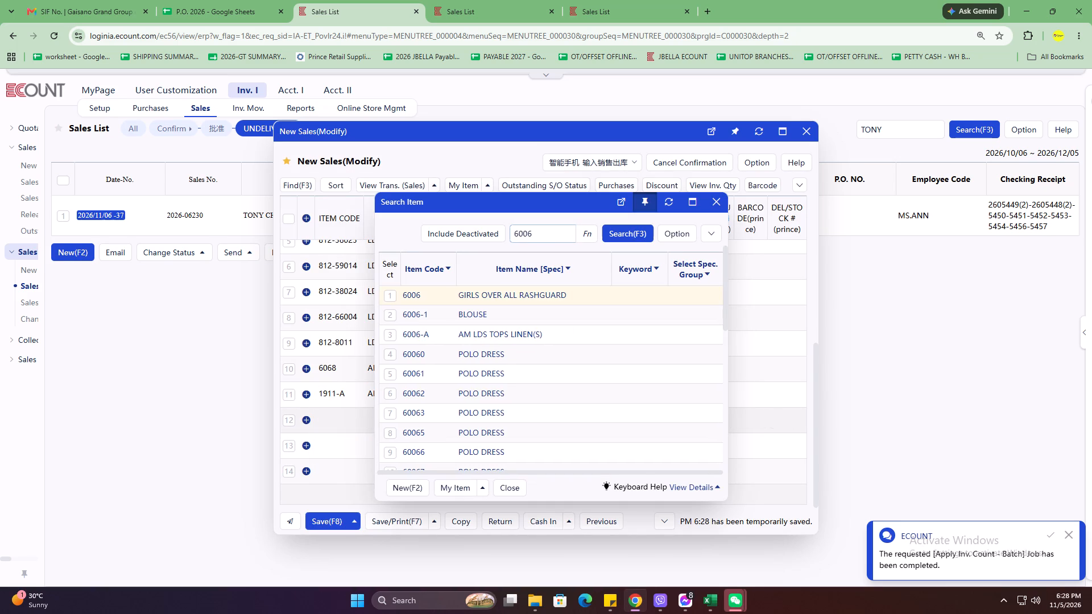
key(Down)
key(Down)
key(Return)
text(60)
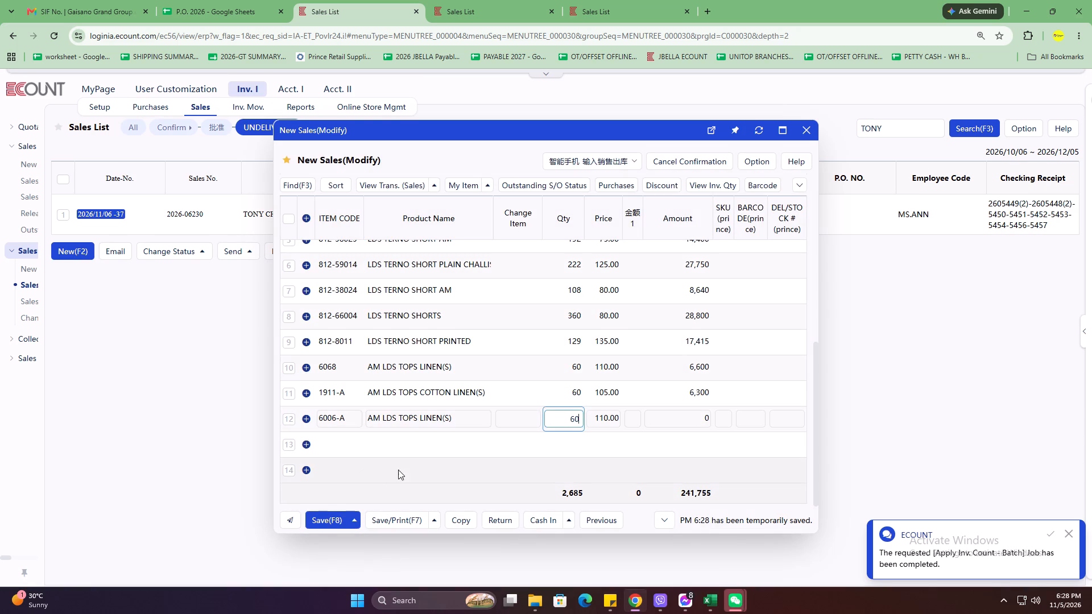
Add item 6103, AM LDS TOPS CHALLIS FABRIC(S), with quantity 60 and look over the item rows.
click(335, 435)
text(6103)
key(Return)
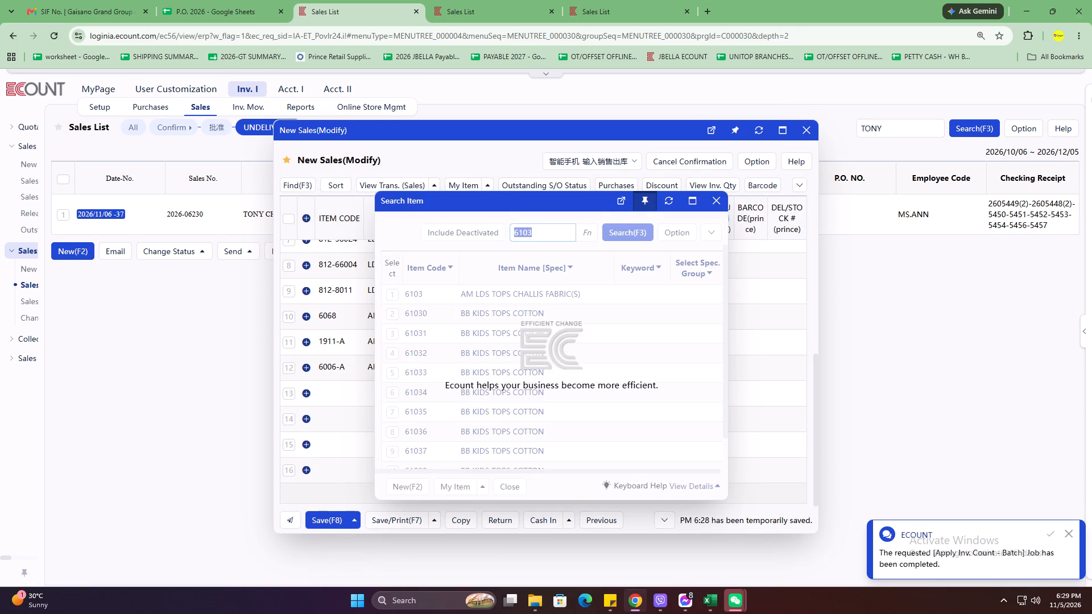
key(Down)
key(Return)
text(60)
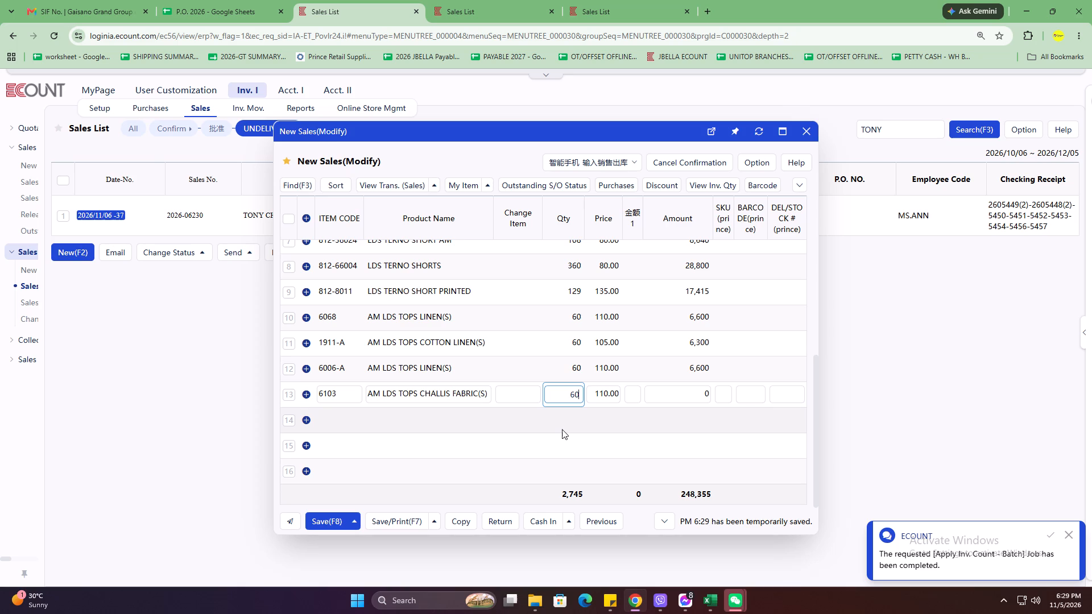
scroll(632, 413, down, 3)
click(524, 448)
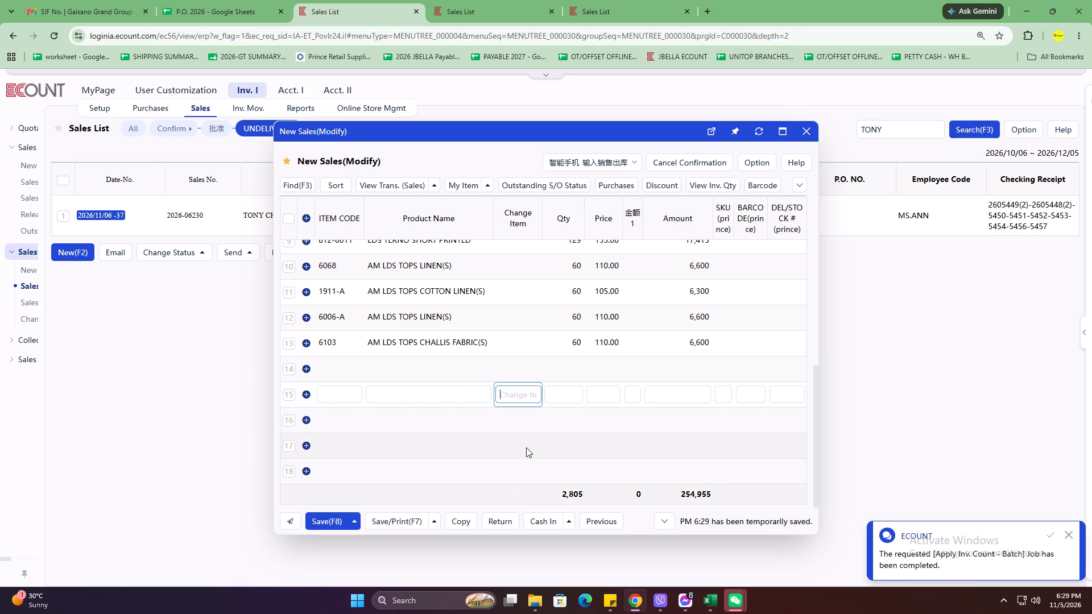
scroll(530, 446, up, 1)
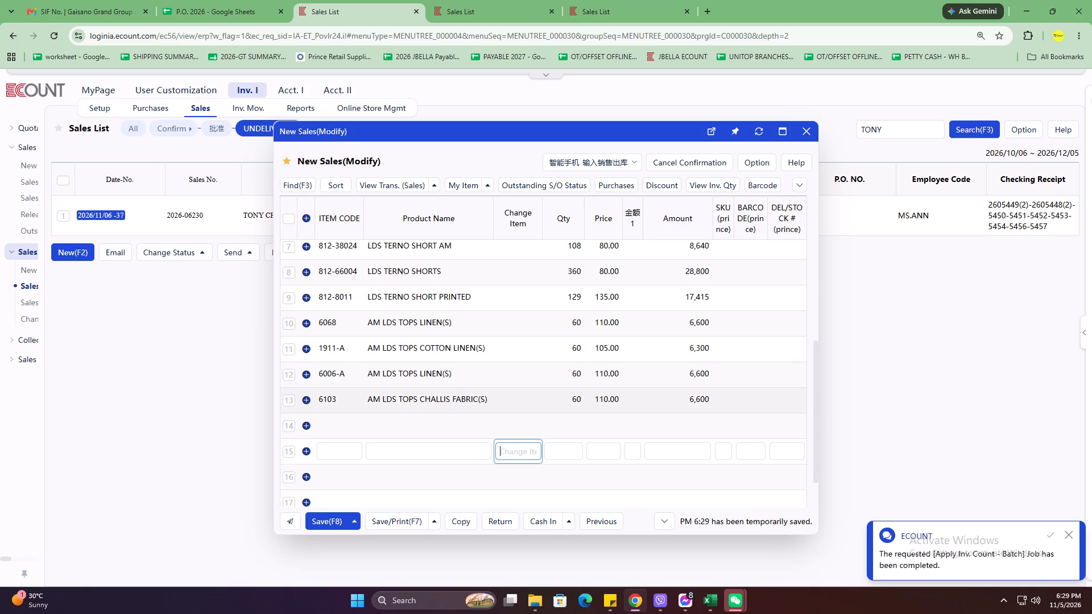
Save the slip with its print view and switch the delivery receipt template to Jbella45.
click(390, 517)
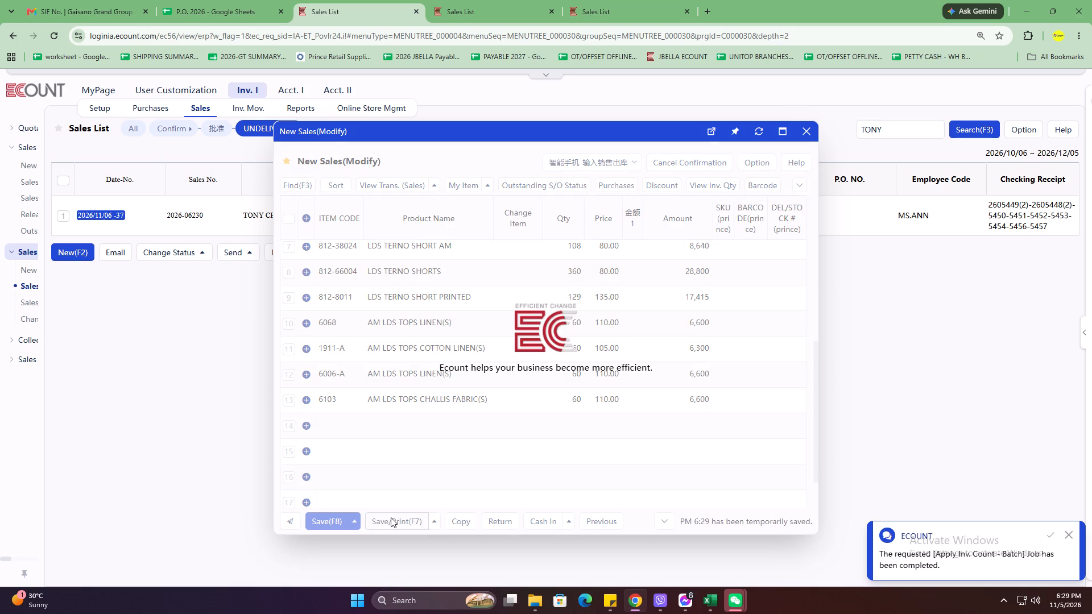
key(alt+space)
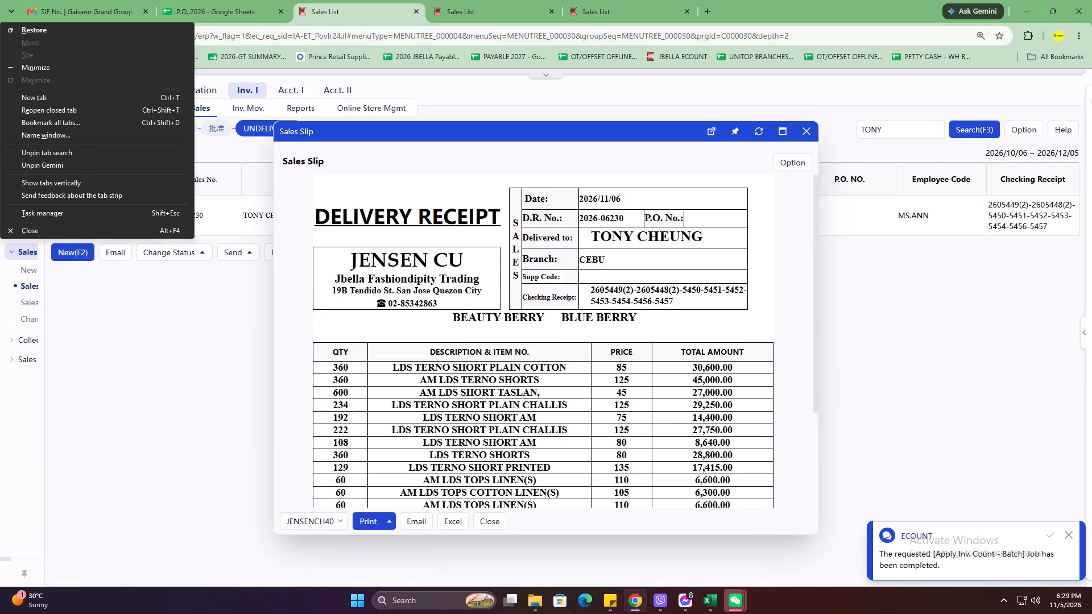
click(322, 520)
scroll(341, 399, down, 5)
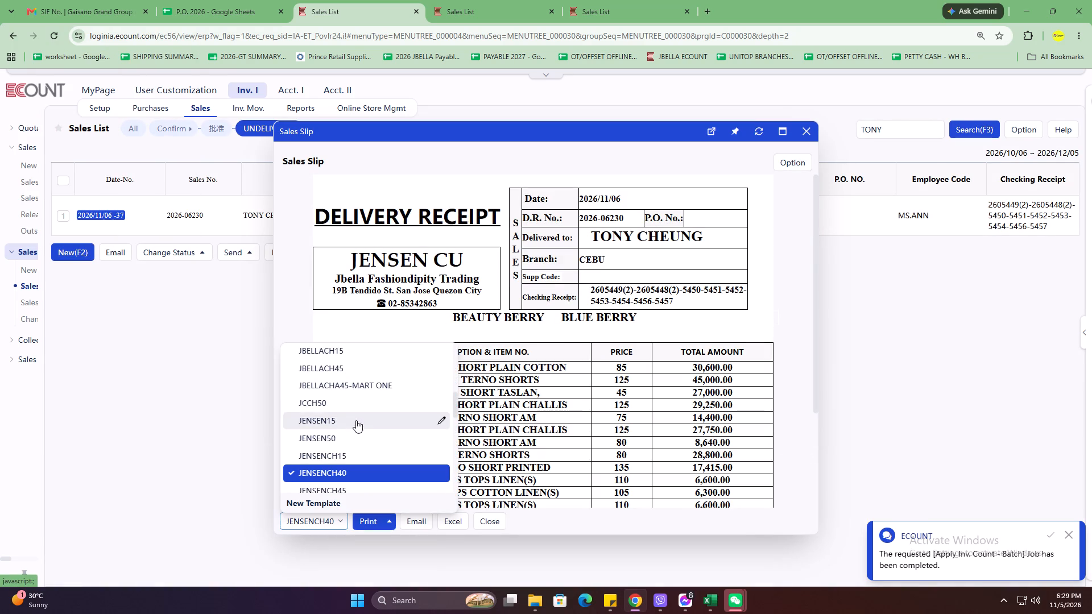
scroll(356, 437, down, 1)
scroll(358, 441, up, 3)
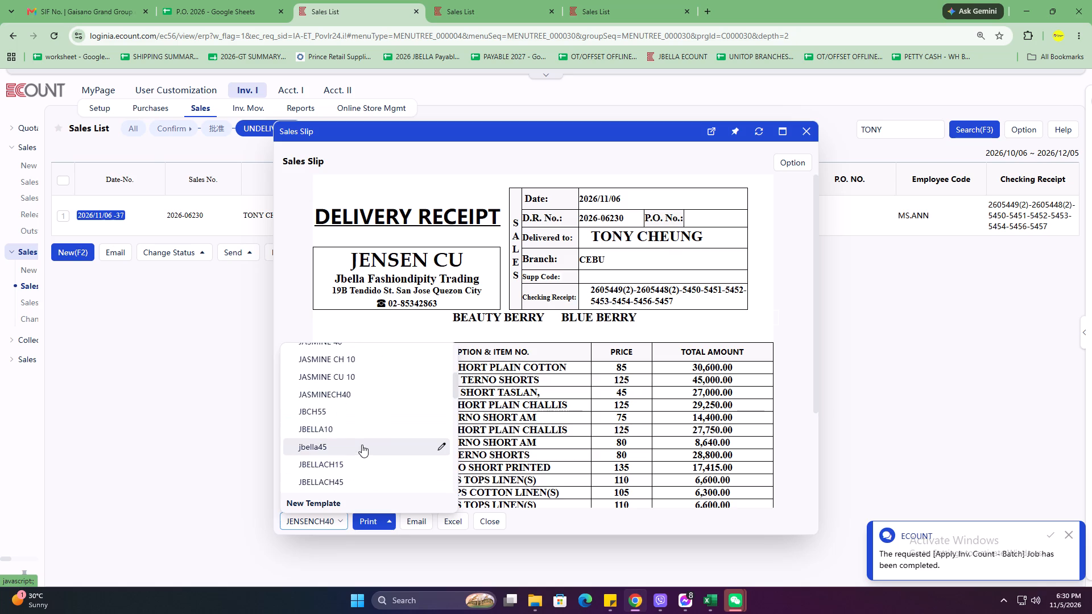
click(362, 445)
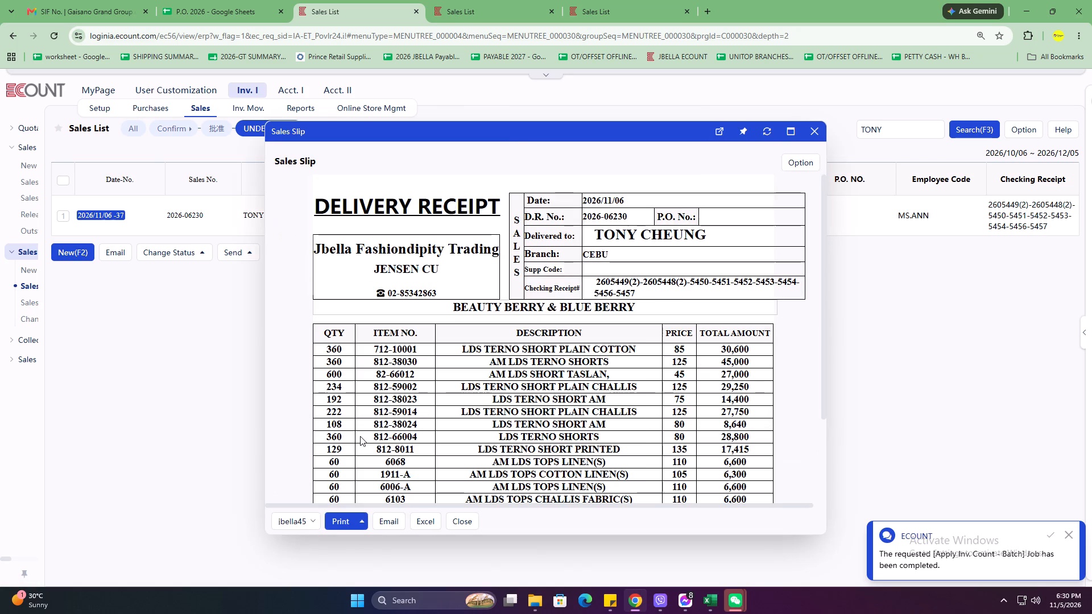
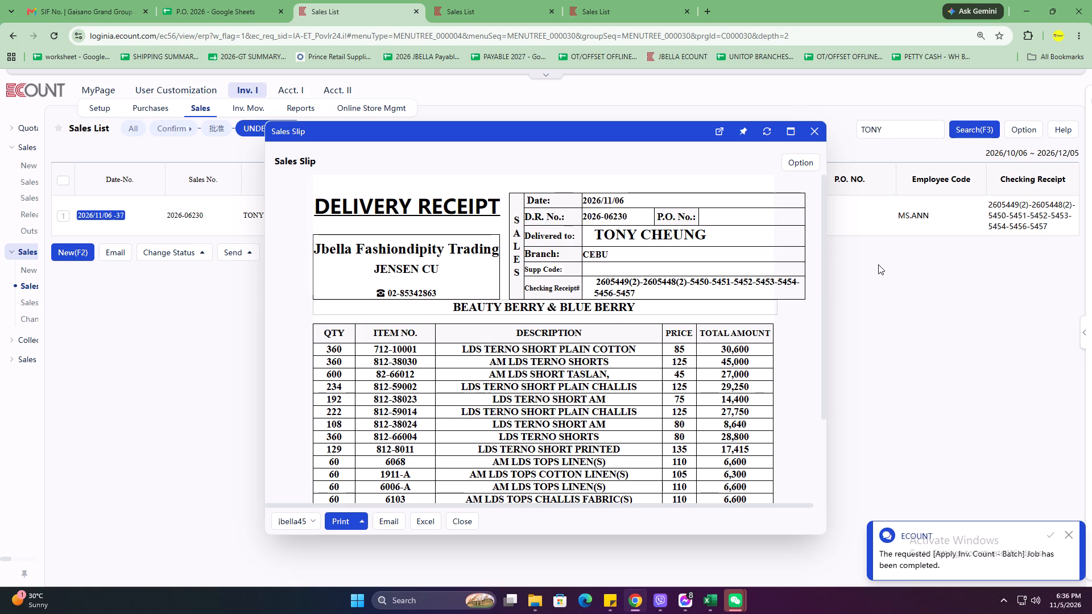
Review the lower part of the CEBU delivery receipt, including the last item rows, total quantity and total amount.
key(space)
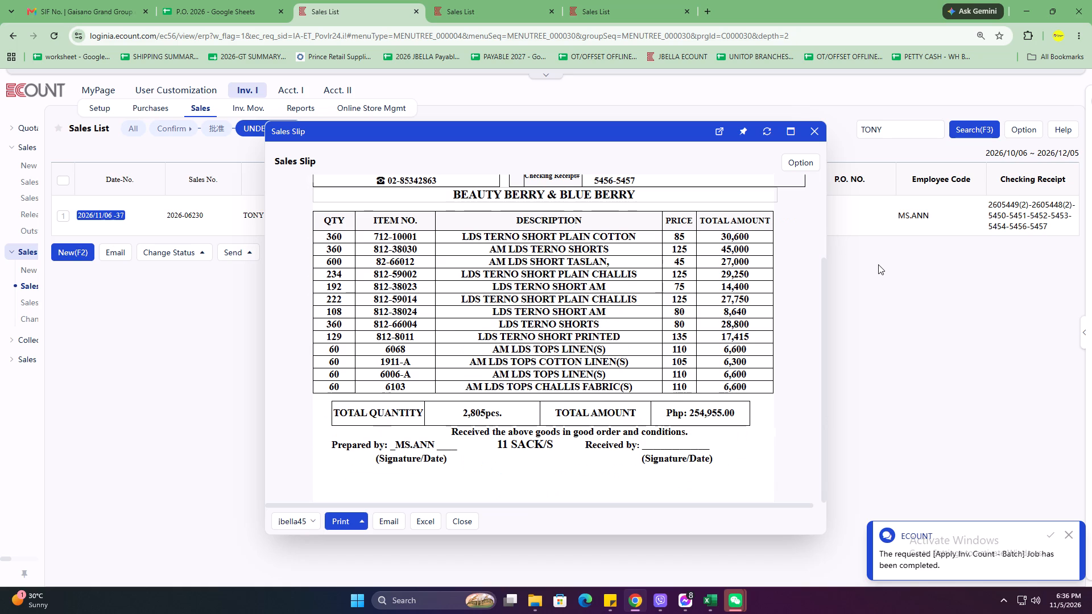
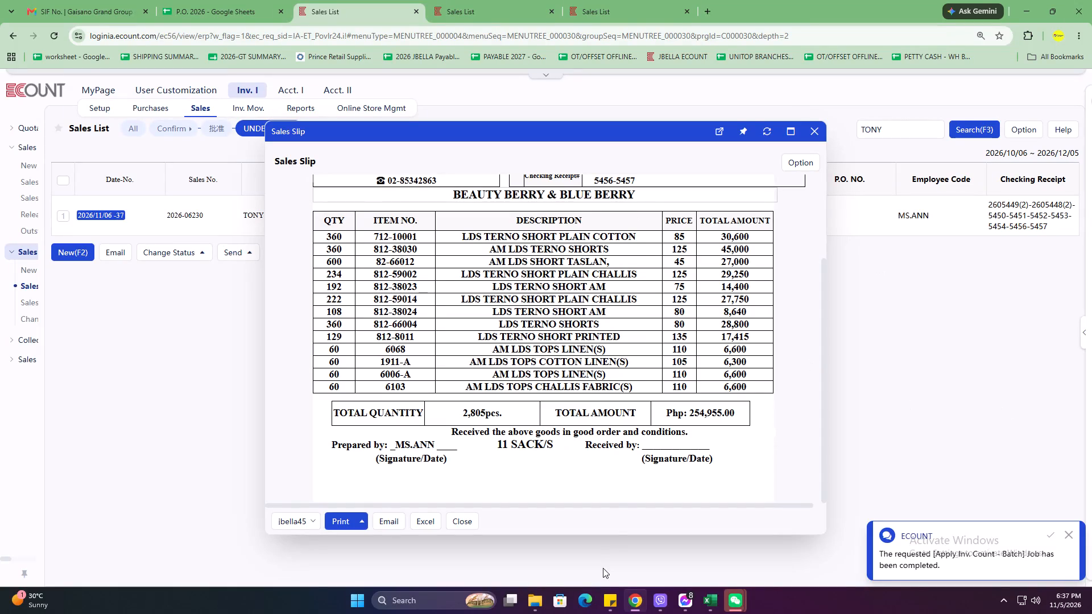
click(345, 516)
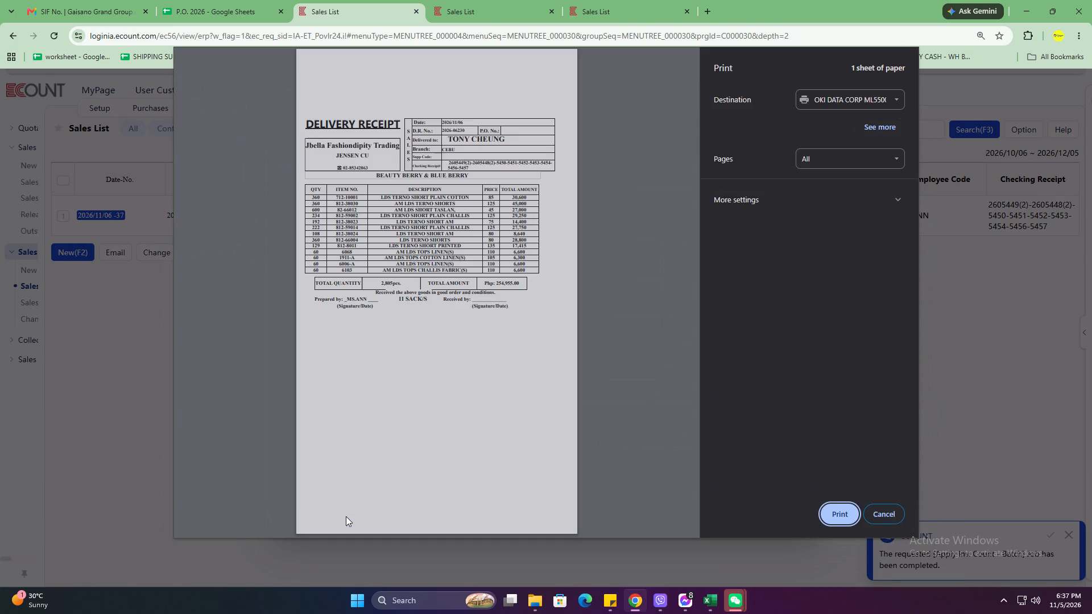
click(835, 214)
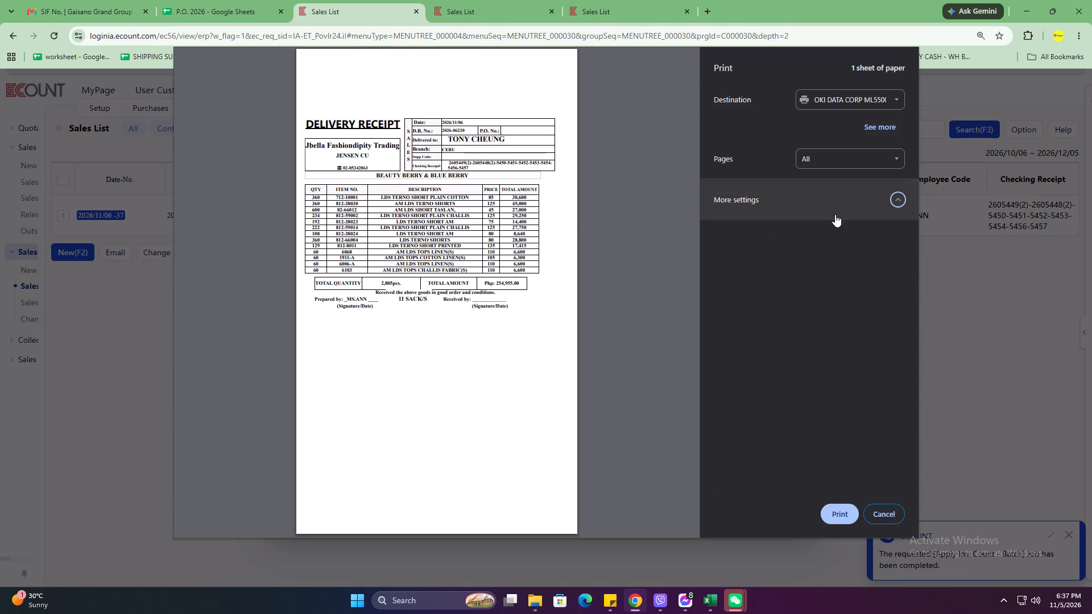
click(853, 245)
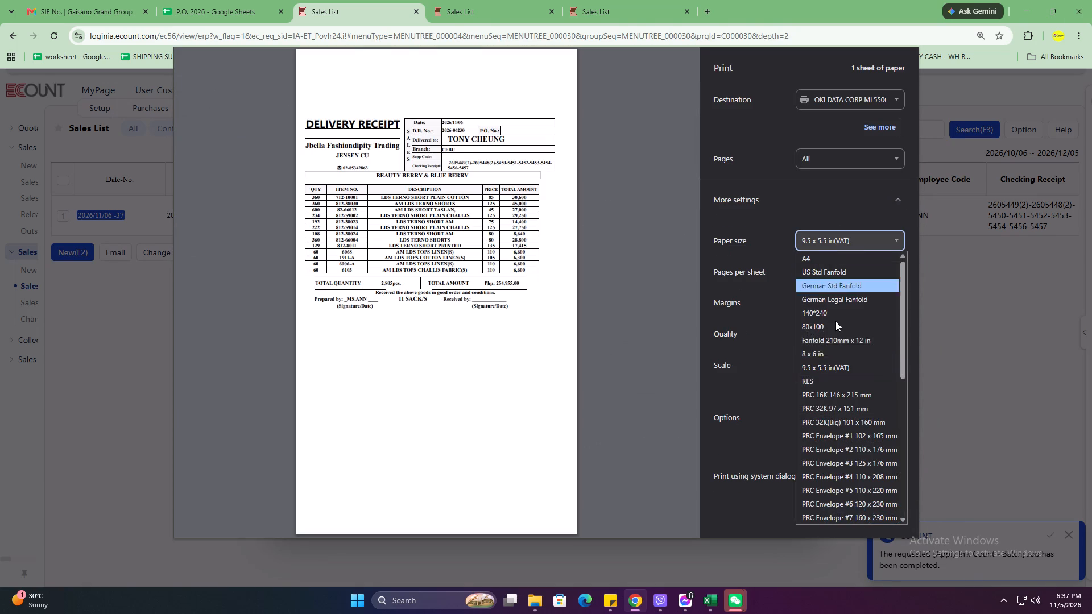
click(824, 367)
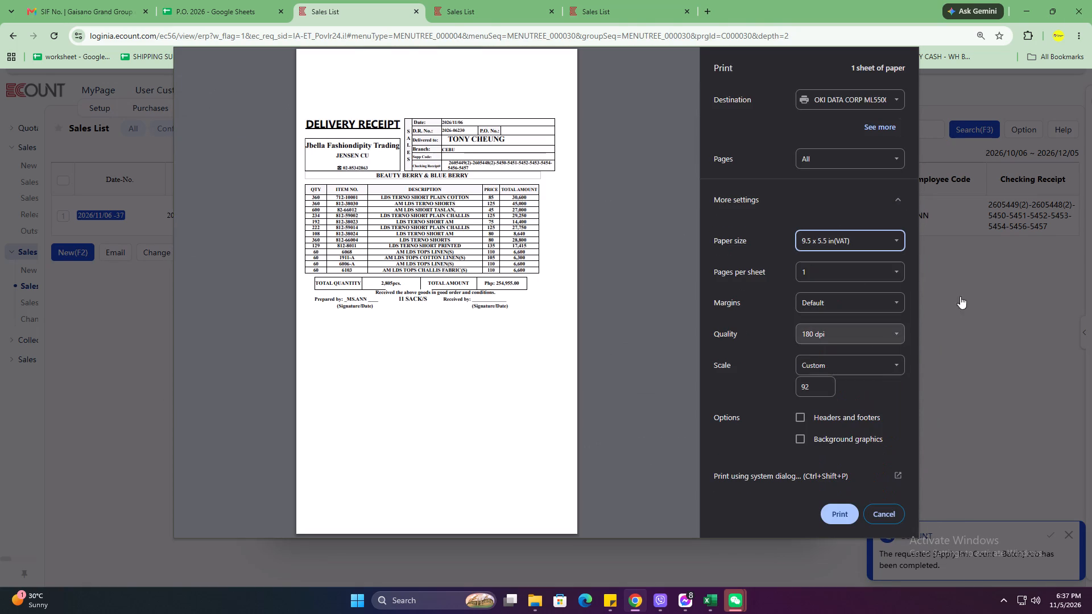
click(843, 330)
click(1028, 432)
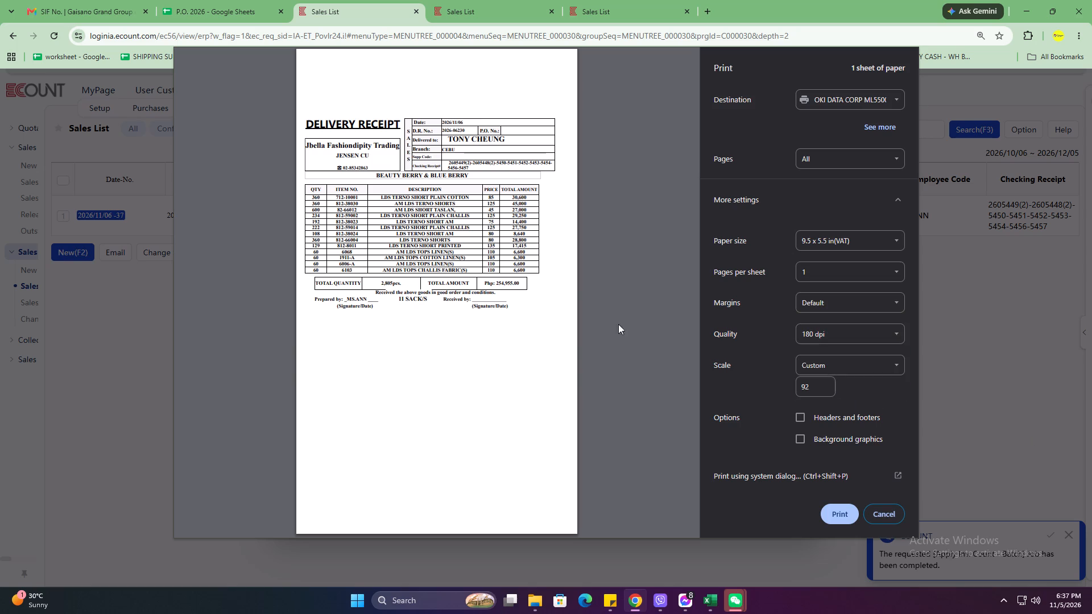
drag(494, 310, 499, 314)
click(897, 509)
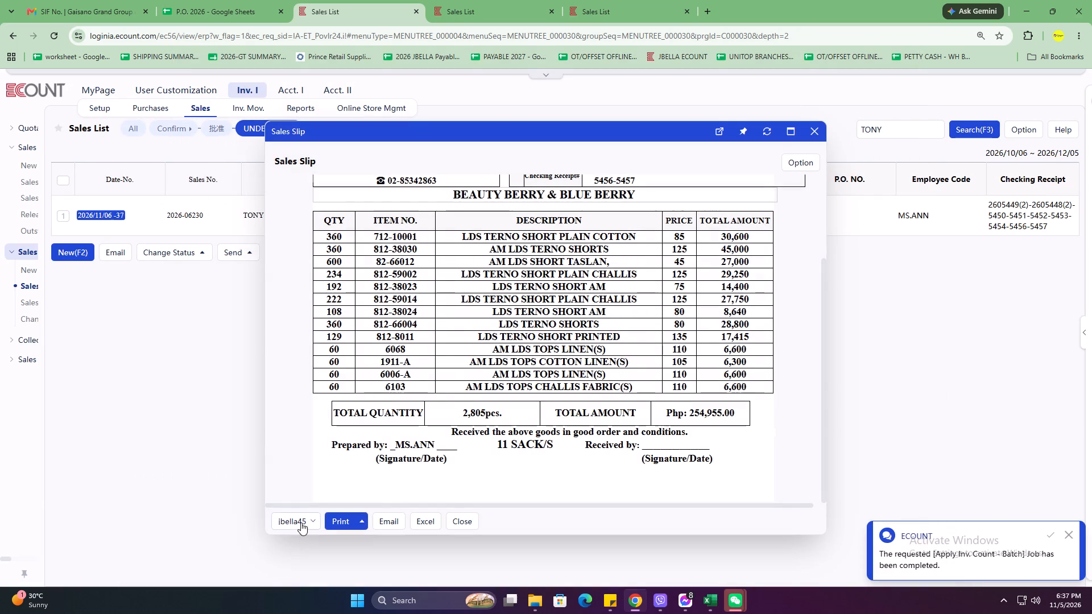
Switch the CEBU sales slip to the JBELLA10 print template.
click(301, 522)
scroll(330, 466, down, 2)
click(333, 482)
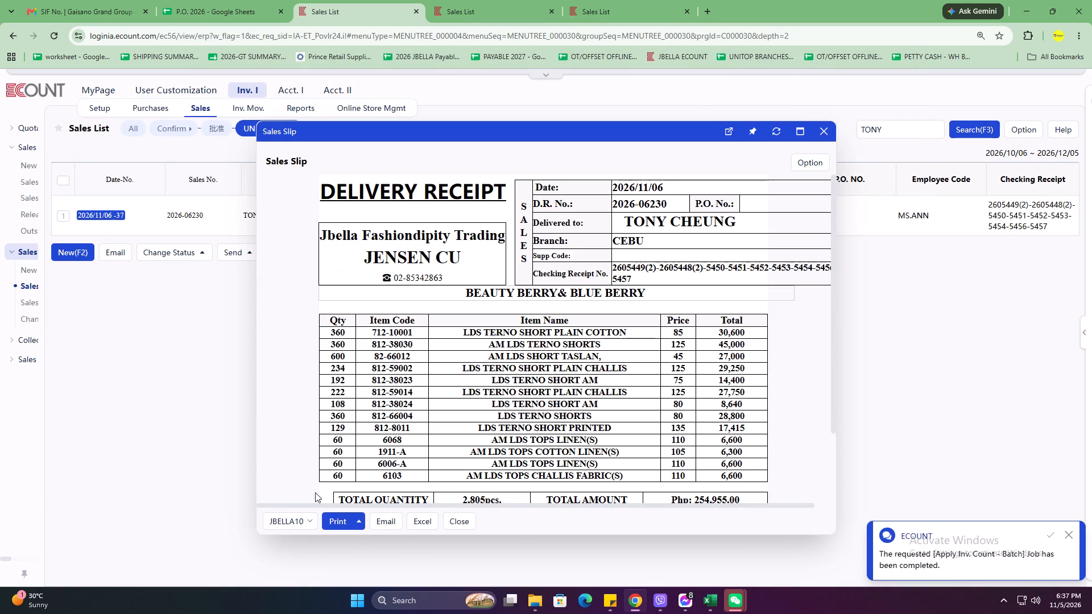
Print the CEBU delivery receipt at custom scale 86, odd pages only, with 360 dpi quality.
click(346, 518)
scroll(411, 476, down, 2)
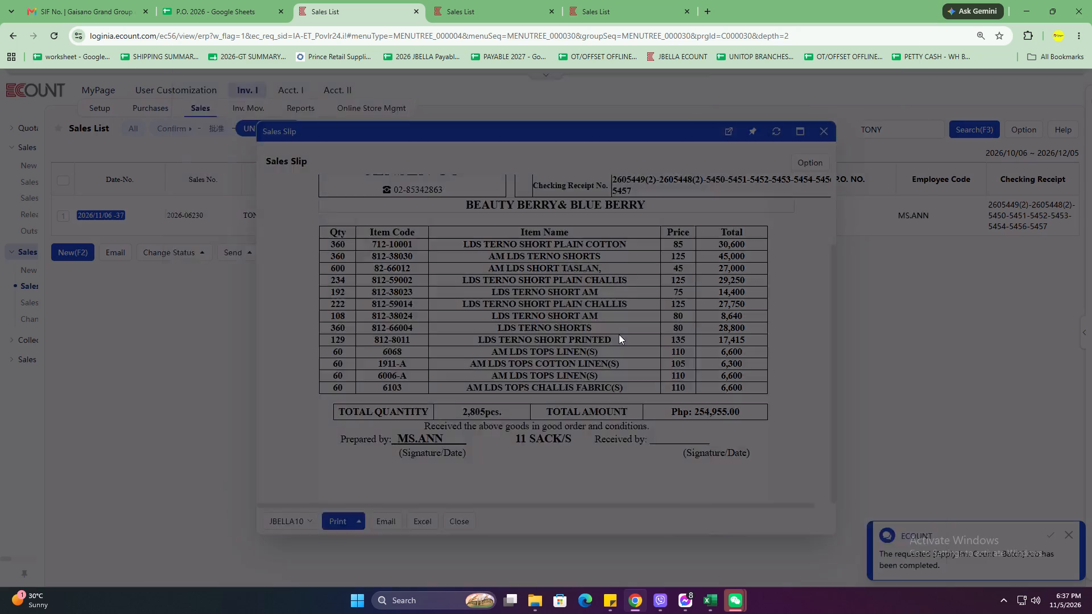
click(835, 201)
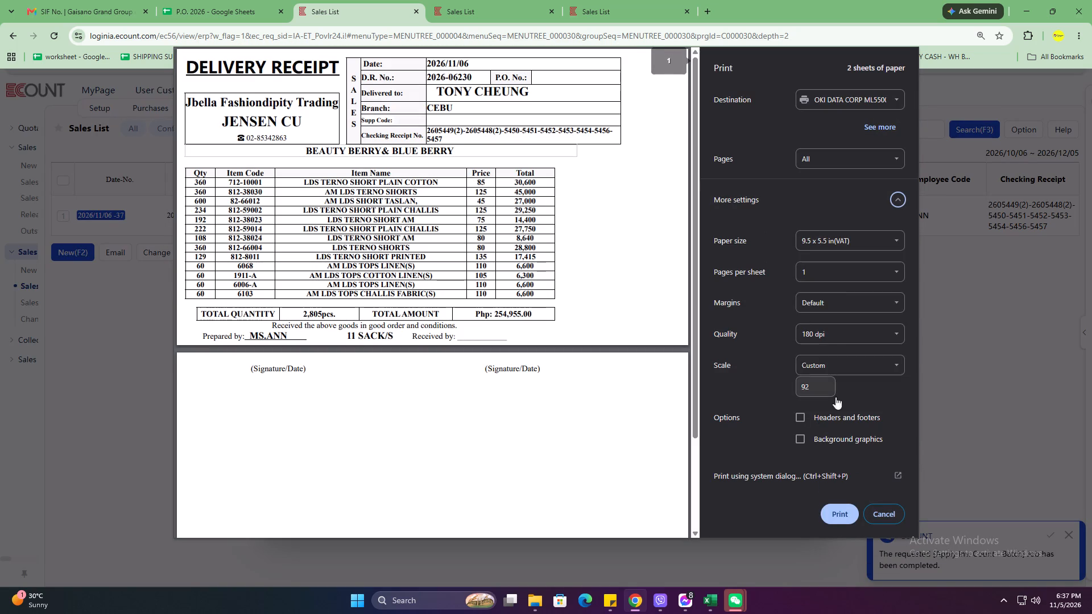
triple_click(825, 387)
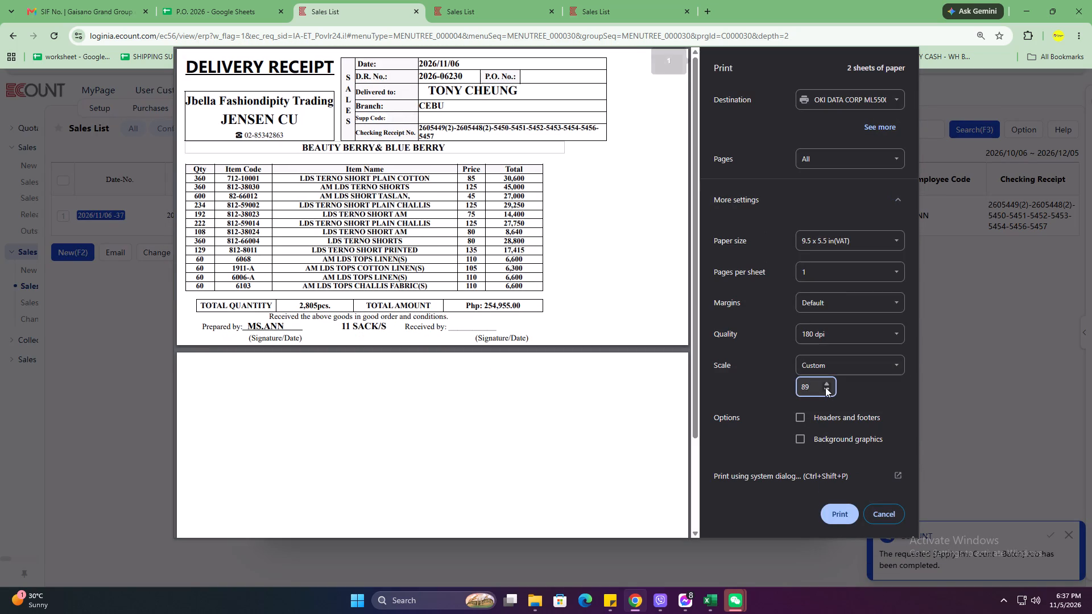
triple_click(825, 387)
click(841, 154)
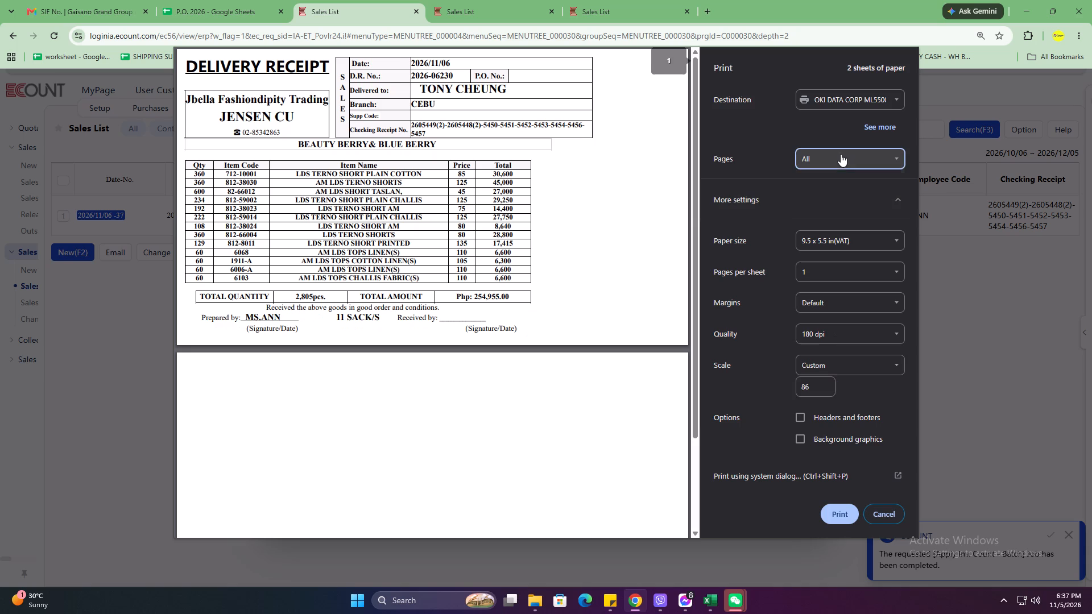
click(833, 195)
click(828, 337)
click(828, 351)
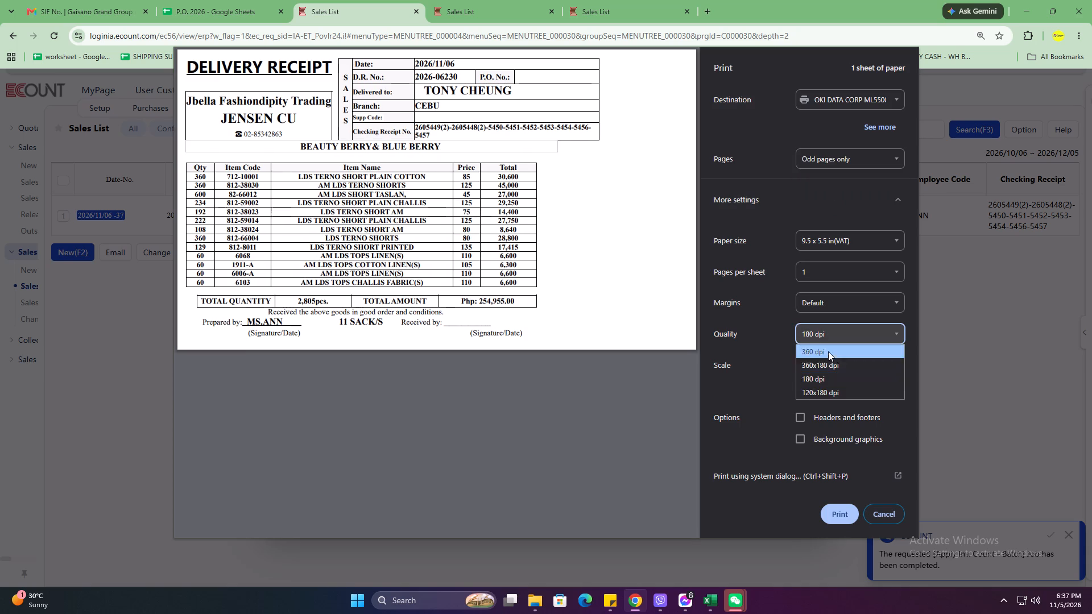
click(838, 513)
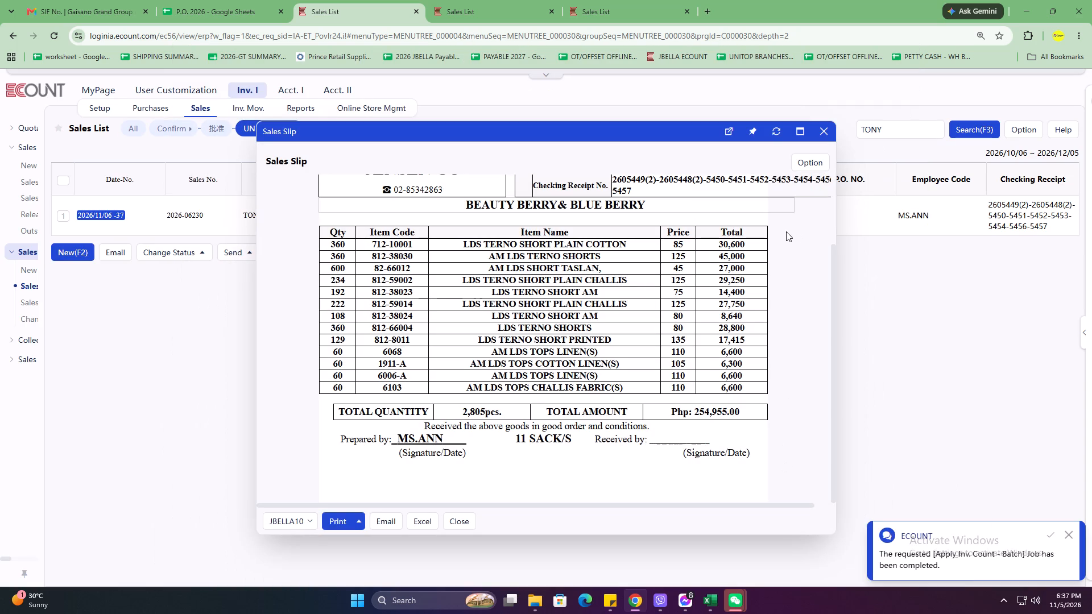
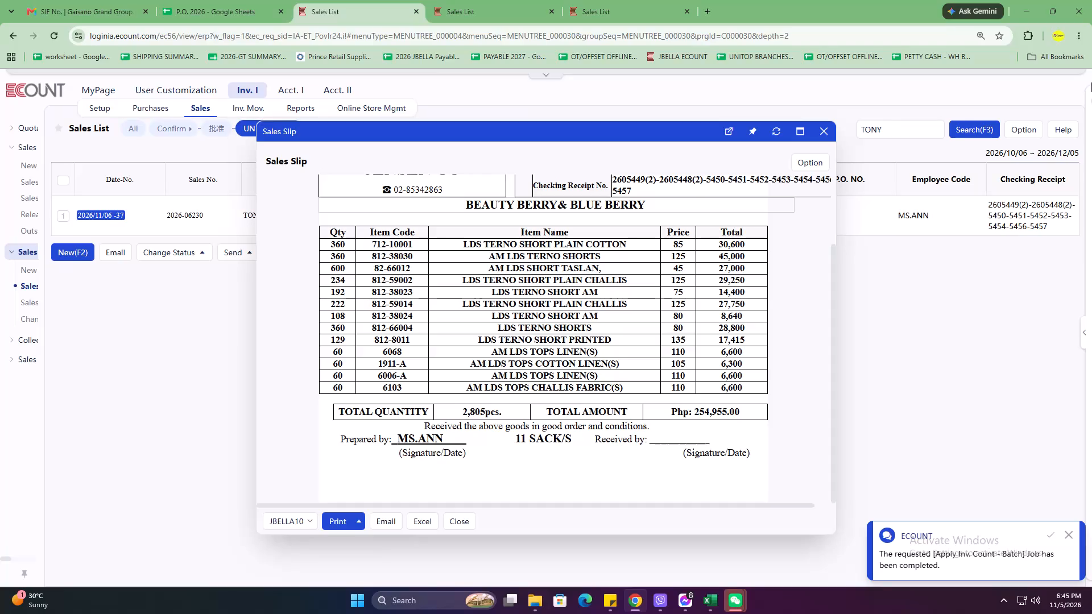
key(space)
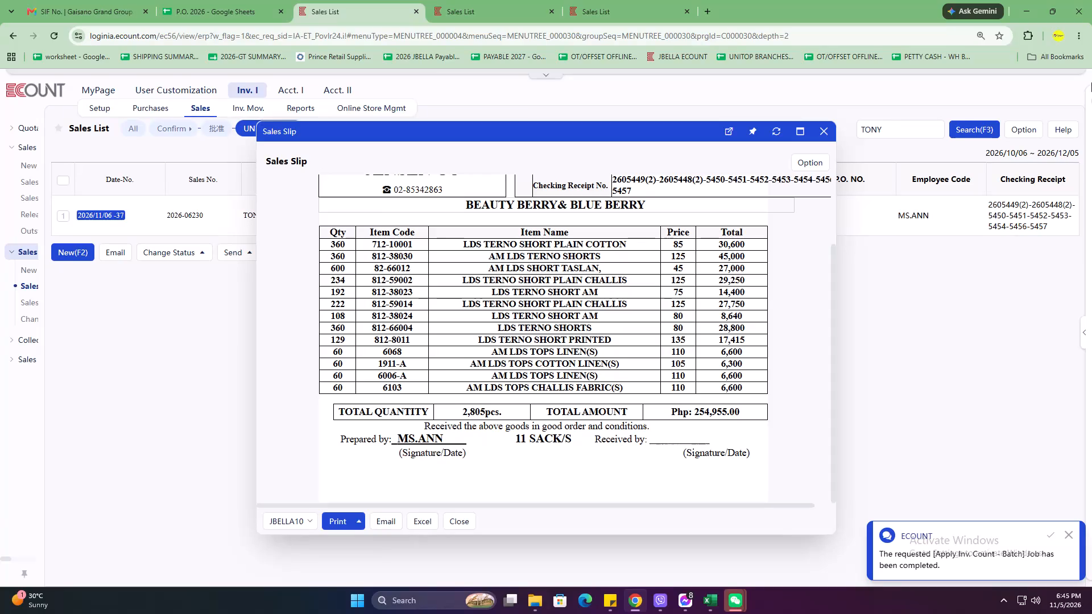
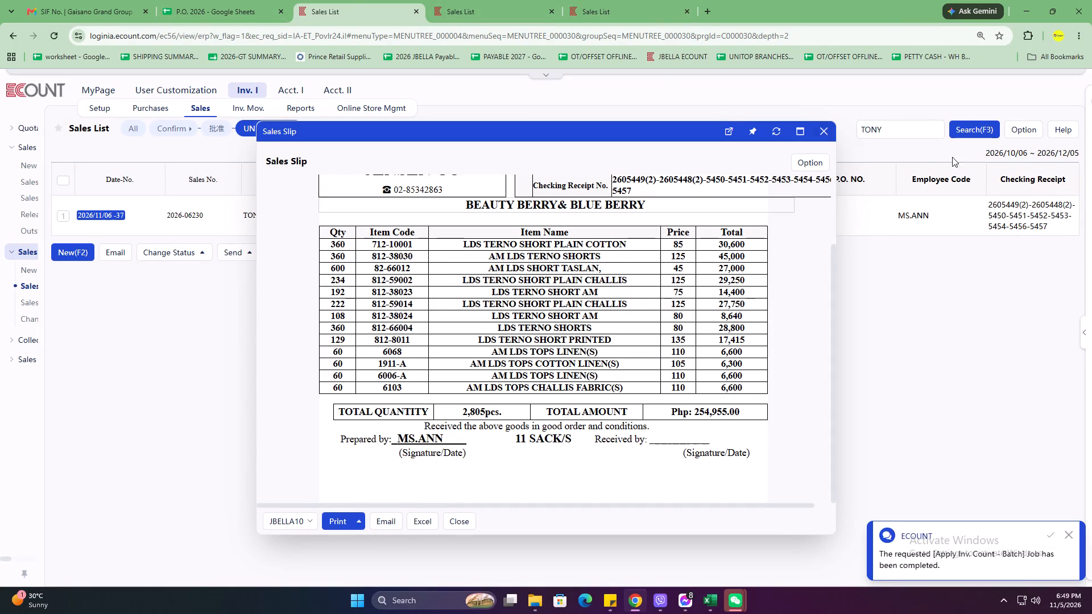
click(823, 131)
click(918, 135)
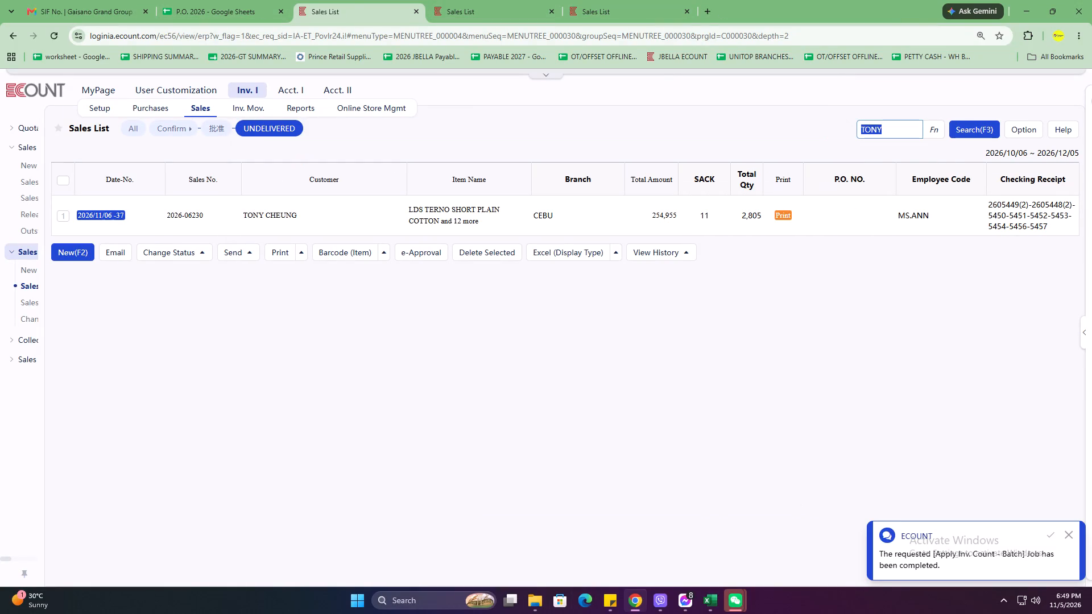
text(WENZH)
key(Return)
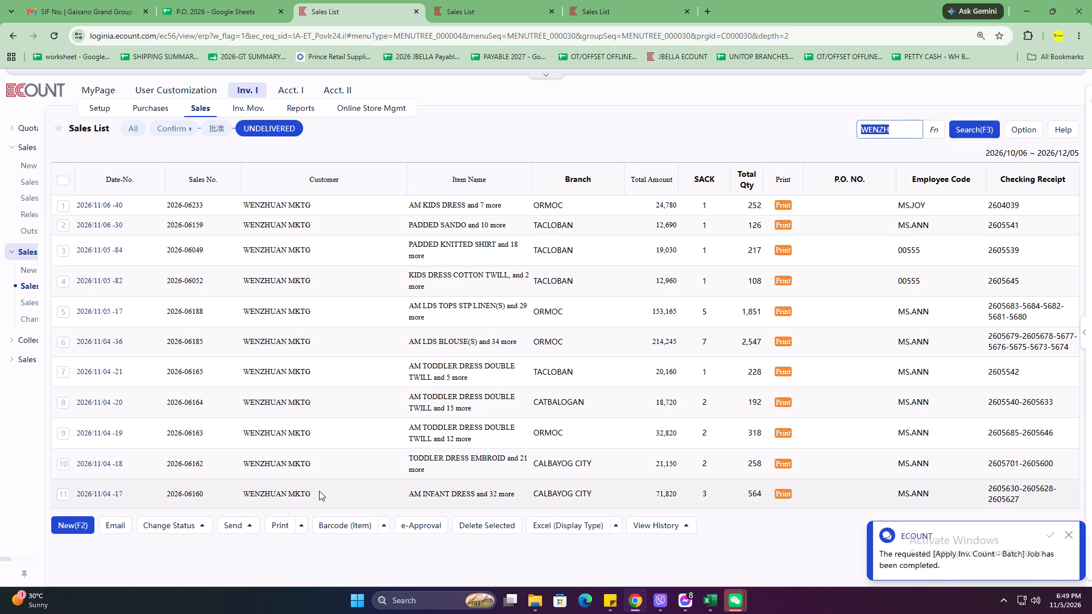
Print the delivery receipt of WENZHUAN MKTG's TACLOBAN slip 2026-06165, dated 2026/11/04, using the JBELLA10 template.
scroll(321, 484, up, 2)
scroll(0, 317, up, 6)
click(61, 372)
click(280, 533)
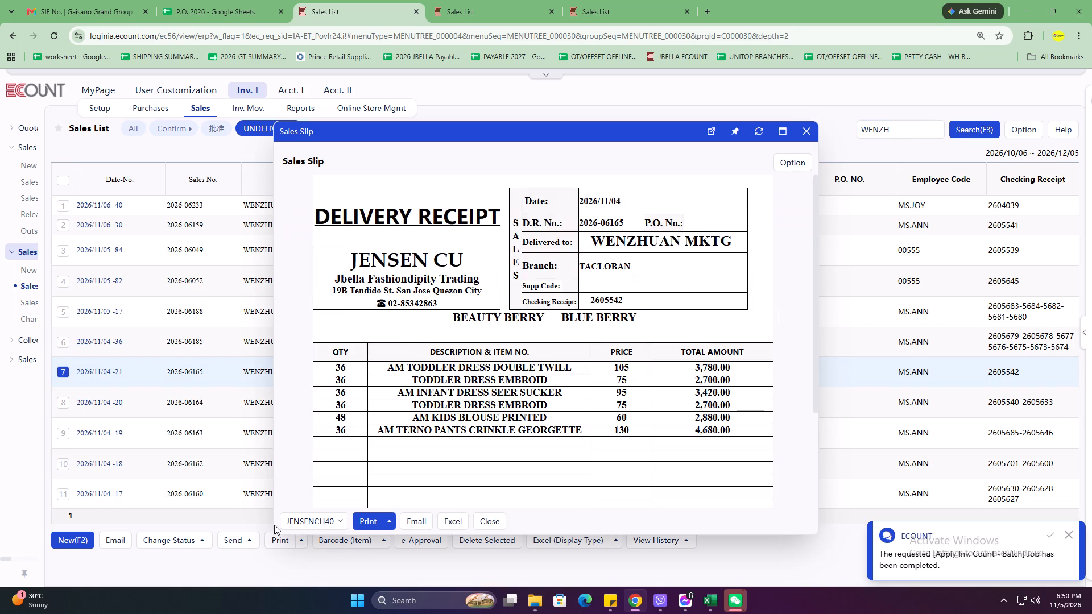
click(296, 520)
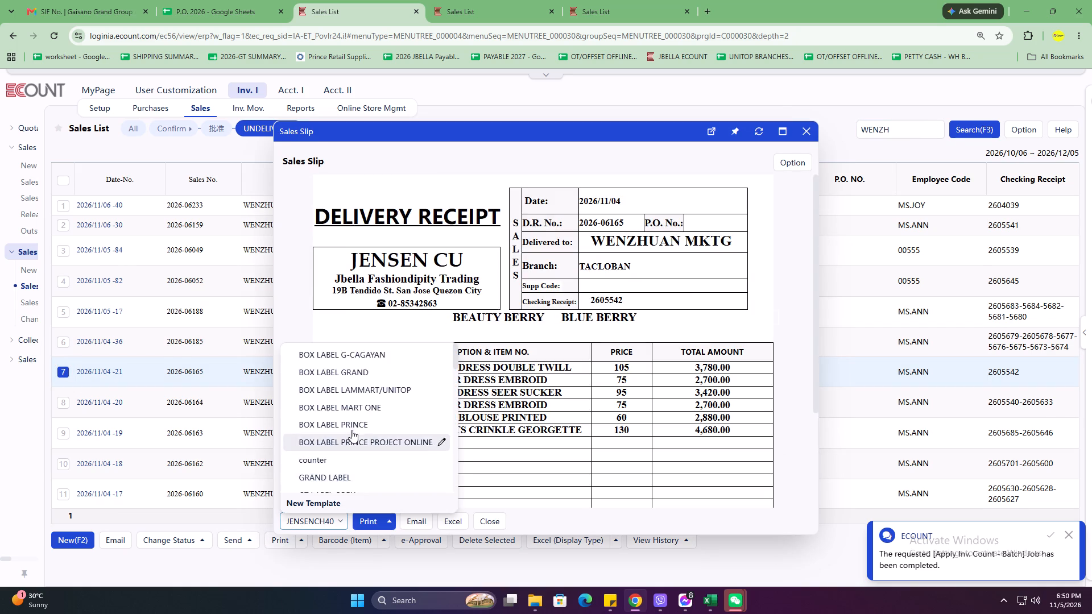
scroll(351, 430, down, 3)
click(345, 432)
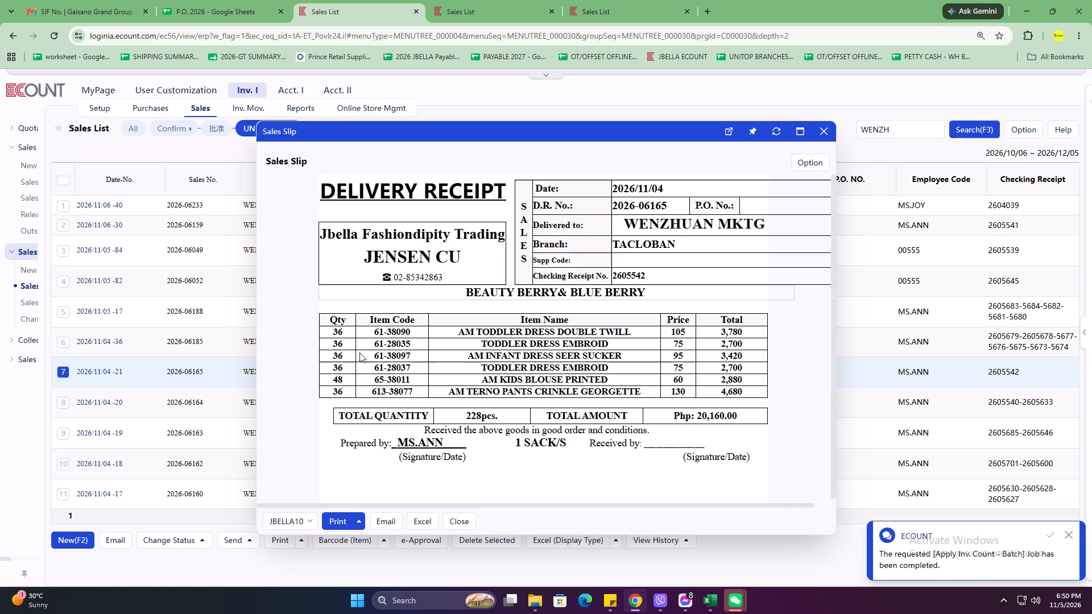
click(330, 531)
click(334, 522)
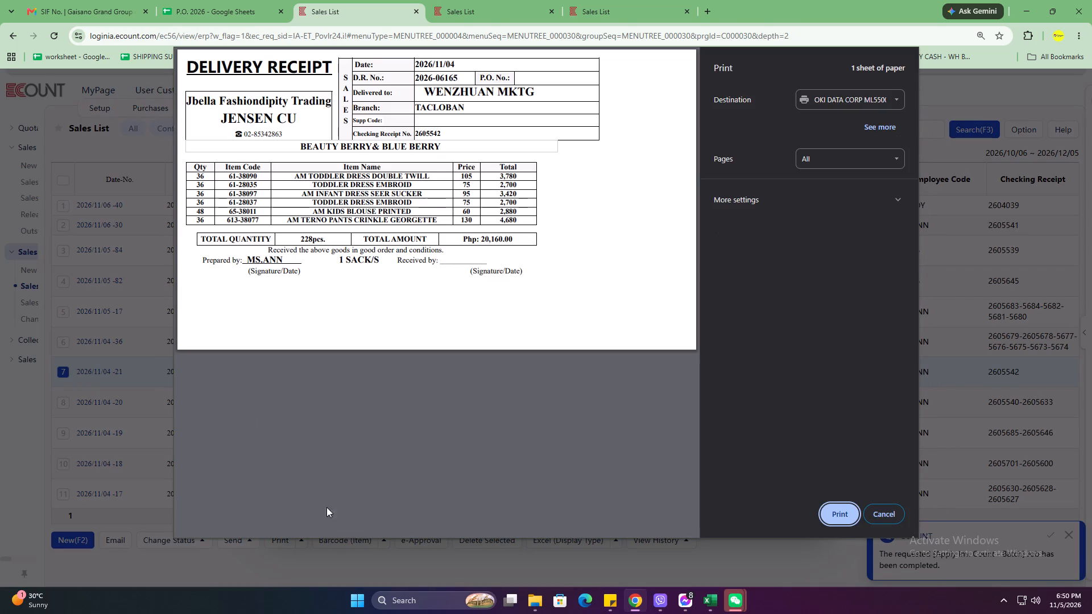
click(840, 516)
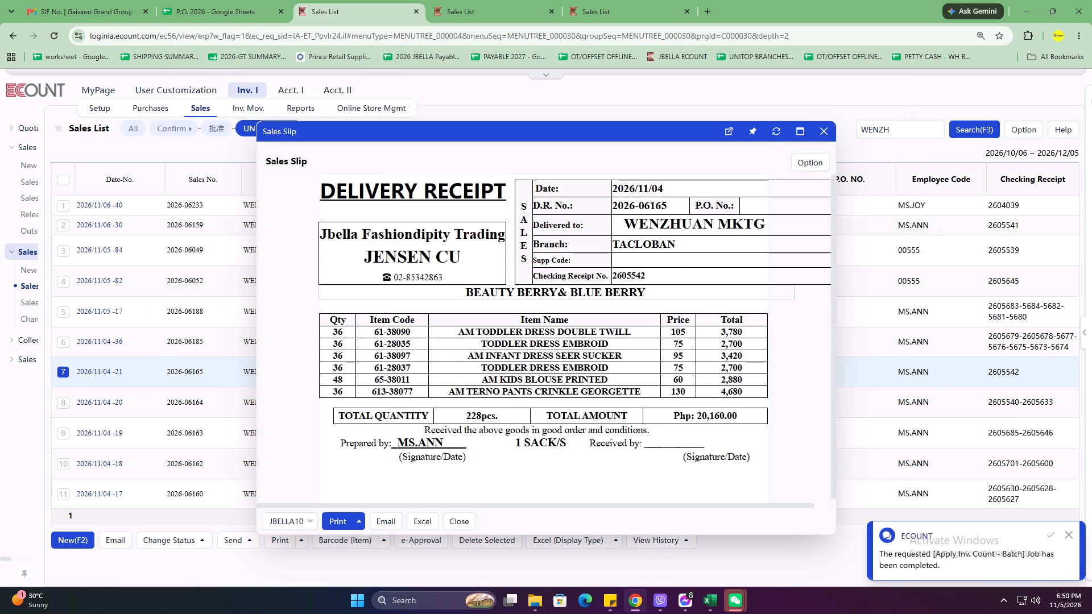
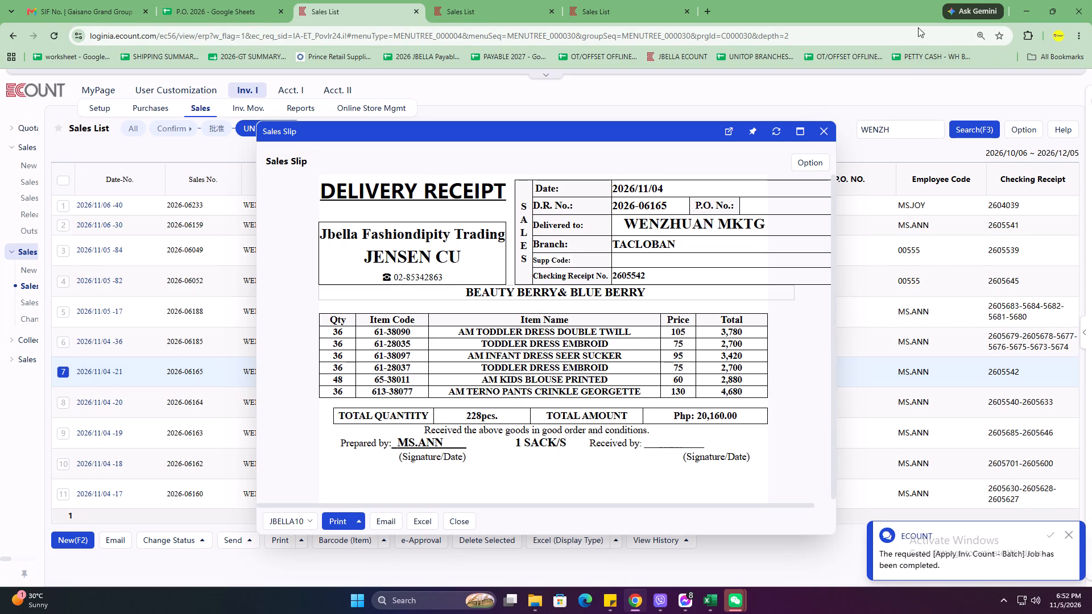
Close the WENZHUAN MKTG slip preview and search the undelivered sales list for ATAW.
click(821, 132)
click(892, 131)
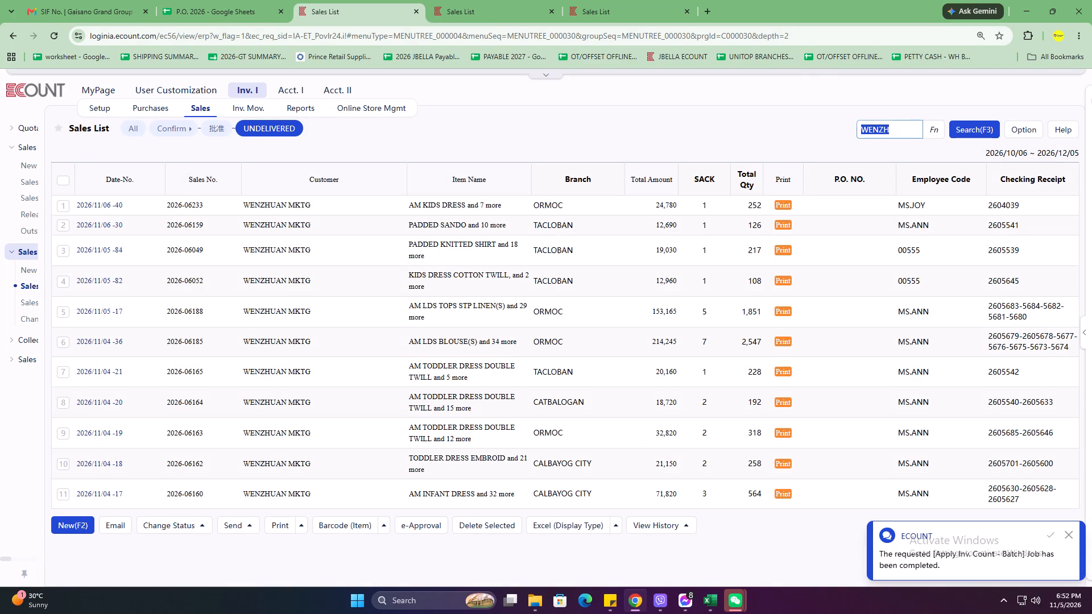
text(ATAQ)
key(BackSpace)
key(w)
key(Return)
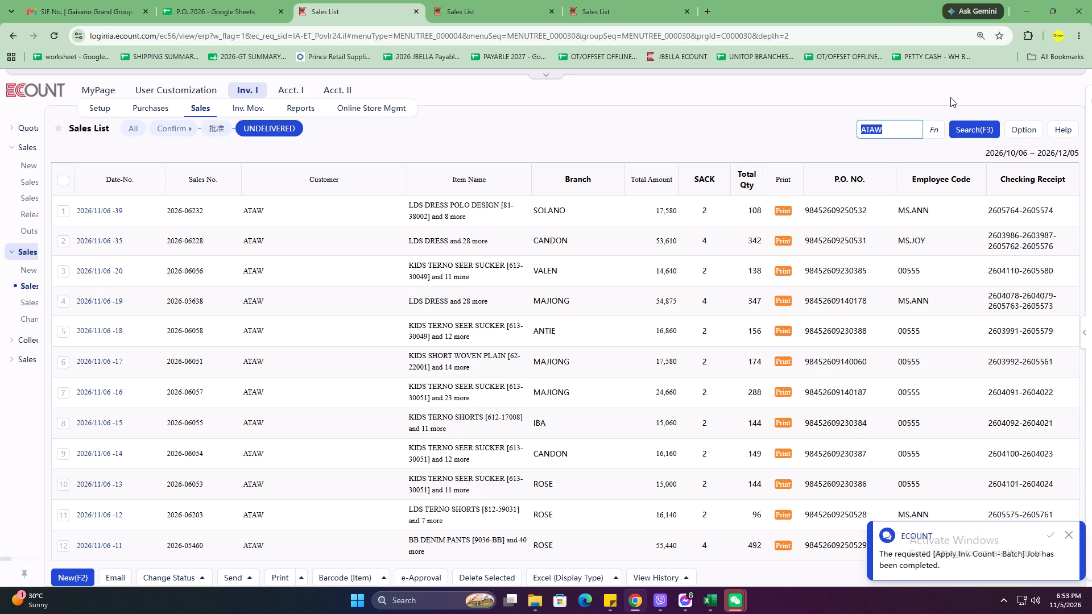
scroll(932, 349, down, 12)
scroll(180, 506, down, 1)
click(60, 517)
click(284, 570)
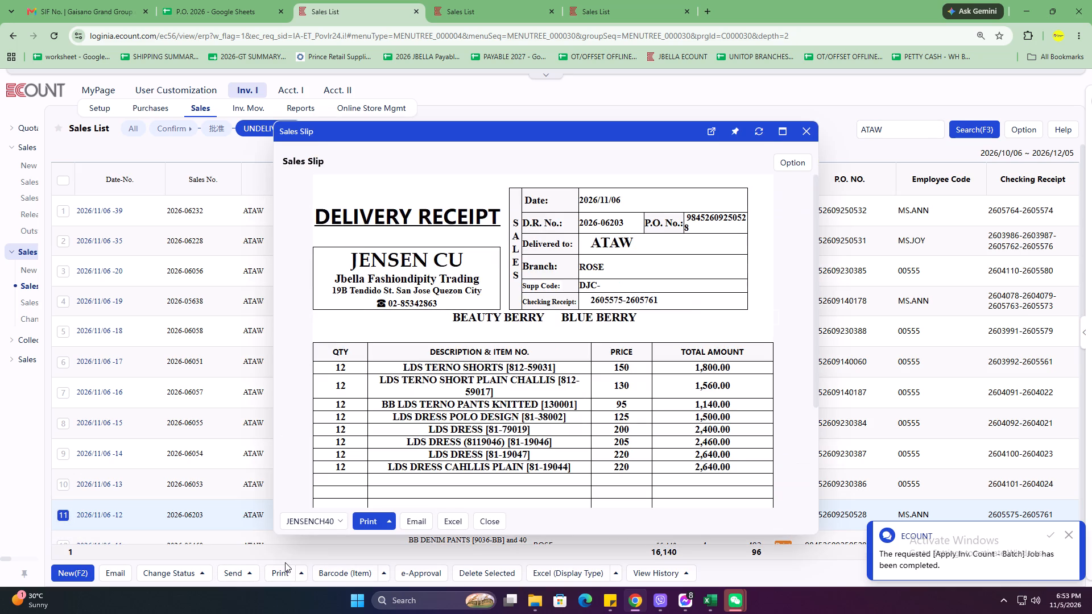
click(321, 518)
scroll(357, 426, down, 3)
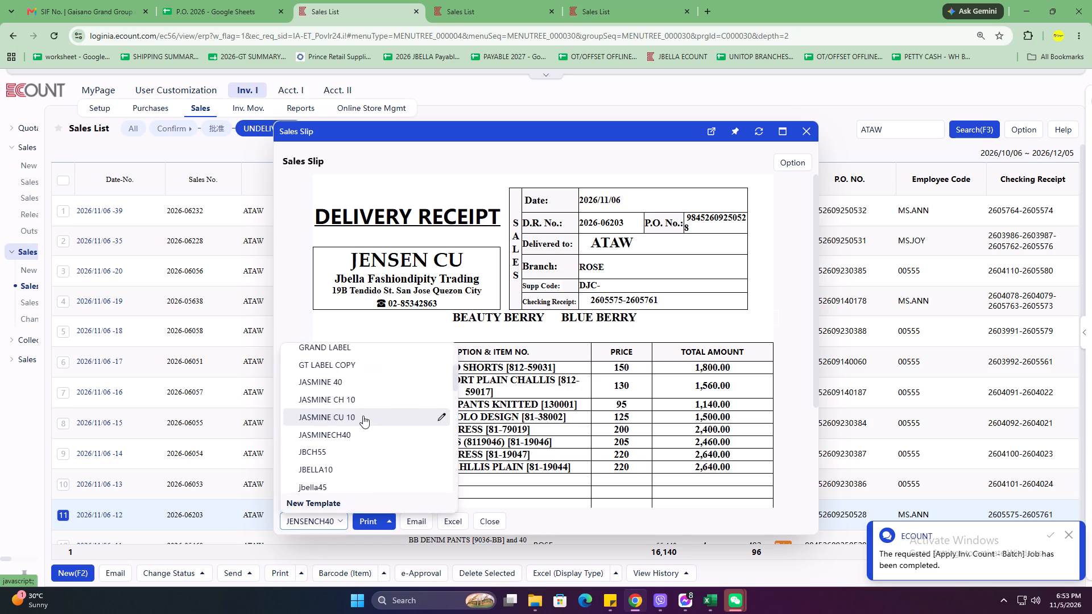
click(356, 469)
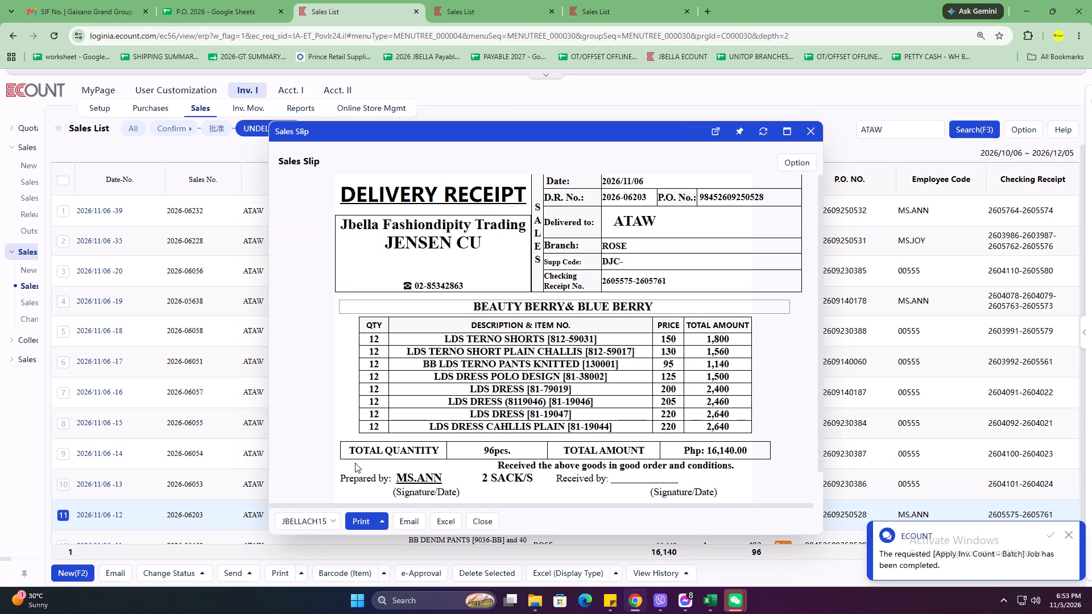
click(358, 520)
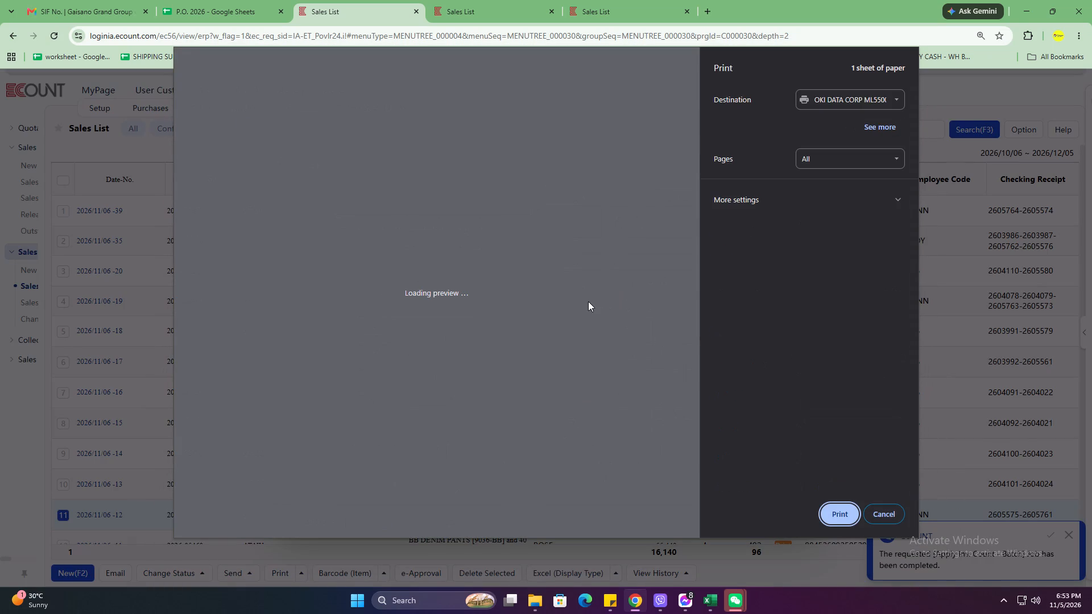
click(814, 206)
click(832, 329)
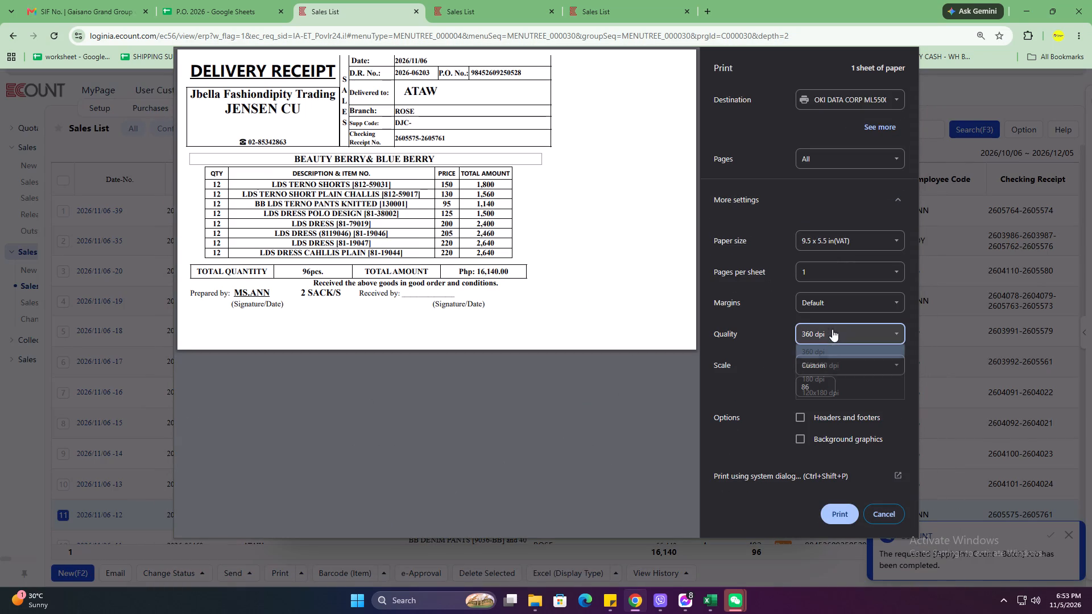
click(825, 378)
click(839, 516)
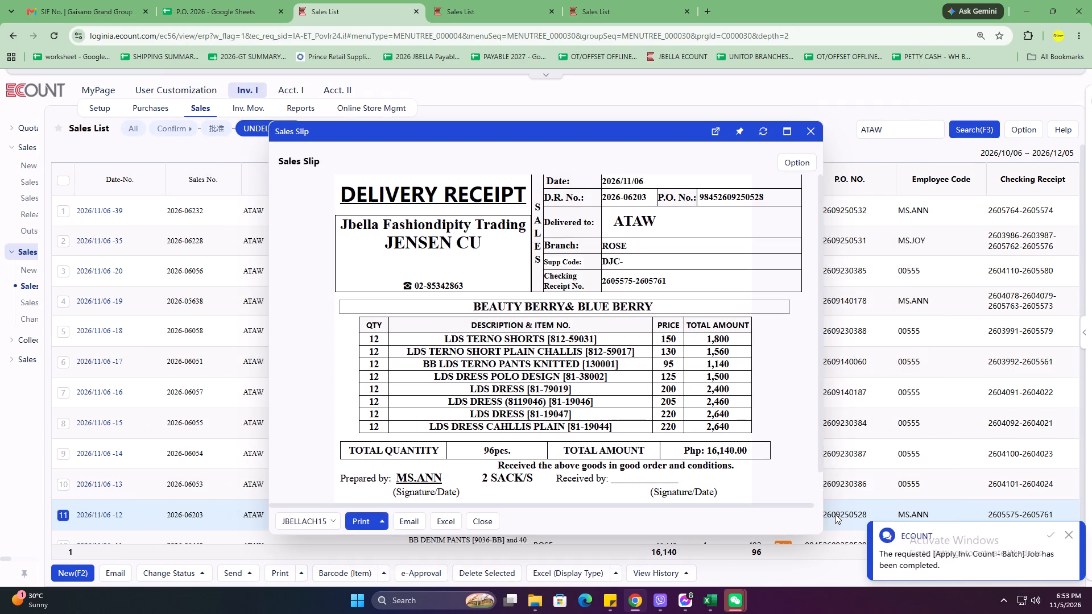
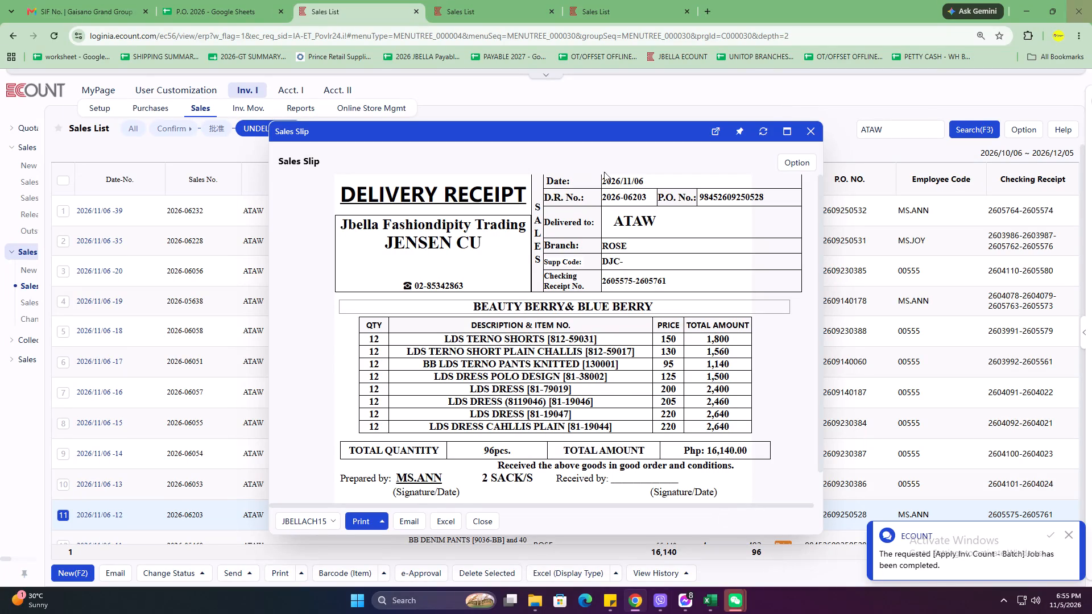
Leave the browser, save and close the 2307 & Check Template workbook, and close the PAYABLES folder.
click(1034, 7)
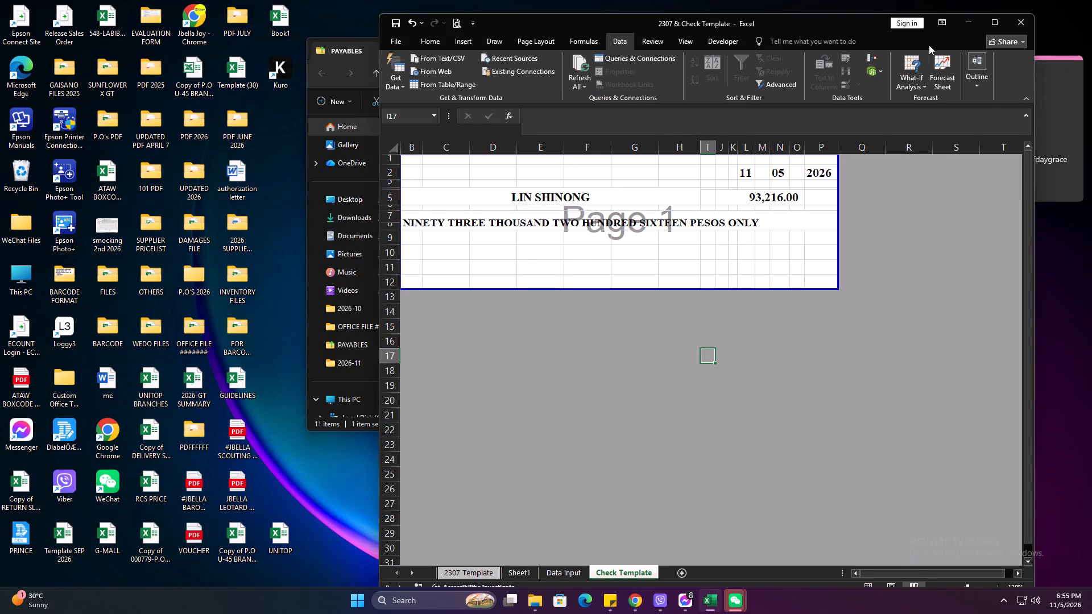
click(779, 338)
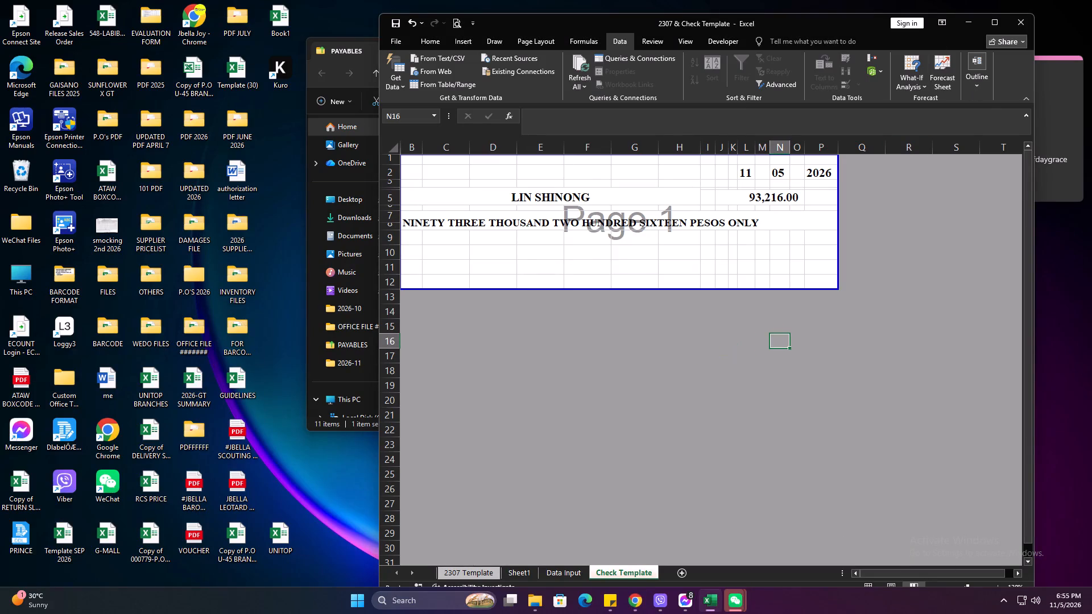
key(ctrl+s)
key(ctrl+a)
key(ctrl+s)
key(ctrl+s)
key(ctrl+s)
click(1010, 21)
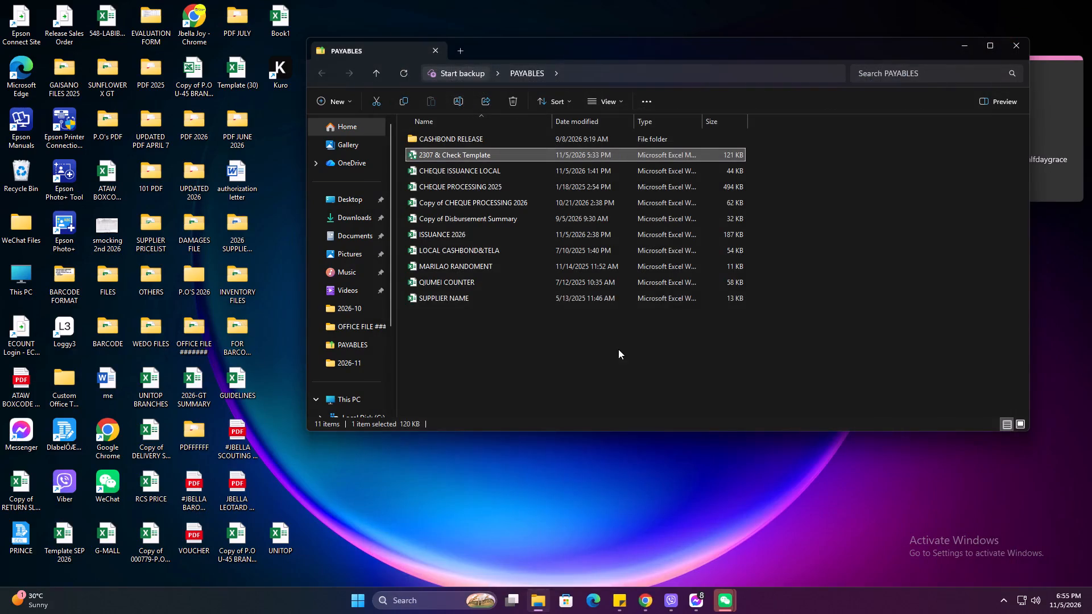
click(1020, 47)
Search the computer for ATAW and open the ATAW BOXCODE FORM workbook in Excel.
click(431, 598)
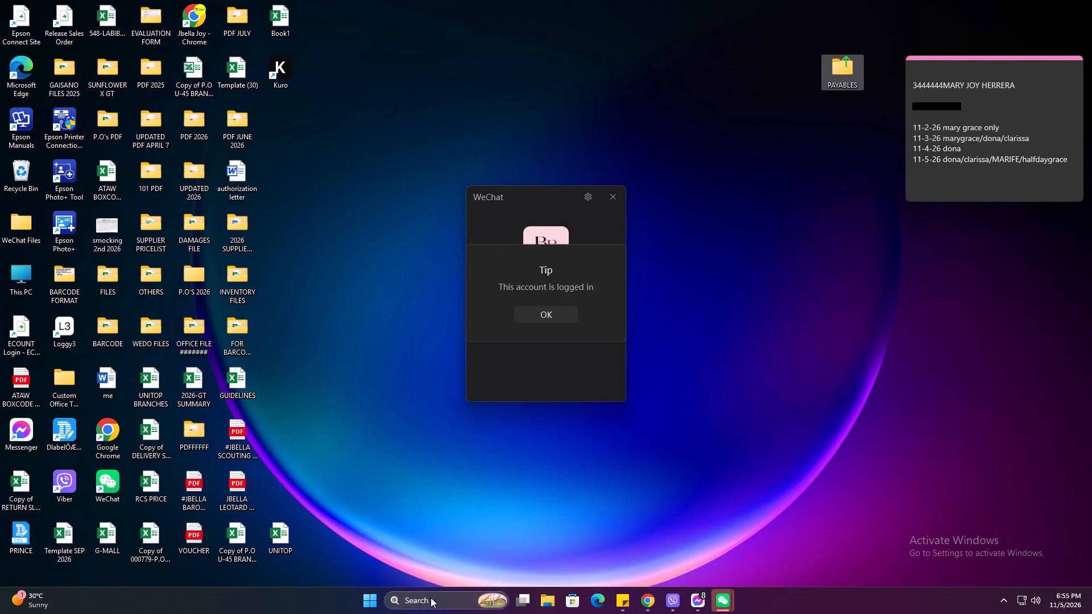
text(ATAW)
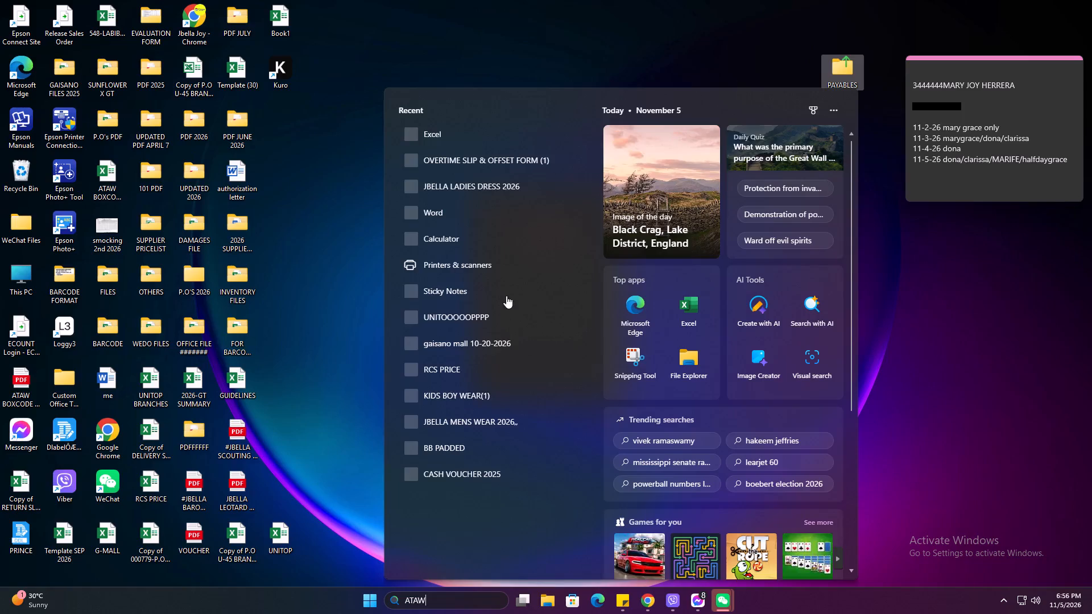
click(517, 185)
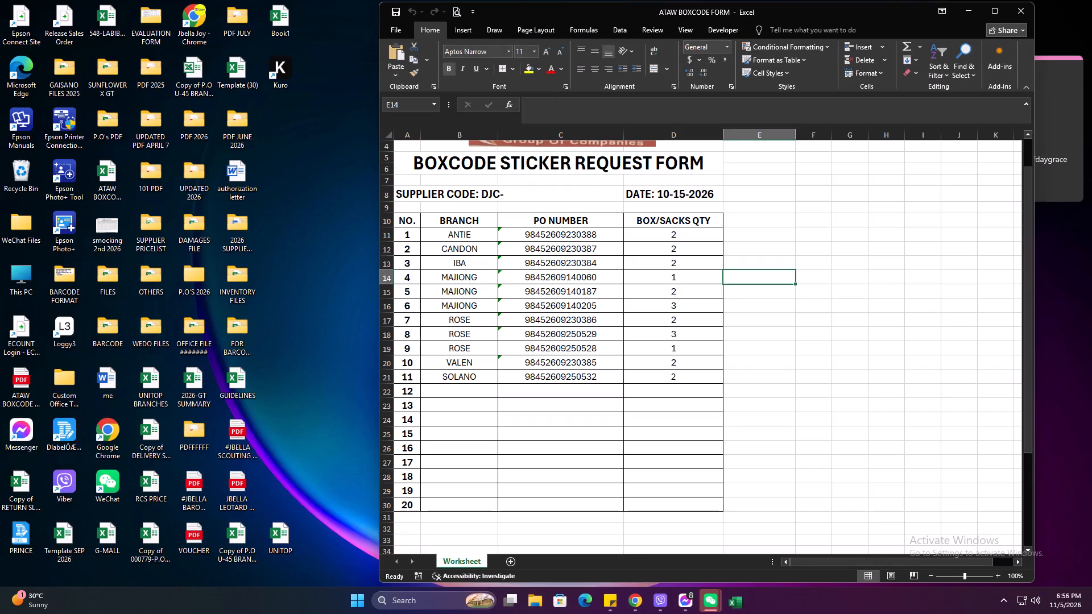
Change the date on the boxcode sticker request form to 11-6-2026.
click(705, 349)
drag(718, 238, 702, 374)
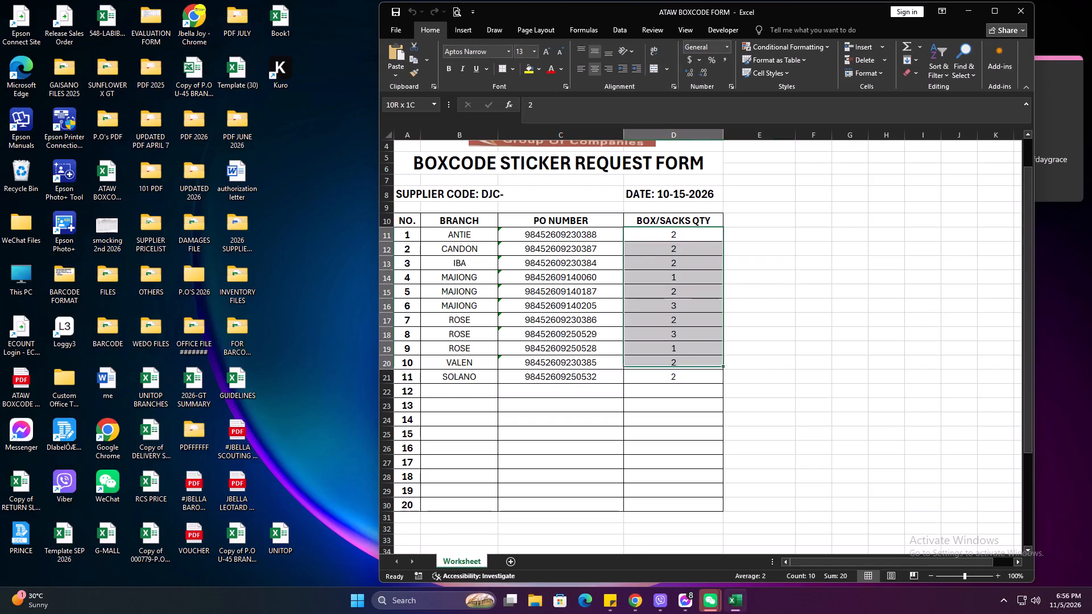
drag(702, 374, 700, 383)
double_click(681, 198)
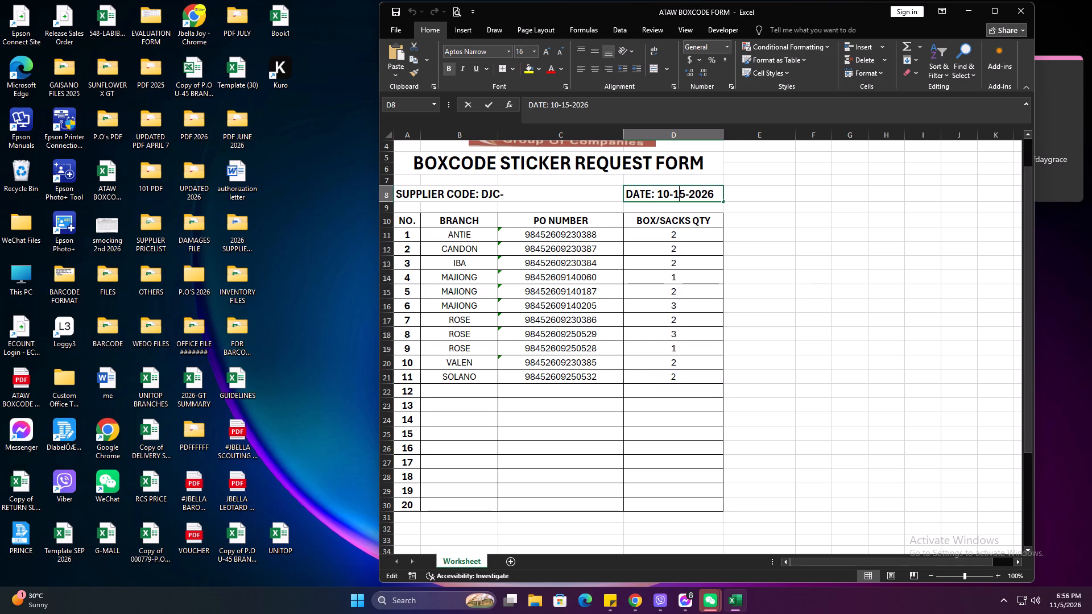
drag(657, 196, 734, 206)
text(11-)
text(6-2026)
key(Return)
Check the PO numbers listed on the boxcode form, including the three MAJIONG entries.
click(598, 279)
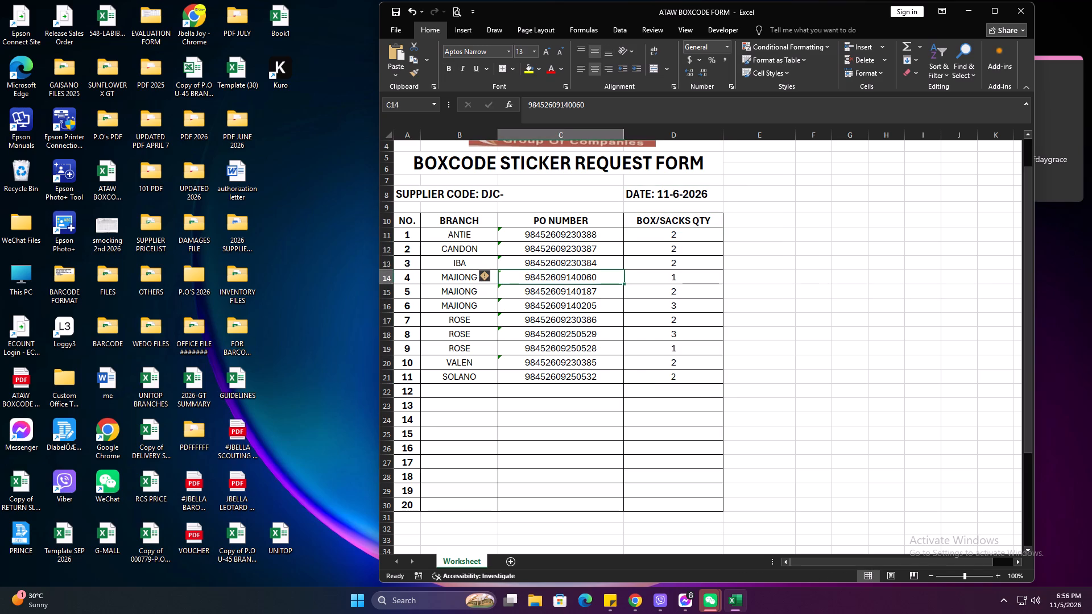
click(520, 240)
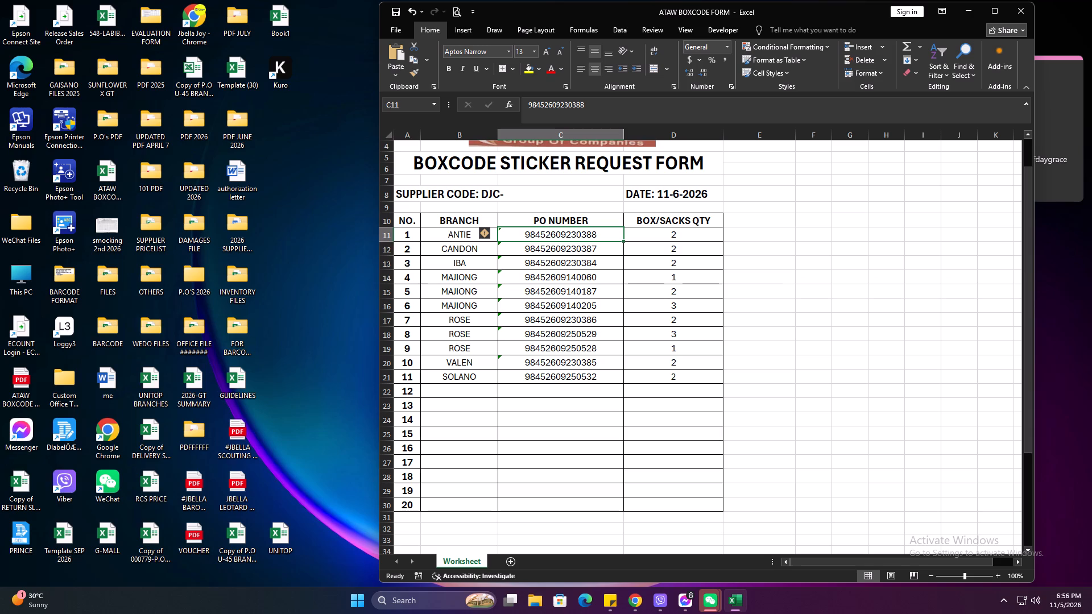
click(552, 315)
drag(580, 272, 581, 298)
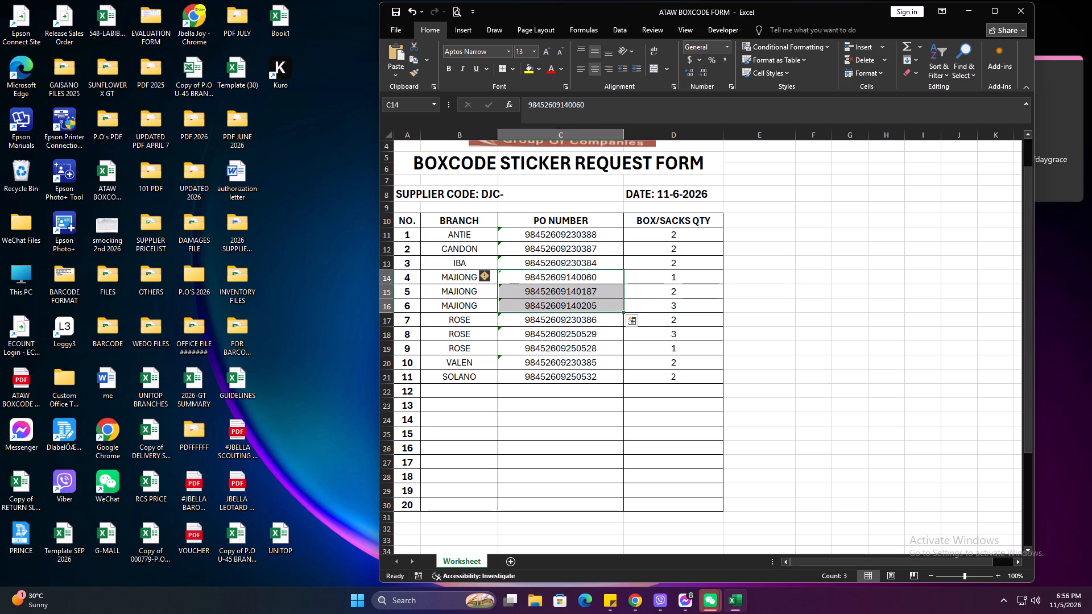
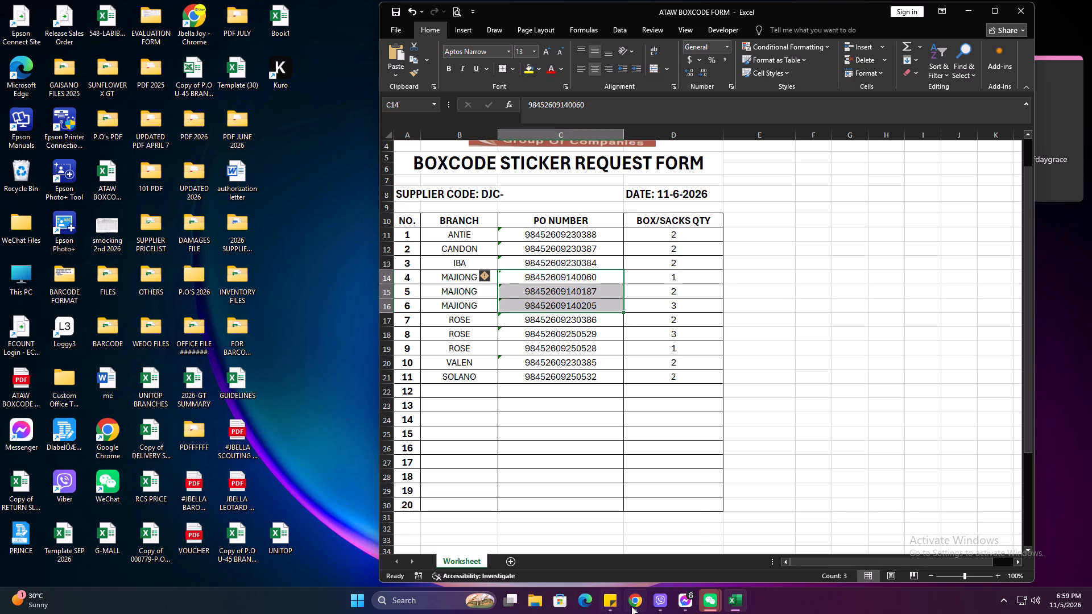
Switch to the ECOUNT sales list in Chrome, close the open sales slip, and check the undelivered ATAW slips by branch and PO number.
click(671, 552)
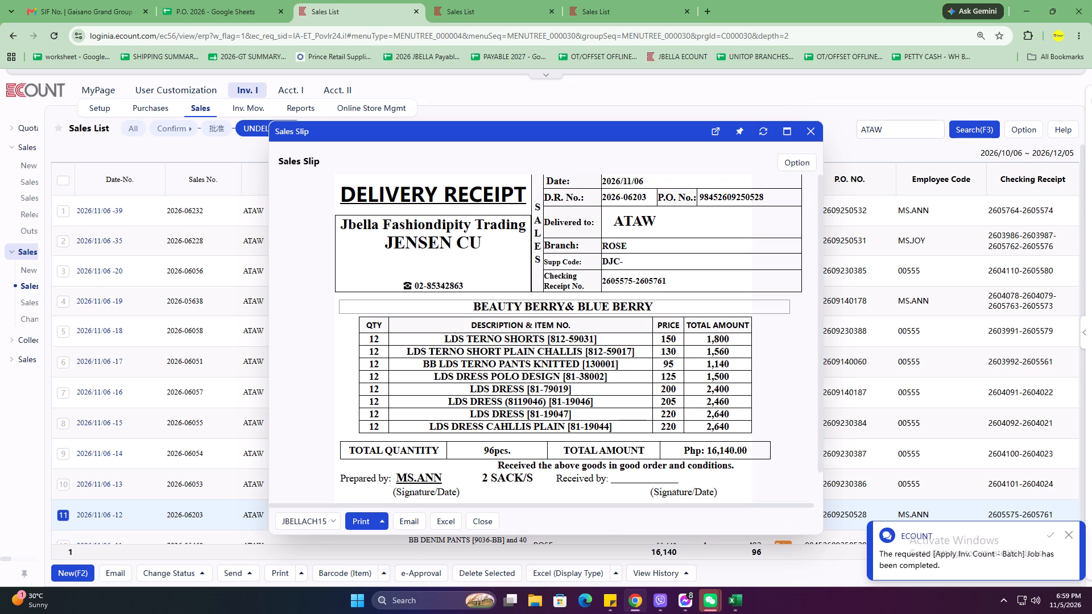
click(806, 137)
scroll(659, 304, down, 1)
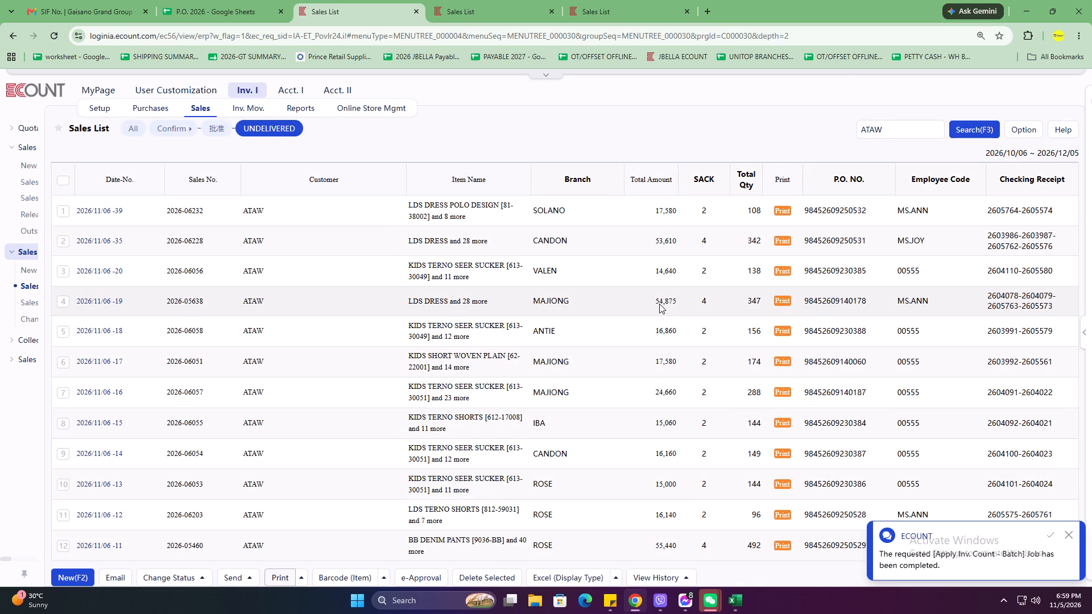
scroll(659, 304, down, 1)
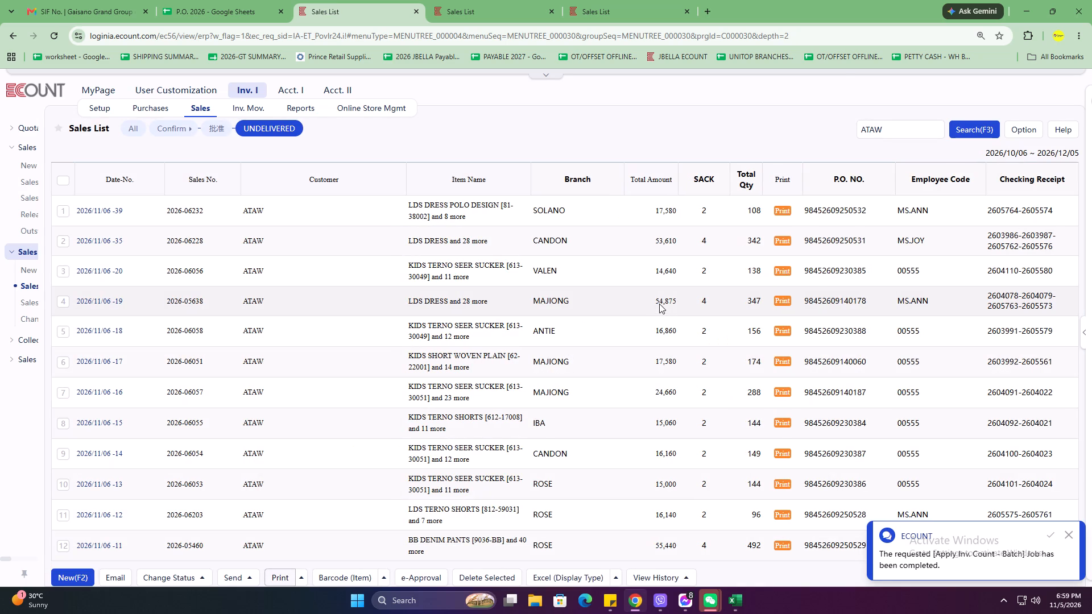
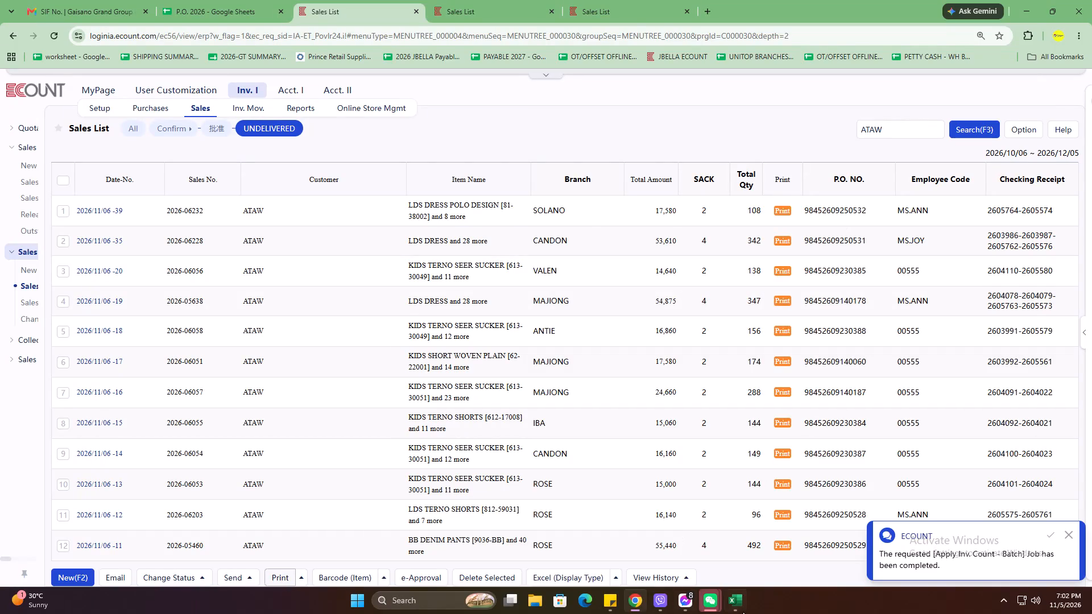
Switch to the ATAW BOXCODE FORM workbook in Excel, showing the boxcode sticker request form.
click(737, 596)
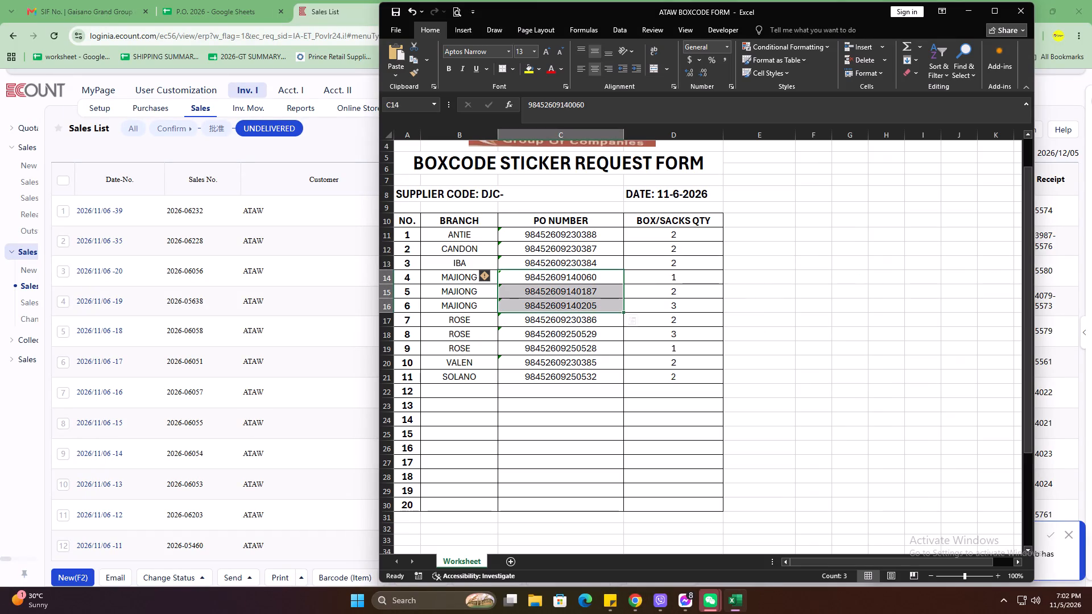
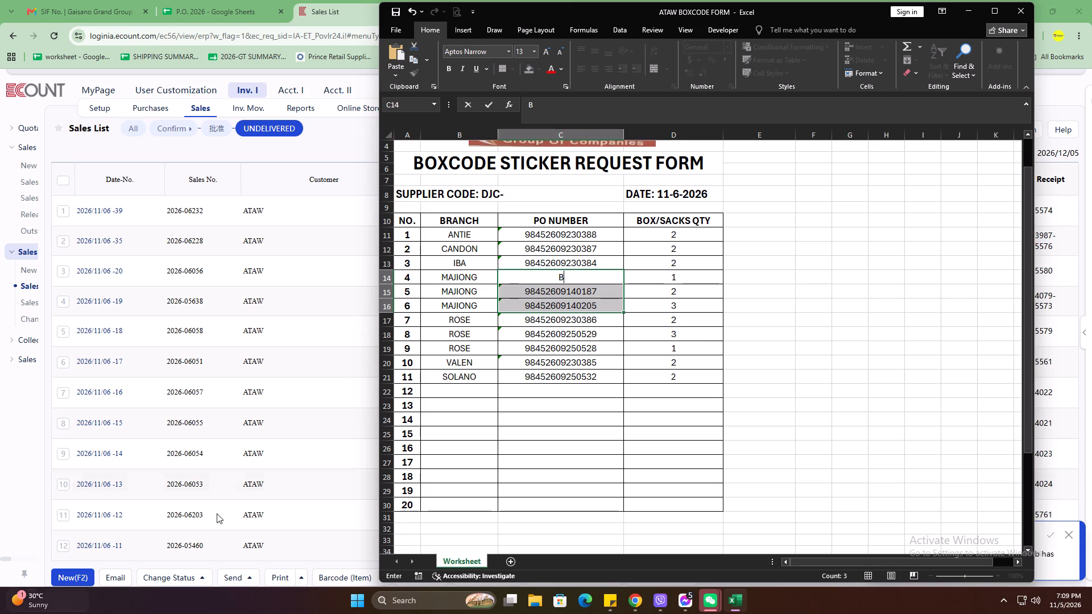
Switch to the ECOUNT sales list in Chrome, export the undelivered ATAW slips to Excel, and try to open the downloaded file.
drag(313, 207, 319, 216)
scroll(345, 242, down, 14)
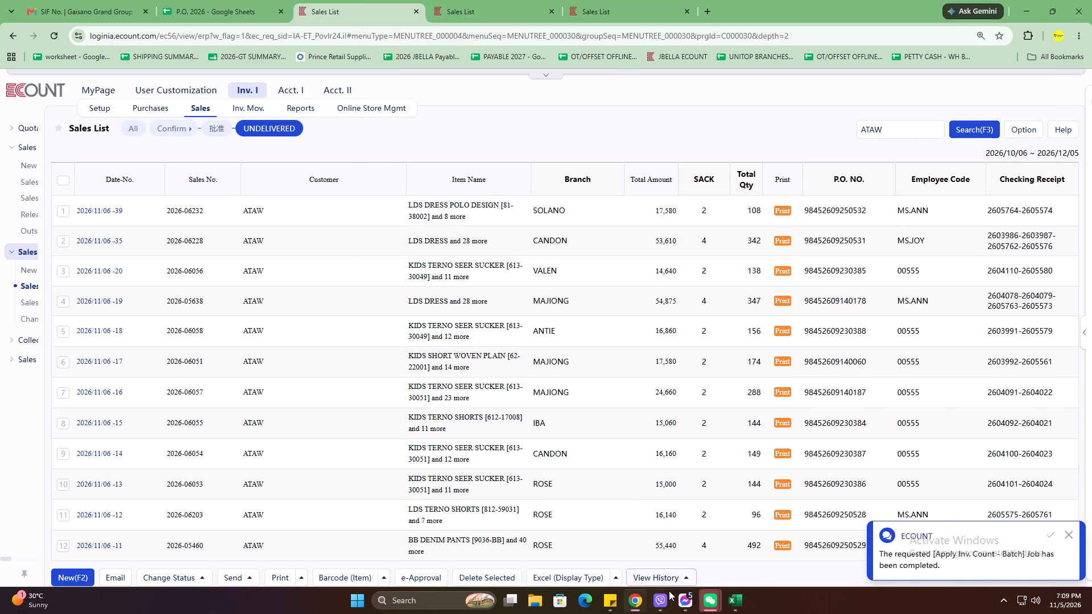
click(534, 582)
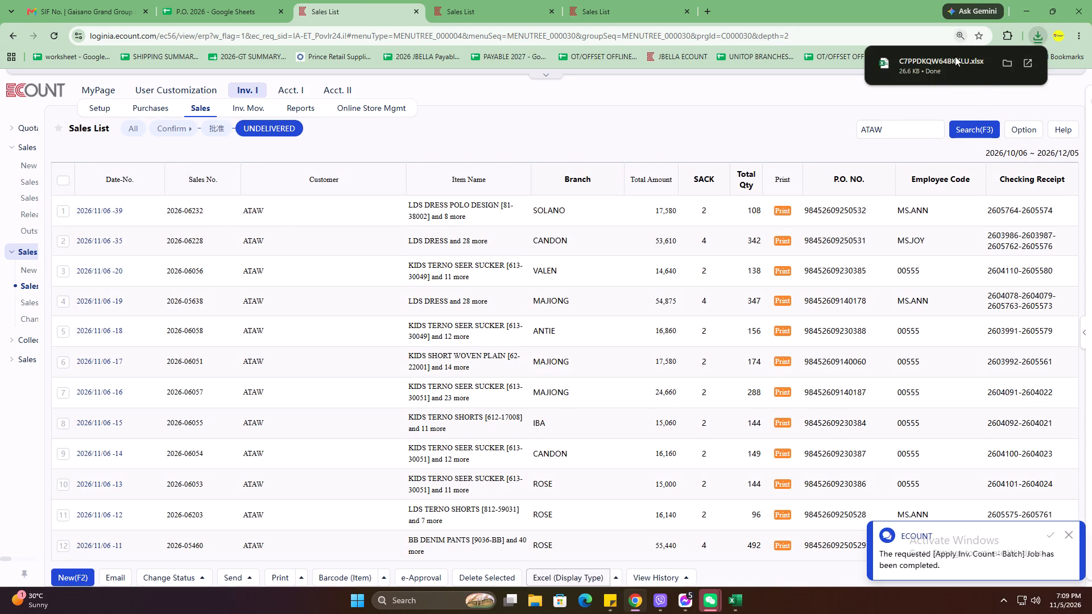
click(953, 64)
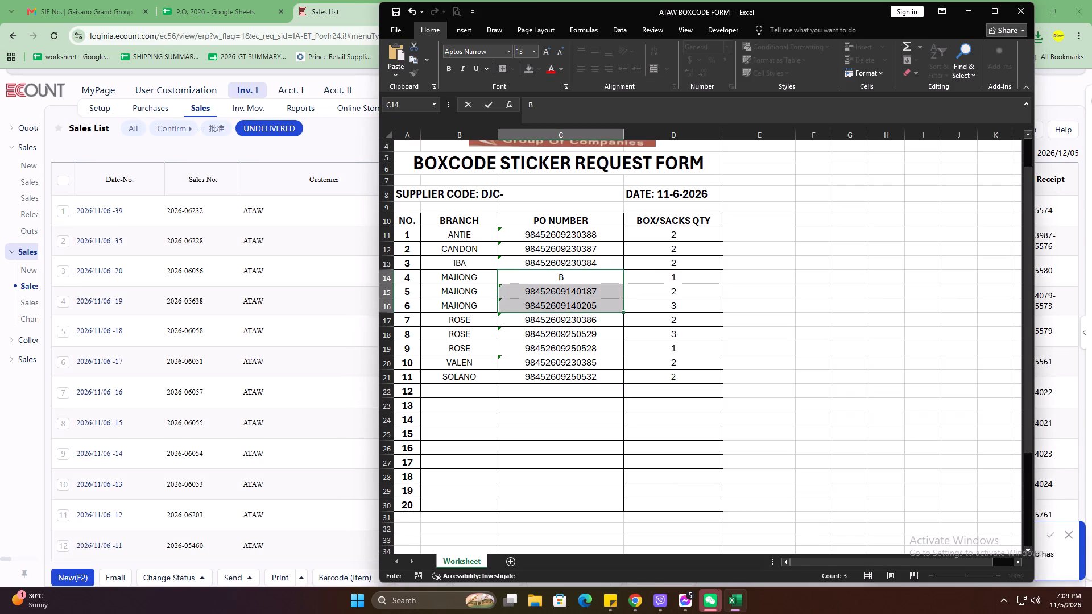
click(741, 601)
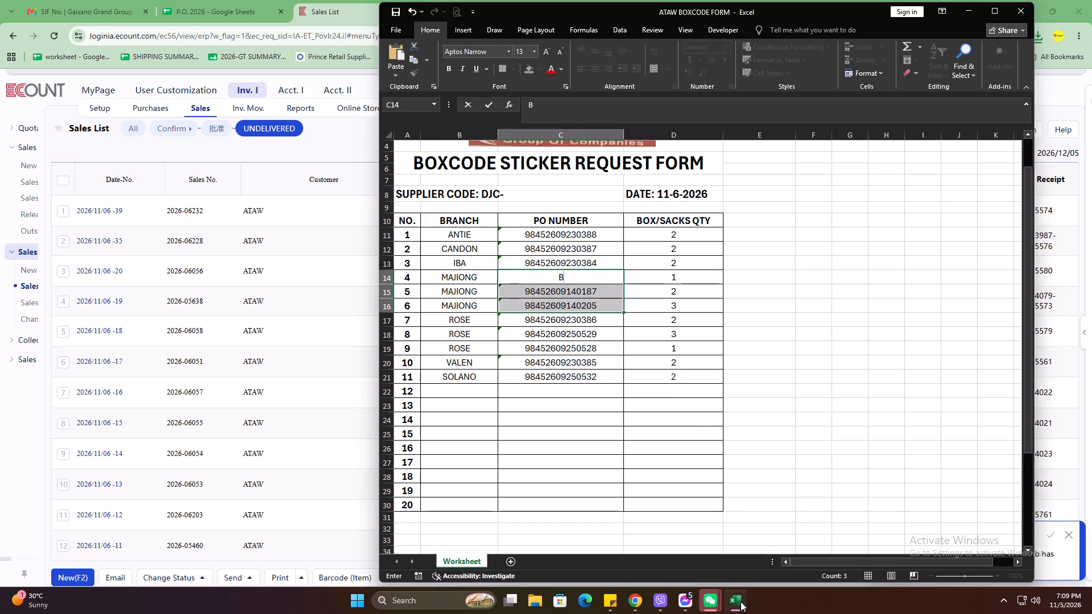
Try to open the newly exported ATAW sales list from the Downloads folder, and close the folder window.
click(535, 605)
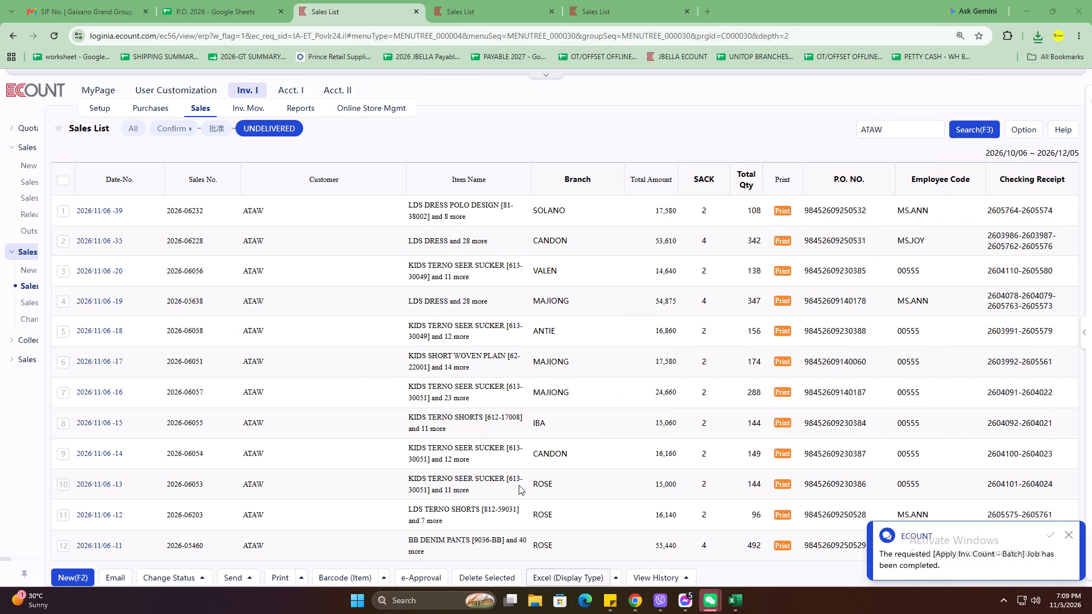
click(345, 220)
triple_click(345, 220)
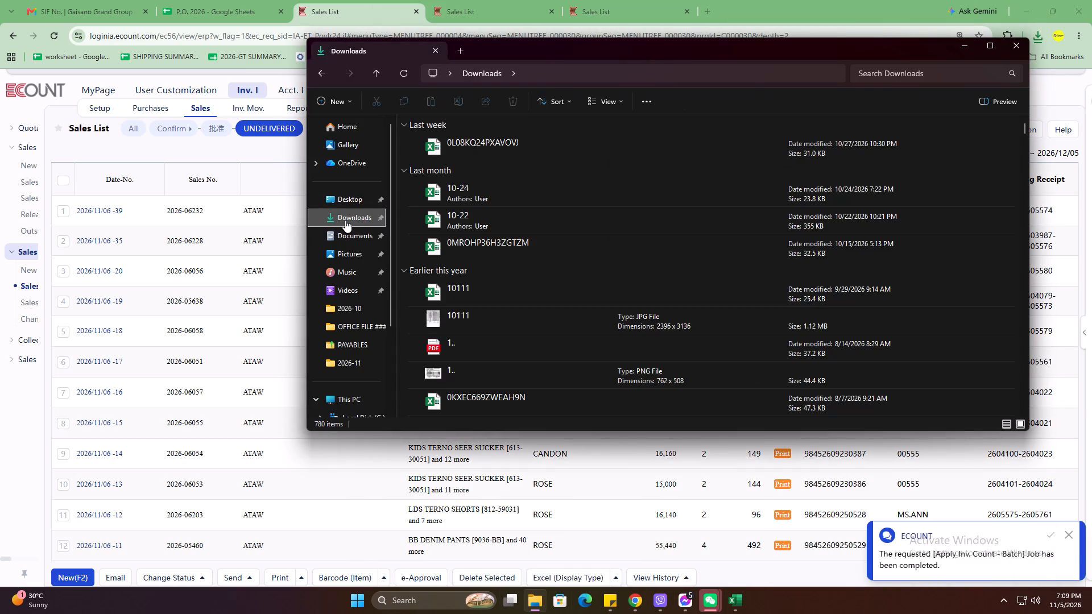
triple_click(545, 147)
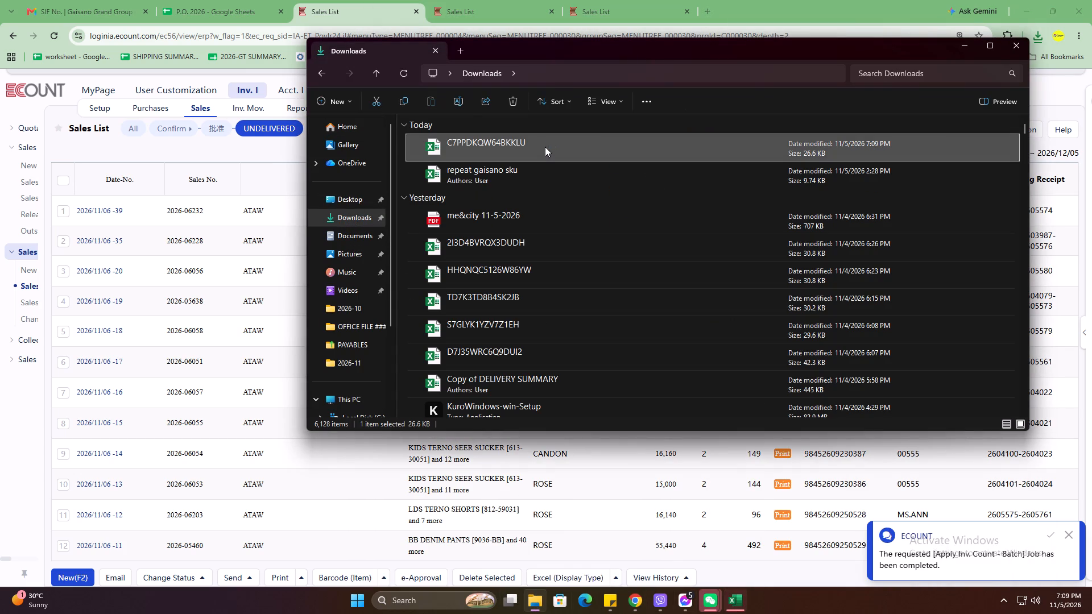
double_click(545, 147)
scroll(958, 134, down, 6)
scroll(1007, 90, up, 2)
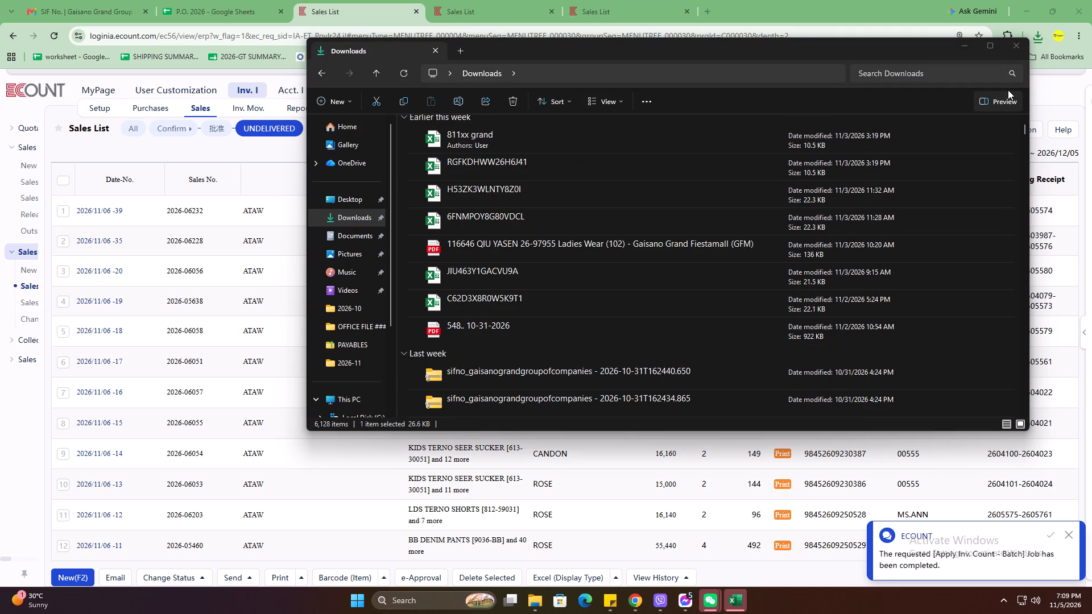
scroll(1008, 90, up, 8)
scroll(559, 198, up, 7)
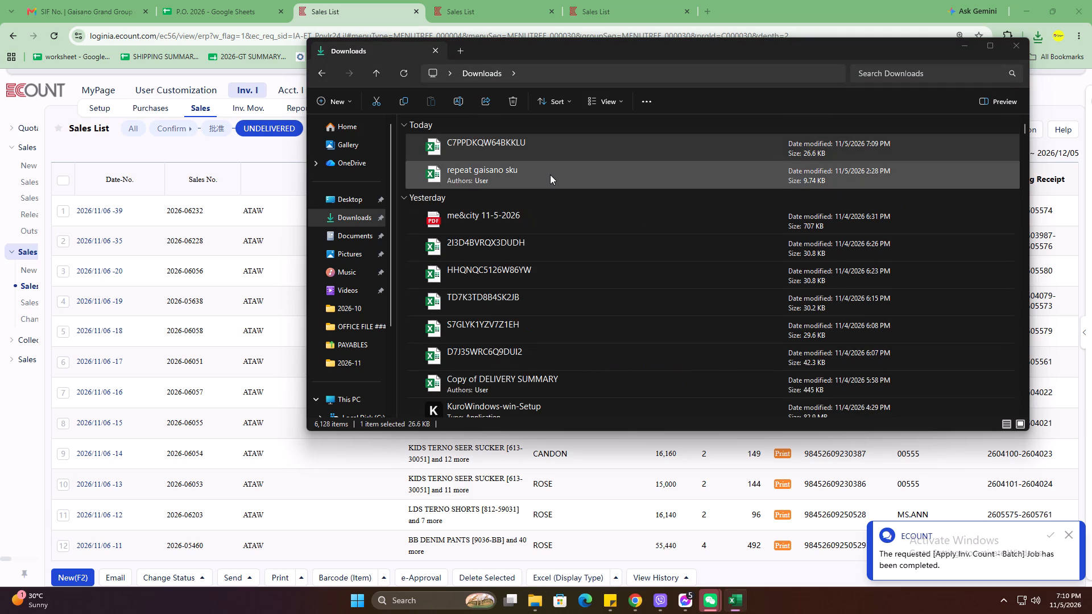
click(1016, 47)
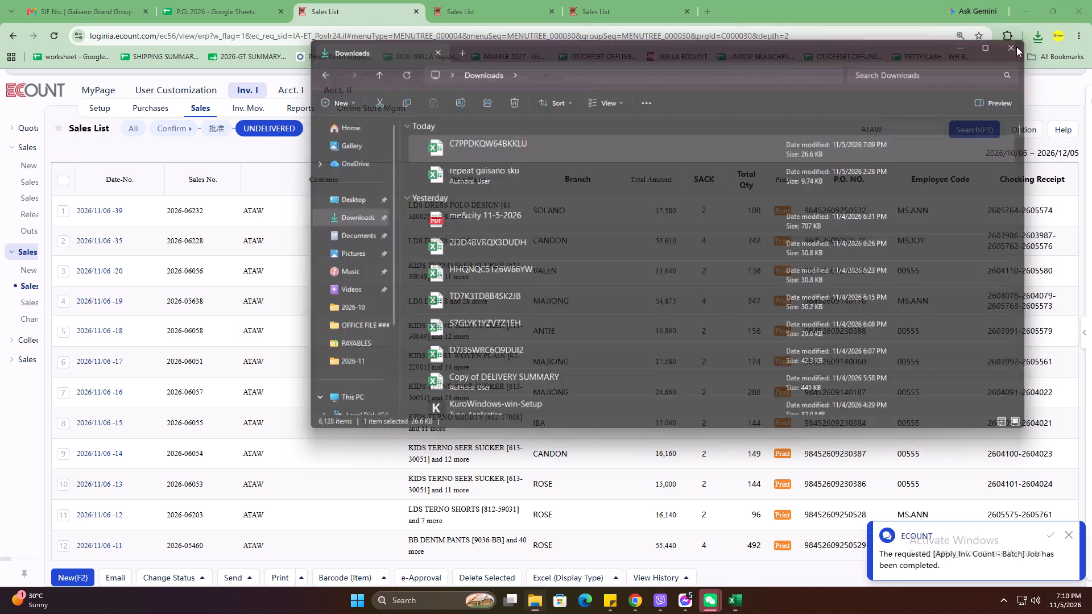
Export the undelivered ATAW sales list to Excel again and try to open the download.
scroll(602, 359, down, 7)
click(549, 577)
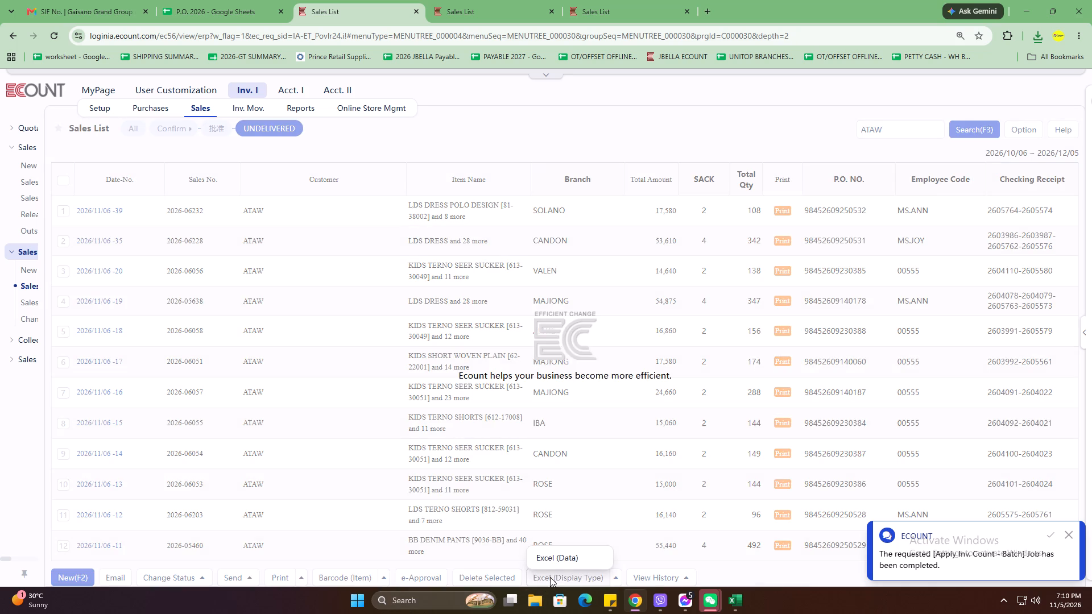
click(944, 64)
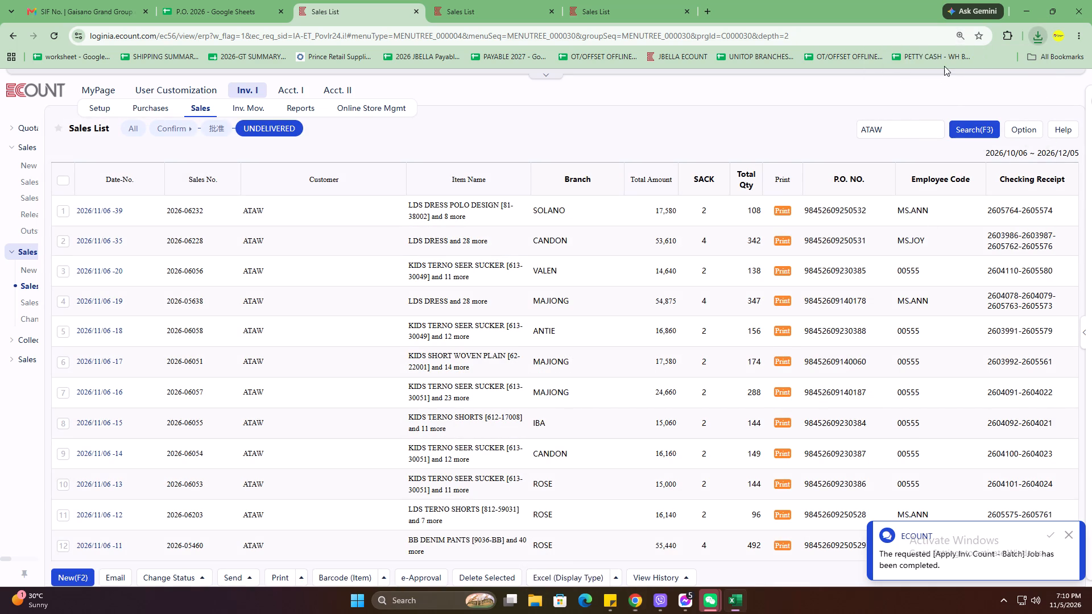
scroll(889, 354, down, 7)
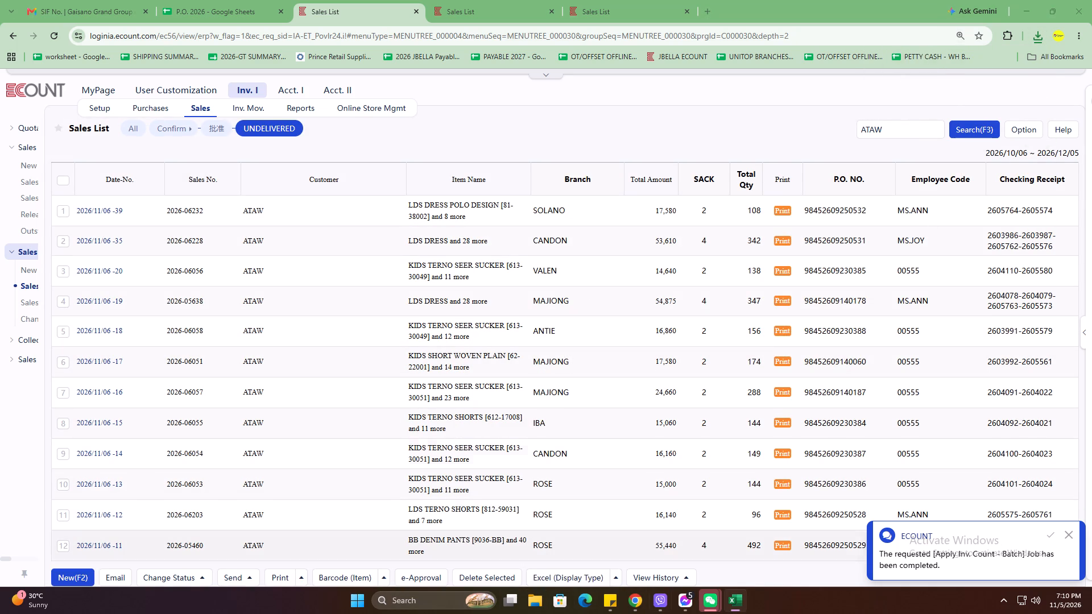
Open the newest exported sales list workbook from the Downloads folder in File Explorer.
click(538, 599)
triple_click(349, 219)
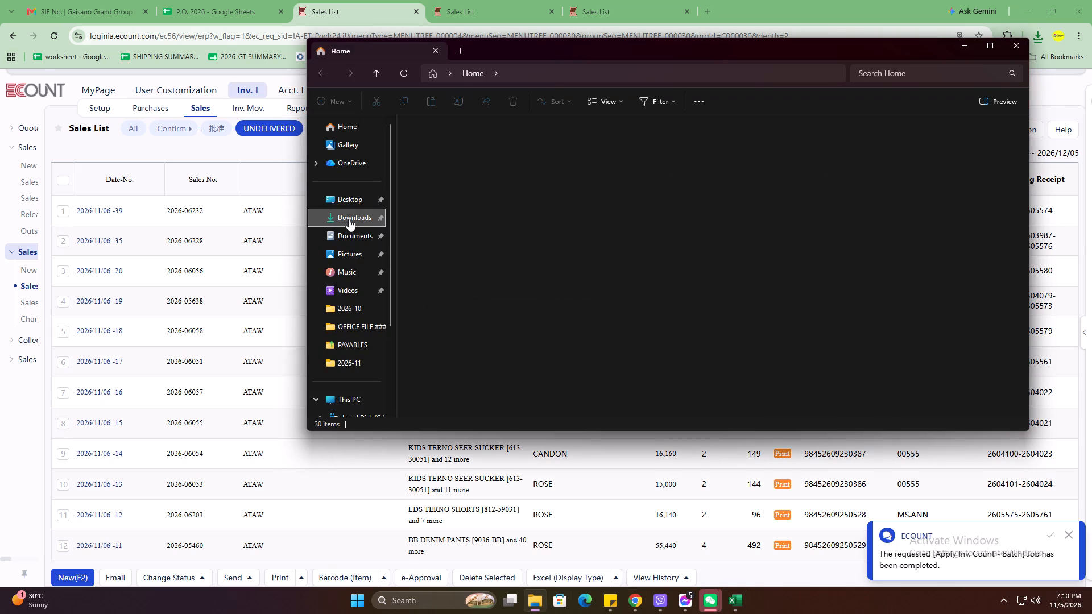
click(349, 219)
triple_click(456, 154)
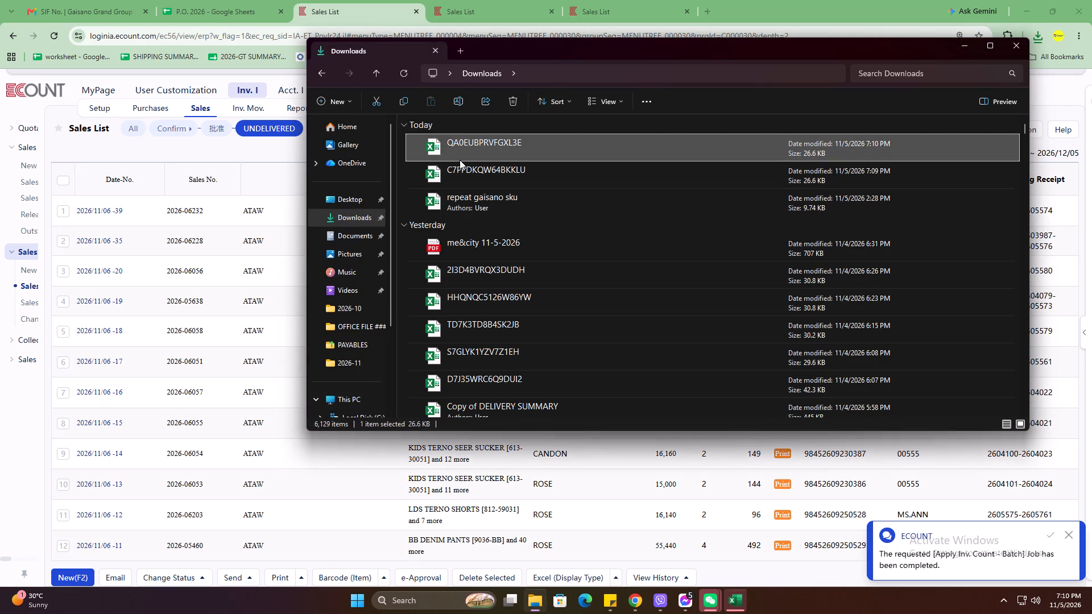
triple_click(524, 148)
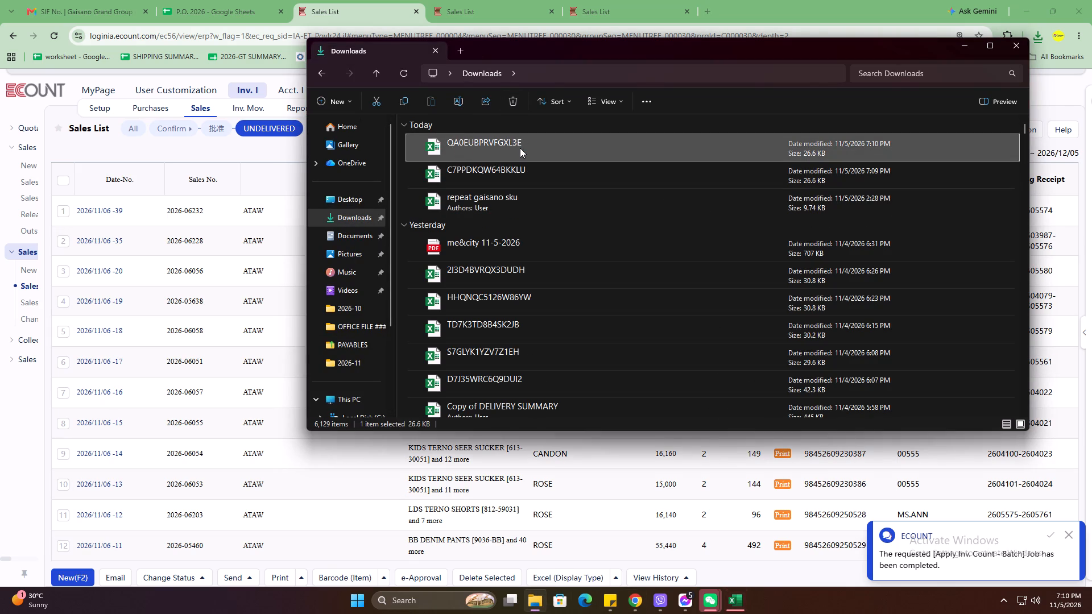
click(520, 148)
click(518, 148)
double_click(517, 147)
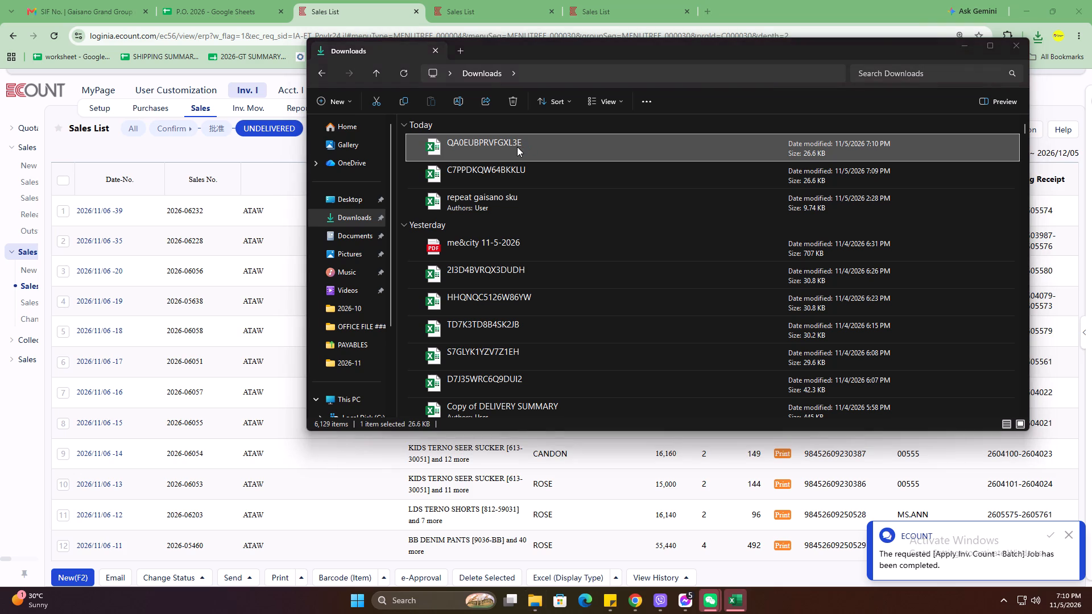
click(517, 147)
double_click(517, 147)
scroll(492, 164, down, 9)
scroll(492, 164, up, 17)
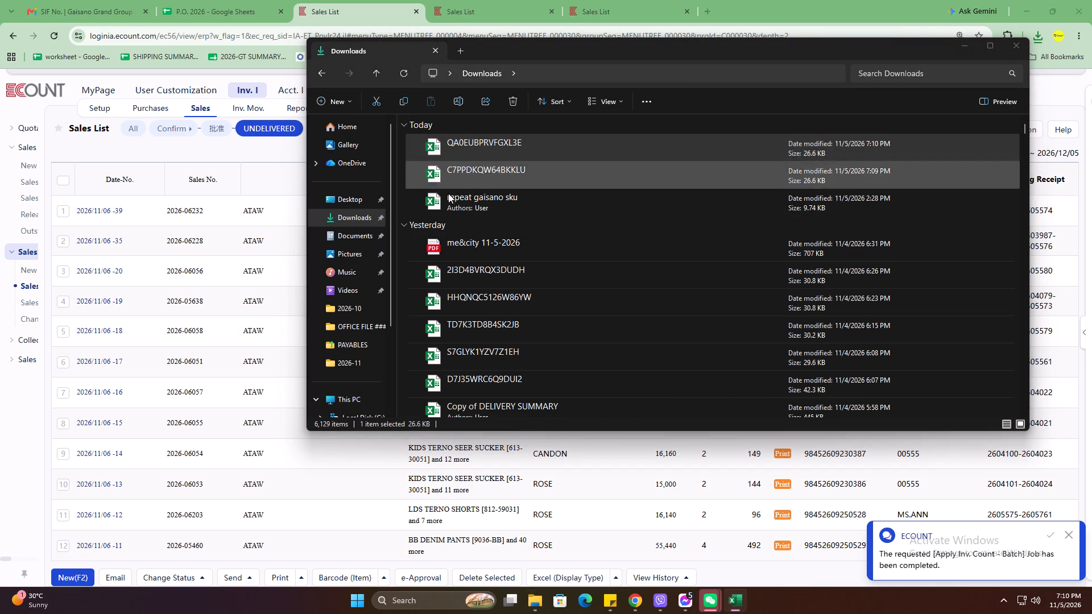
Switch to the ATAW BOXCODE FORM workbook, finish the pending PO number cell entry and save the form.
click(747, 609)
click(721, 418)
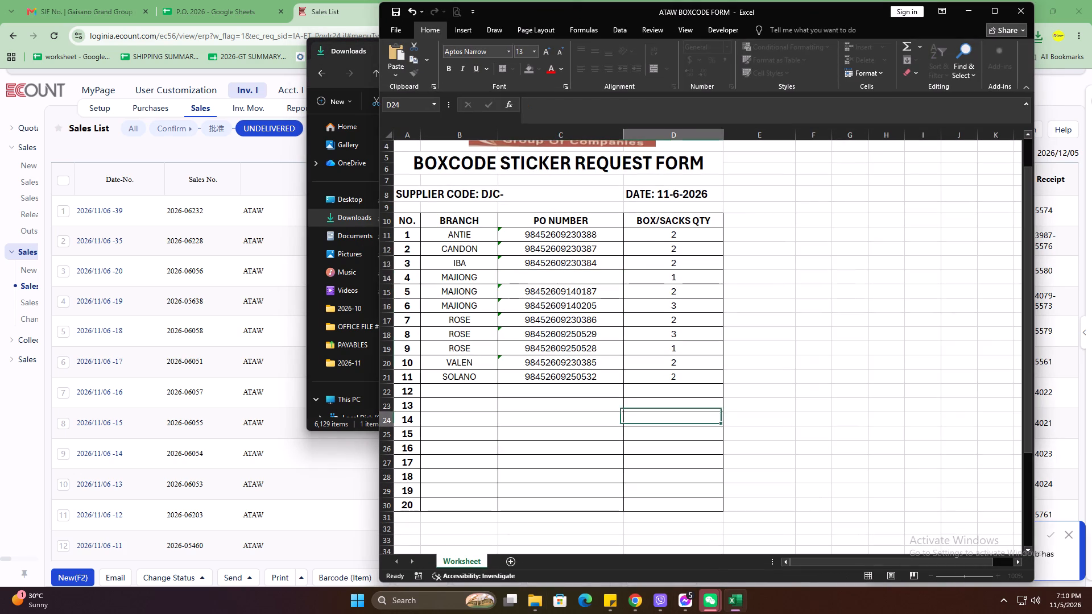
key(ctrl+s)
key(ctrl+s)
key(ctrl+s)
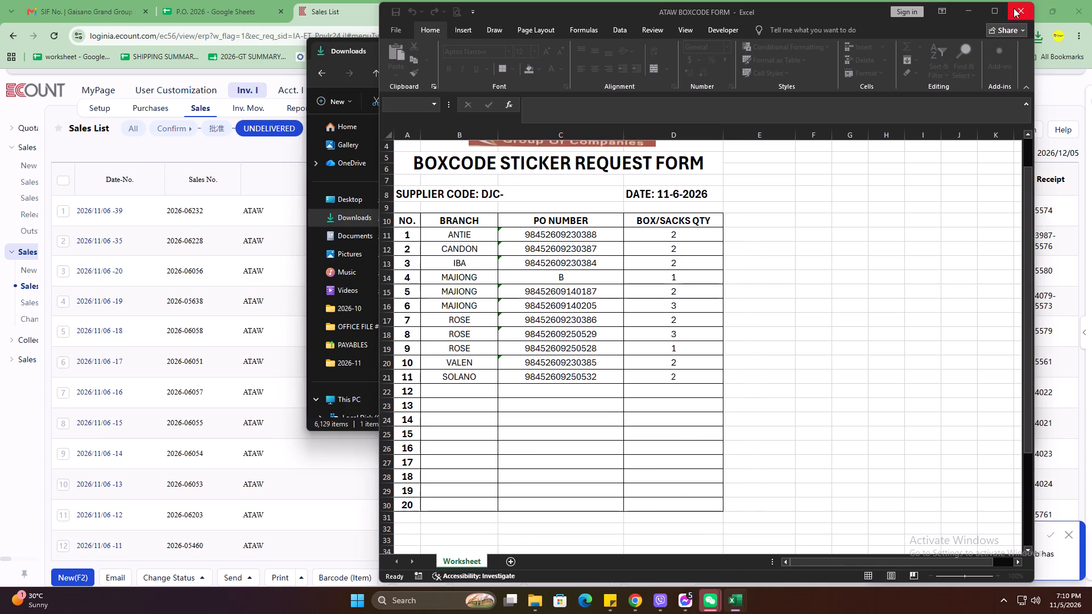
Enable editing in the newest exported sales list and close the earlier duplicate export.
click(540, 74)
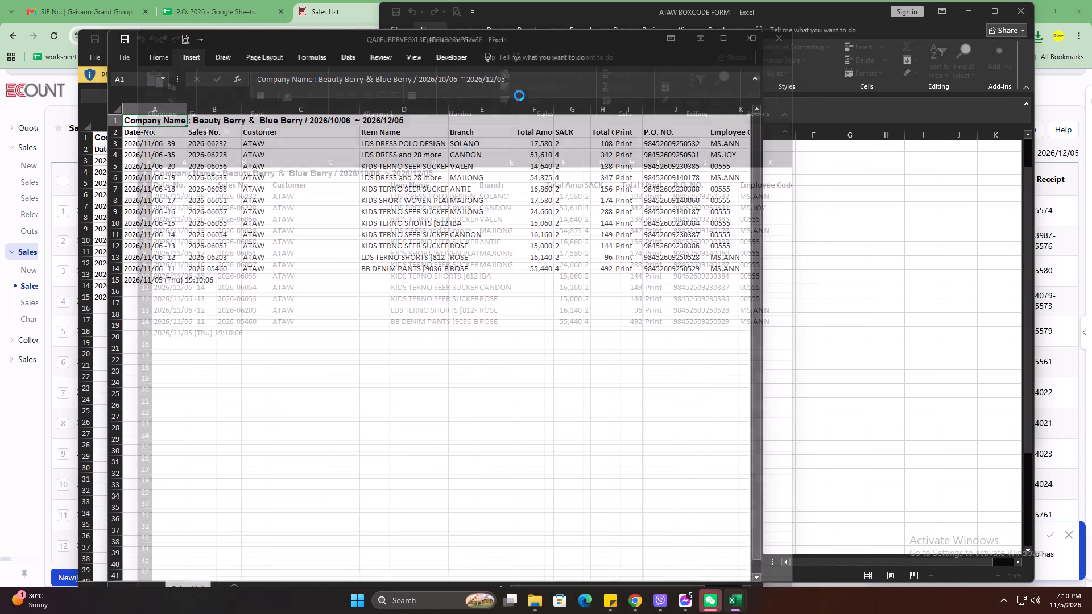
click(103, 110)
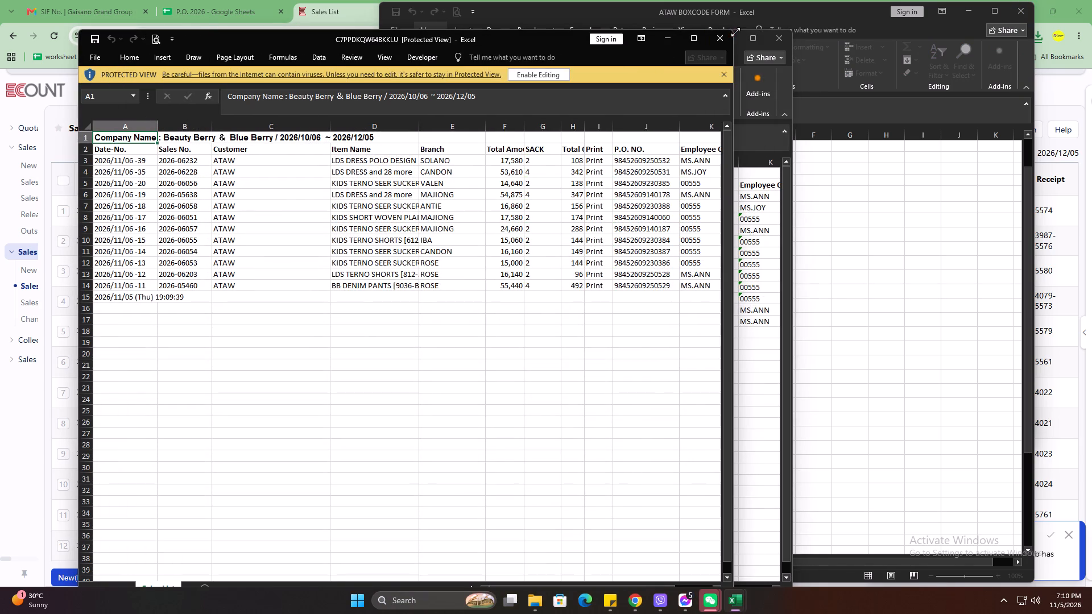
click(721, 36)
drag(603, 38, 496, 31)
click(494, 30)
Sort the exported sales list by Branch from A to Z.
click(384, 276)
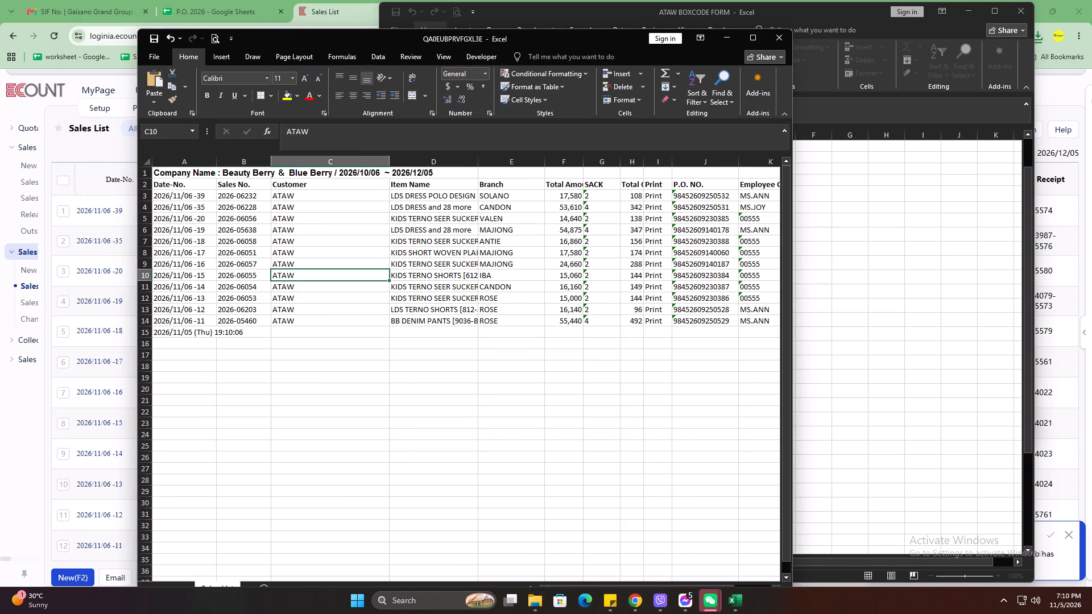
right_click(492, 216)
click(533, 395)
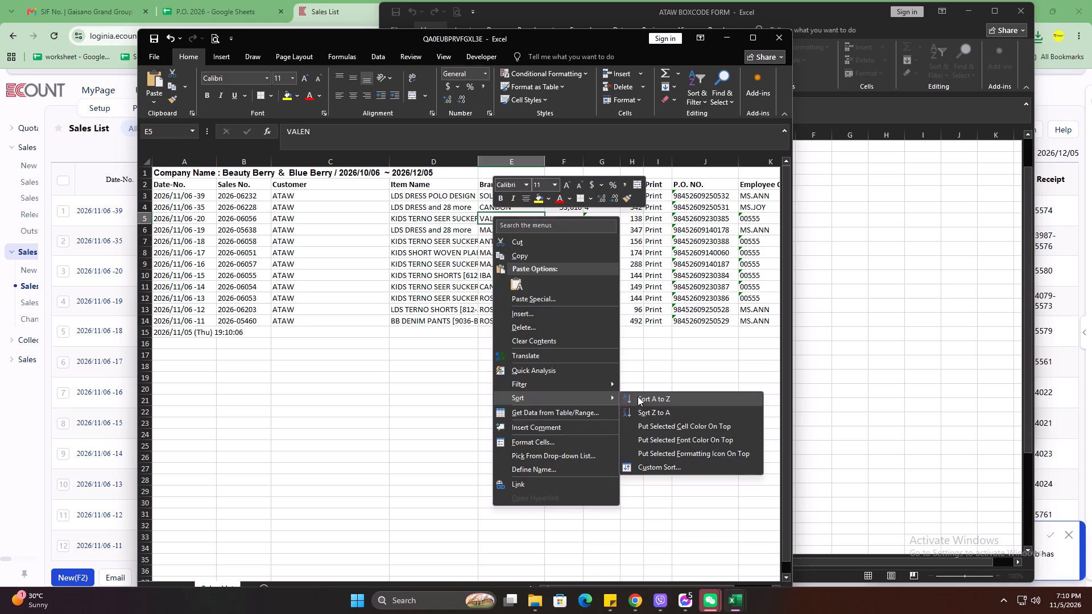
click(638, 396)
click(498, 269)
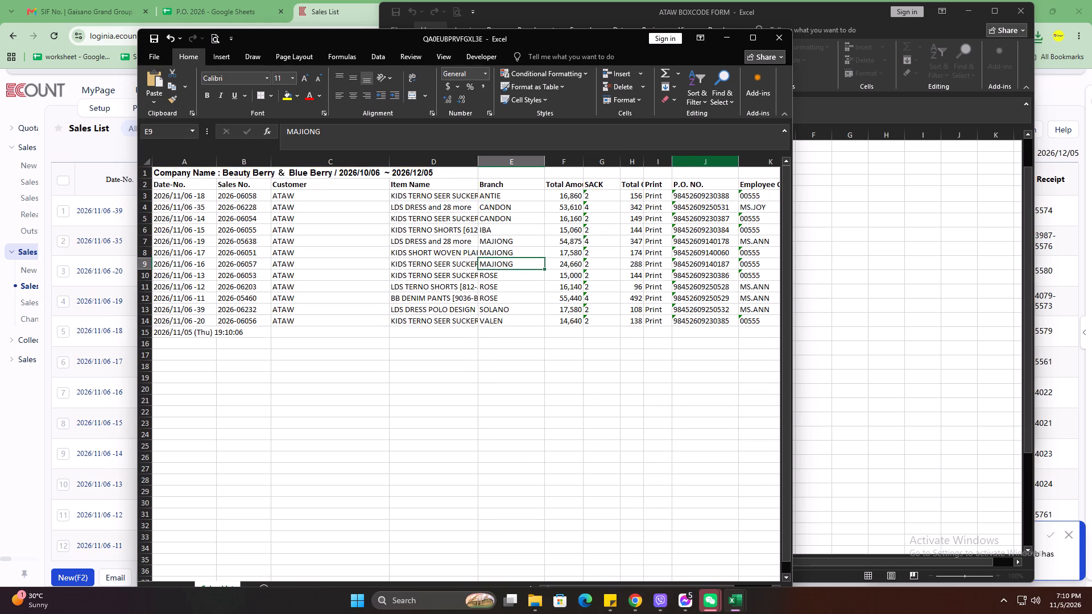
Move the P.O. NO. column in front of the Item Name column.
right_click(686, 163)
click(710, 190)
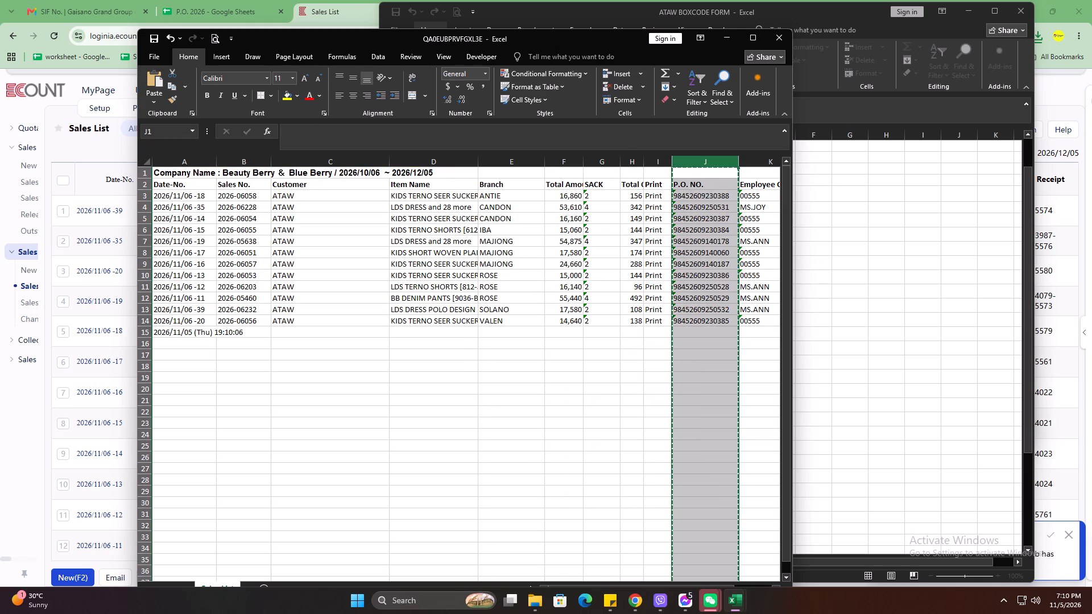
right_click(416, 163)
click(436, 262)
click(576, 226)
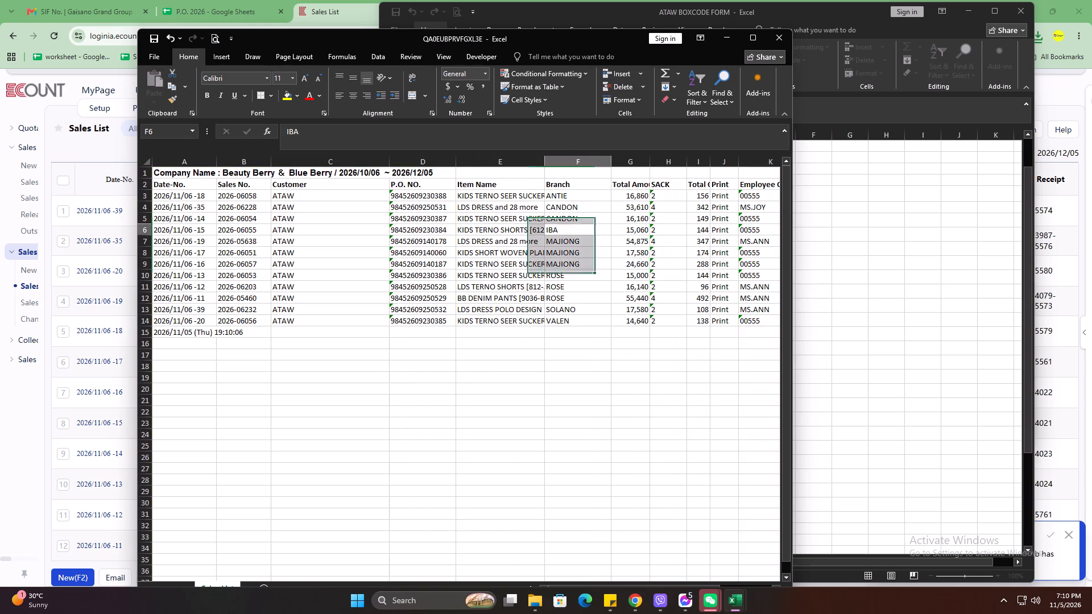
Delete the Item Name and Total Amount columns so P.O. NO., Branch and SACK sit side by side.
right_click(498, 159)
click(520, 269)
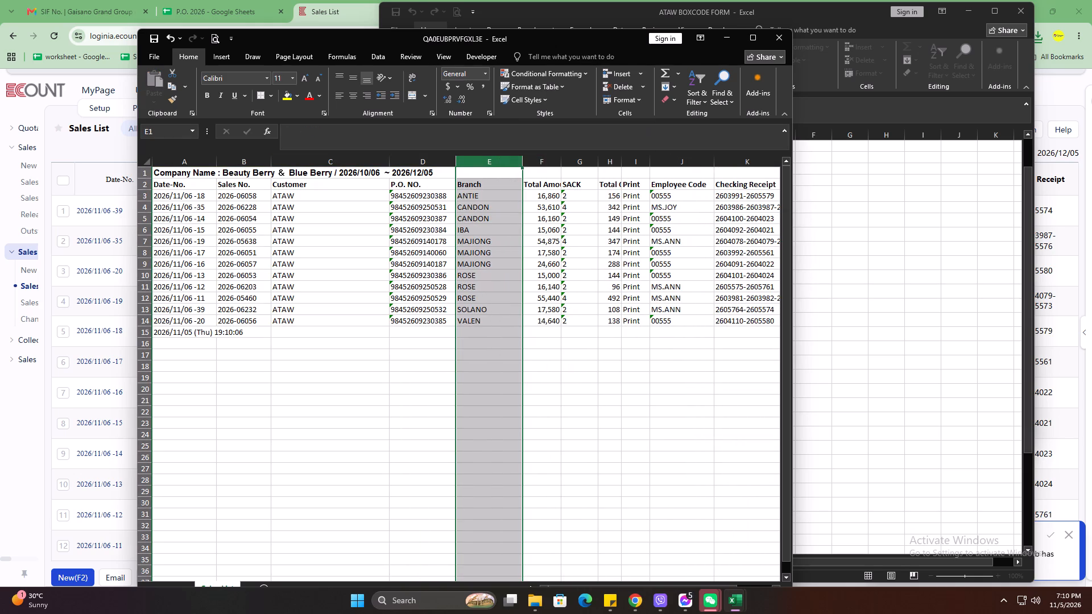
right_click(542, 163)
click(559, 275)
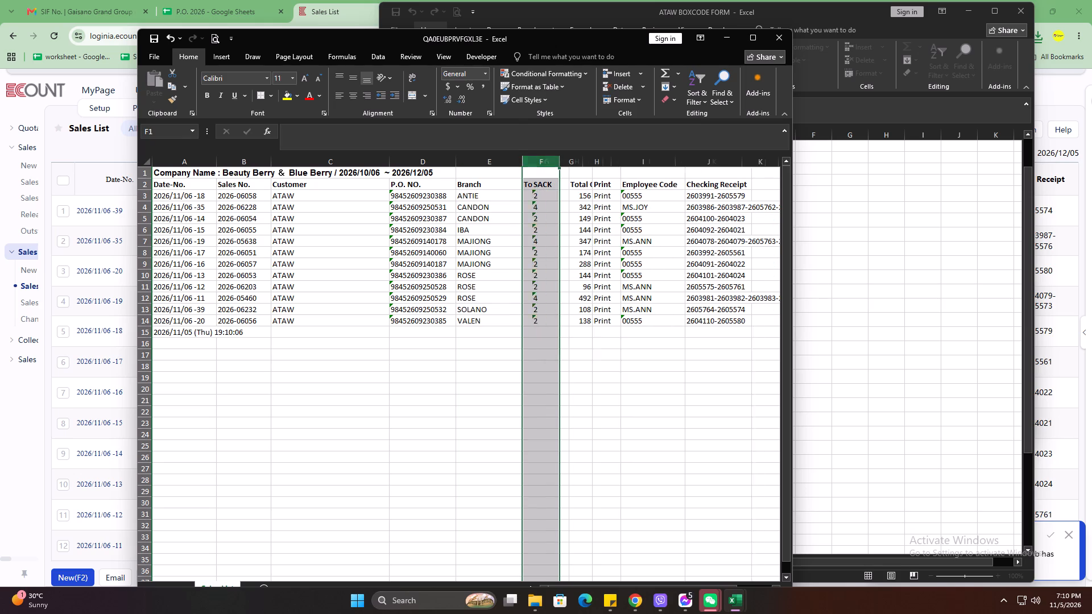
Cut the P.O. NO., Branch and SACK data in D3:F14 and paste it into the boxcode form starting at B11.
drag(417, 197, 530, 323)
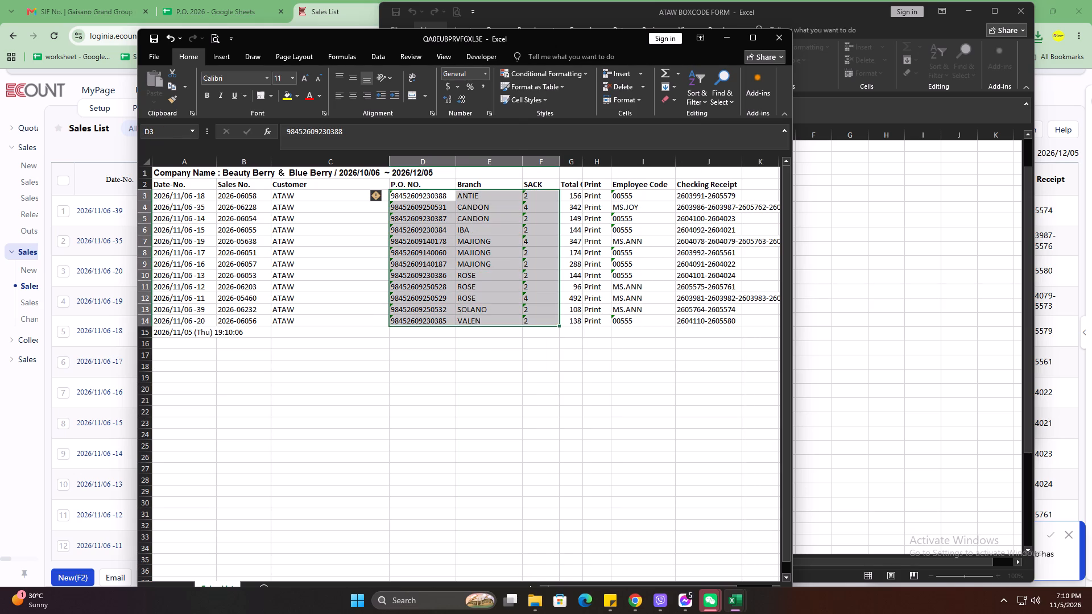
key(ctrl+x)
click(920, 262)
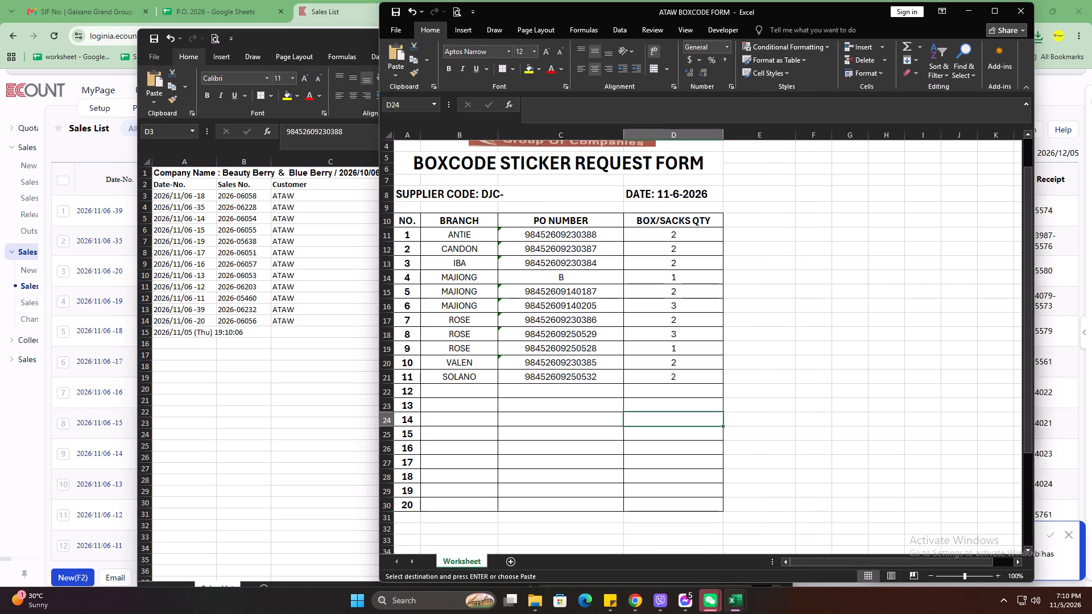
click(448, 235)
key(ctrl+v)
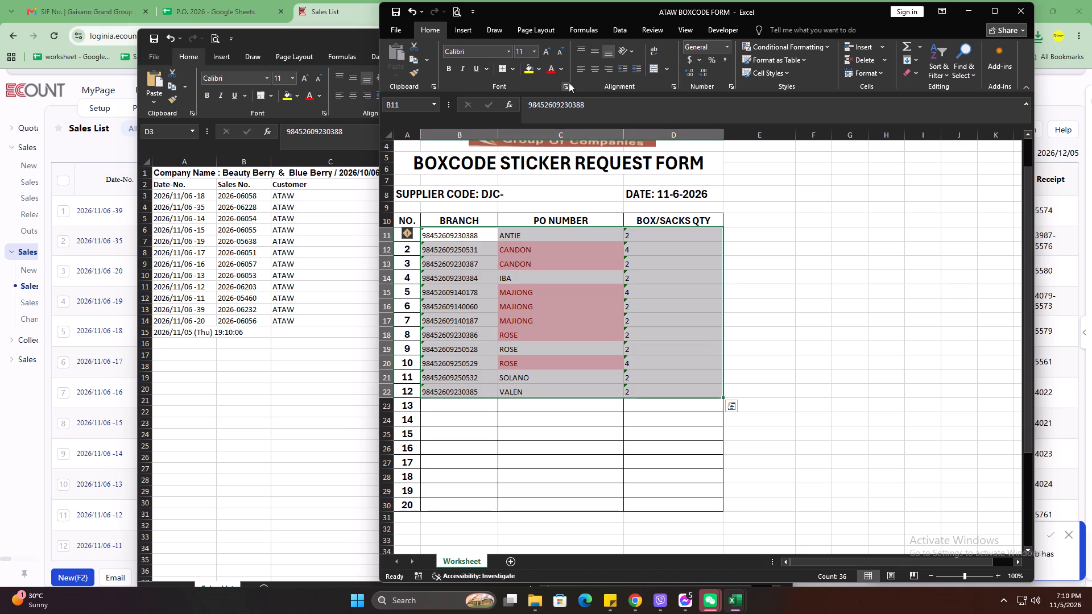
Center the pasted entries in B11:D22 of the form horizontally and align them to the middle vertically.
click(592, 67)
click(592, 48)
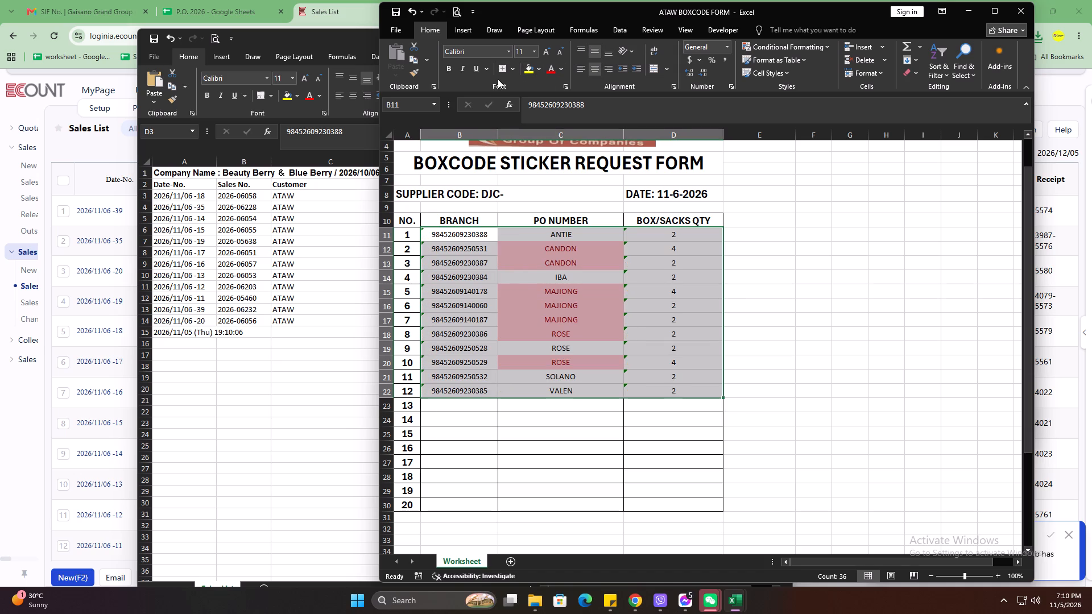
Set the font of the form entries in B11:D22 to Calibri, size 12.
double_click(509, 52)
click(509, 52)
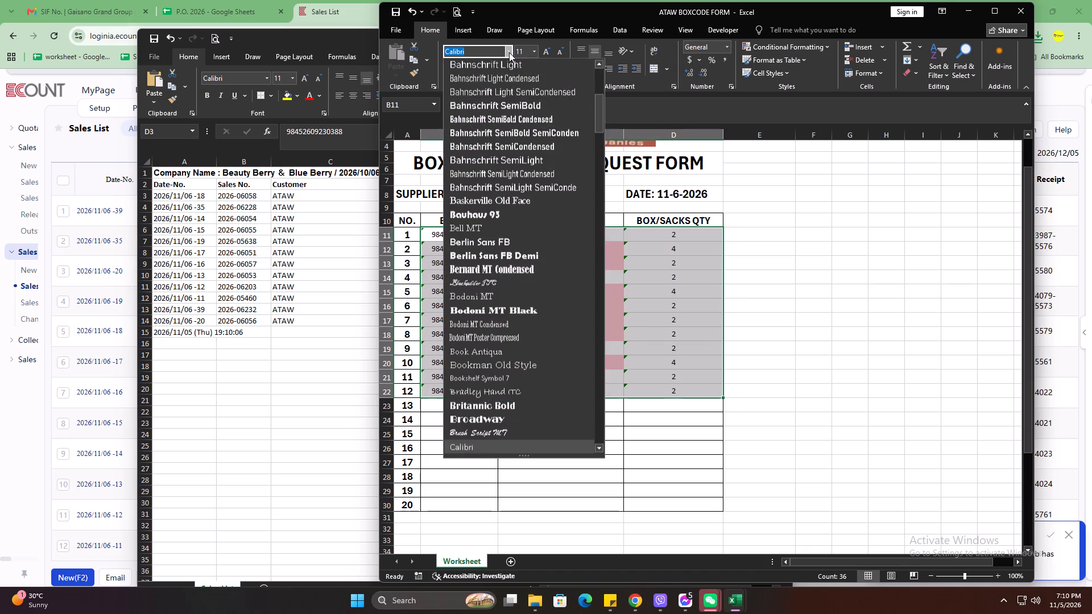
key(c)
key(Return)
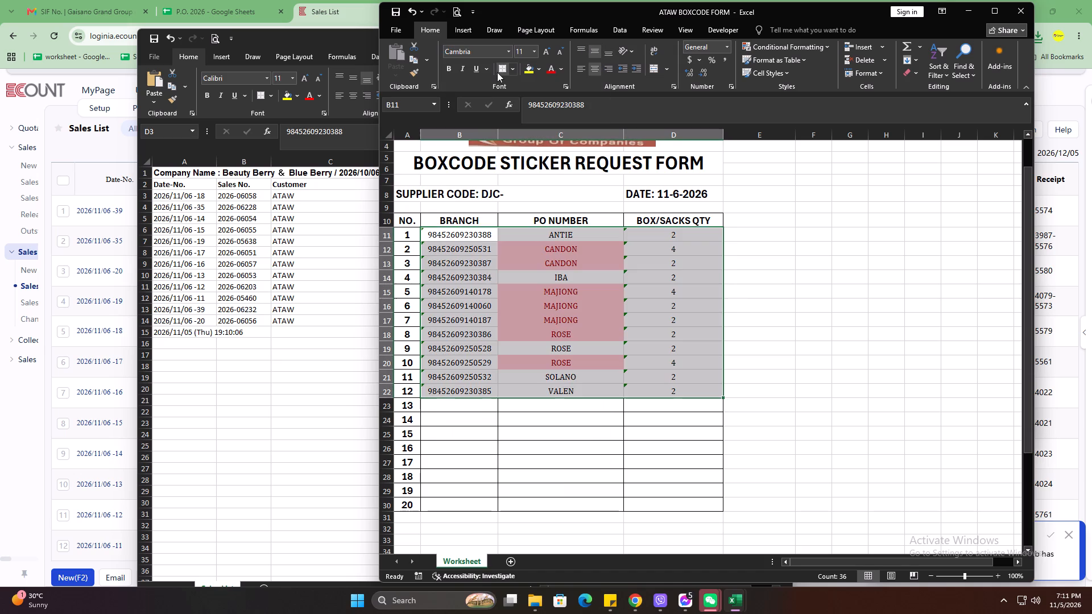
click(508, 48)
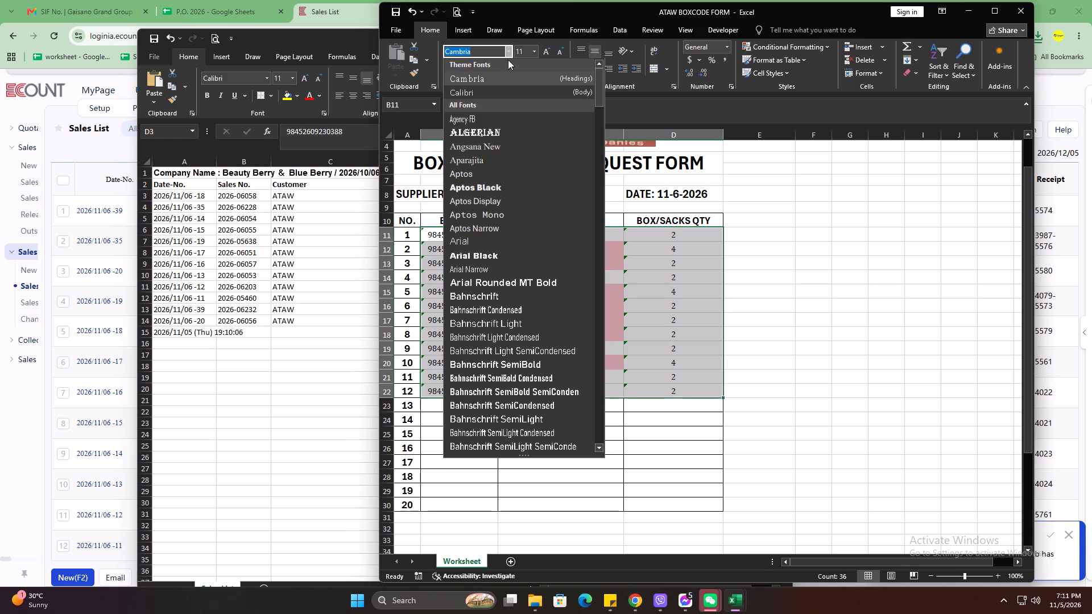
click(498, 95)
click(533, 53)
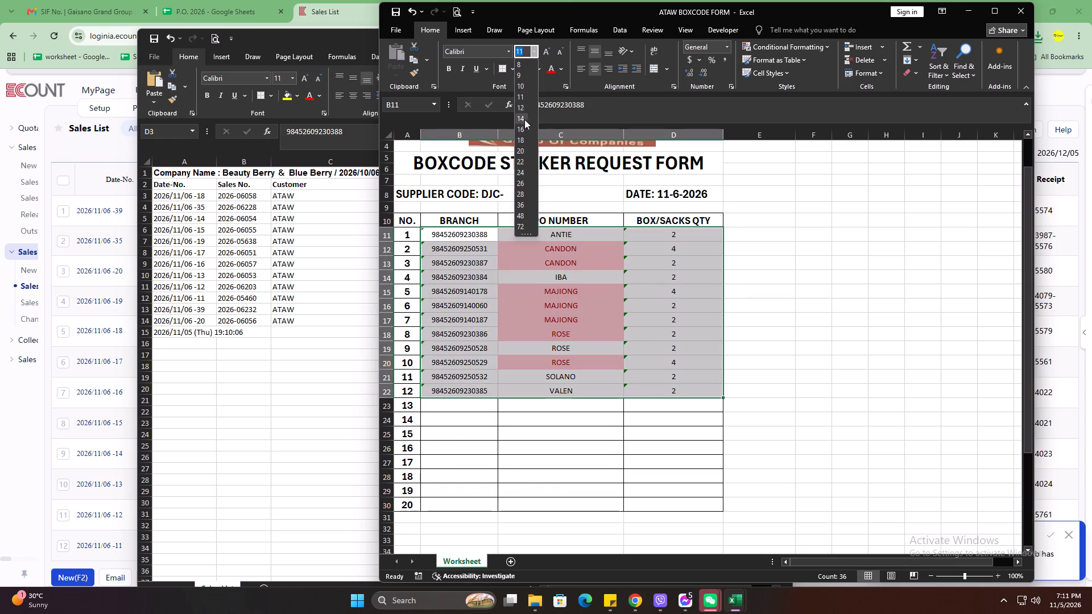
click(524, 120)
click(536, 52)
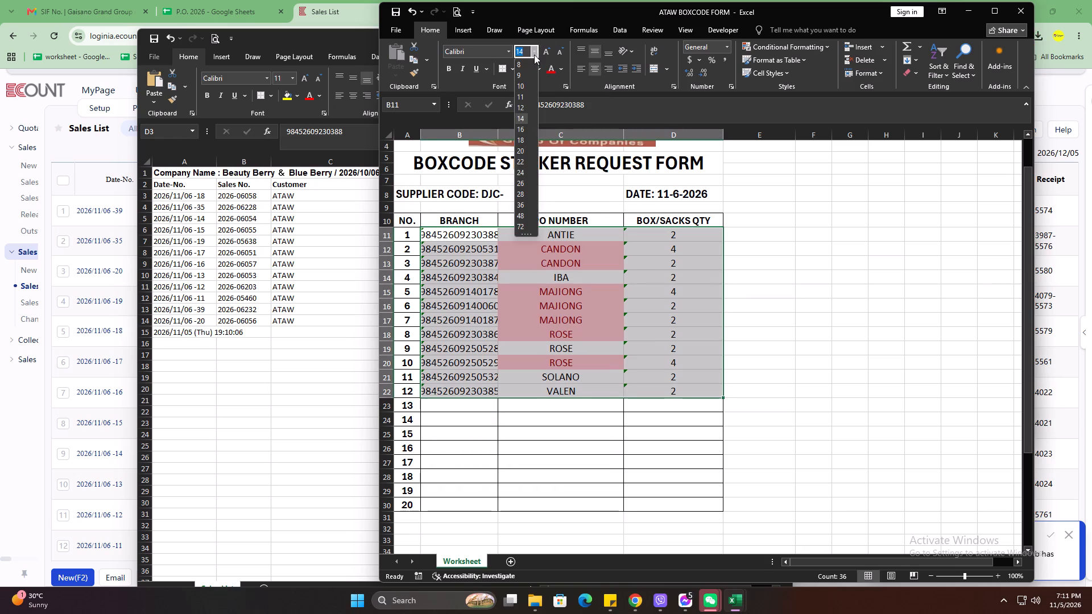
click(523, 109)
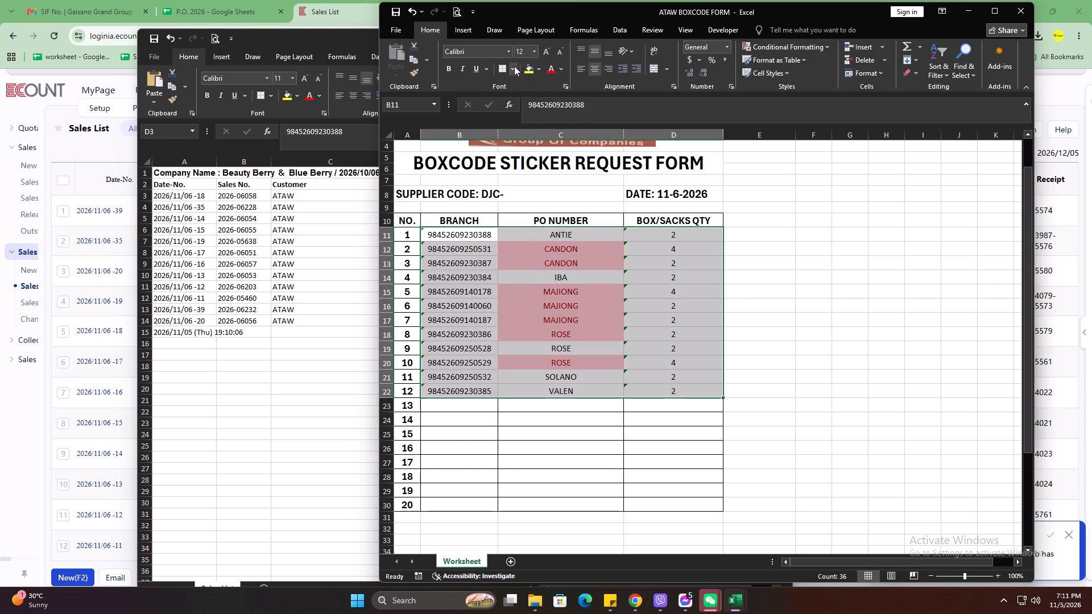
Apply all borders to the form entries in B11:D22.
click(514, 66)
click(524, 169)
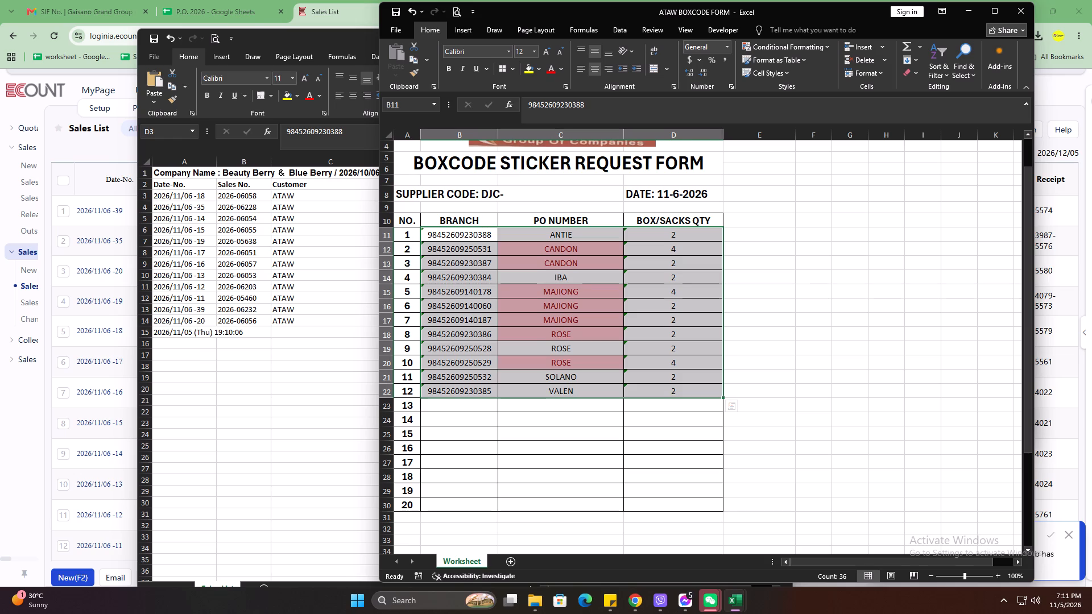
click(790, 278)
Convert the BOX/SACKS QTY entries in D11:D22 from text to numbers.
drag(676, 231, 664, 388)
click(614, 236)
click(626, 262)
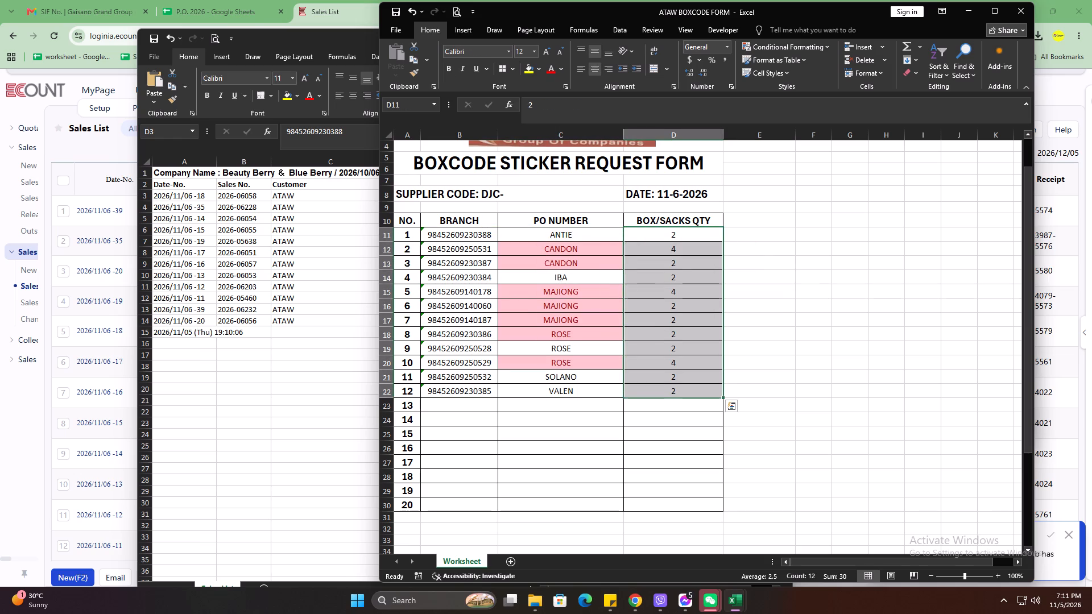
click(764, 268)
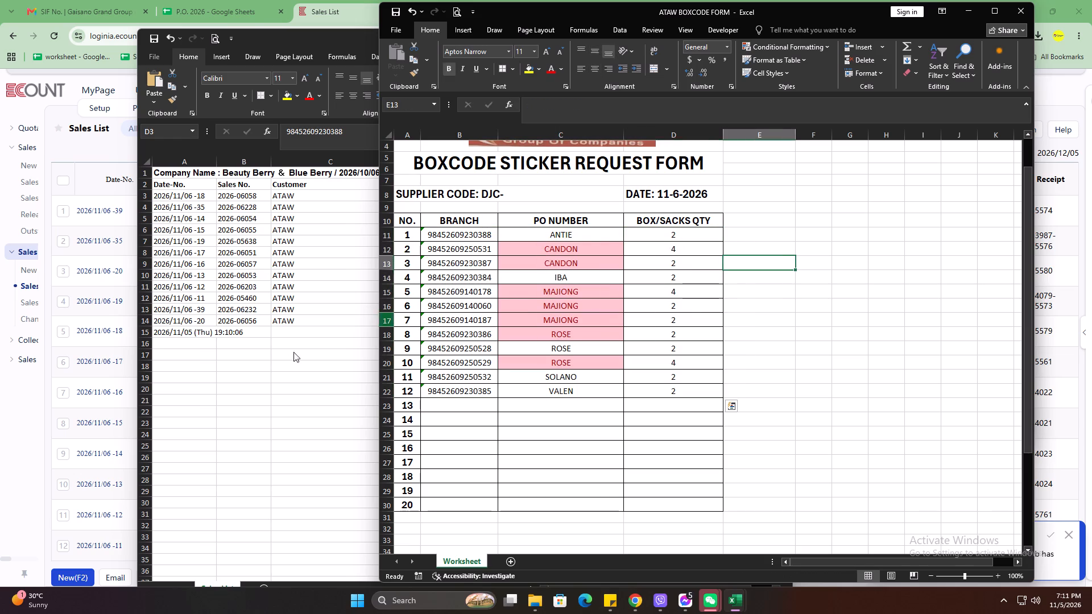
Close the exported sales list workbook without saving its changes.
click(279, 359)
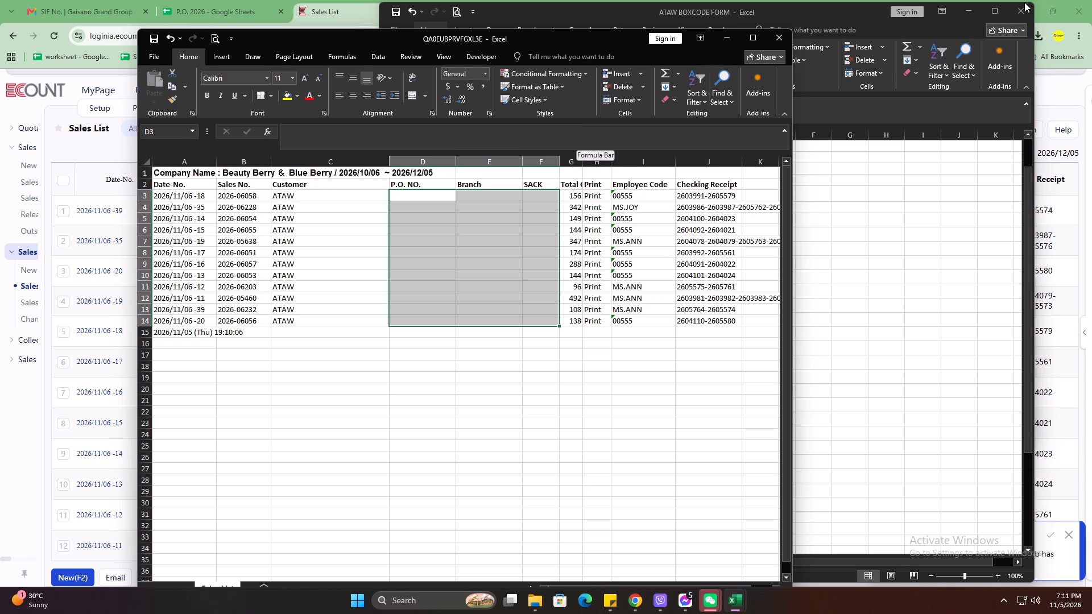
click(788, 40)
click(561, 313)
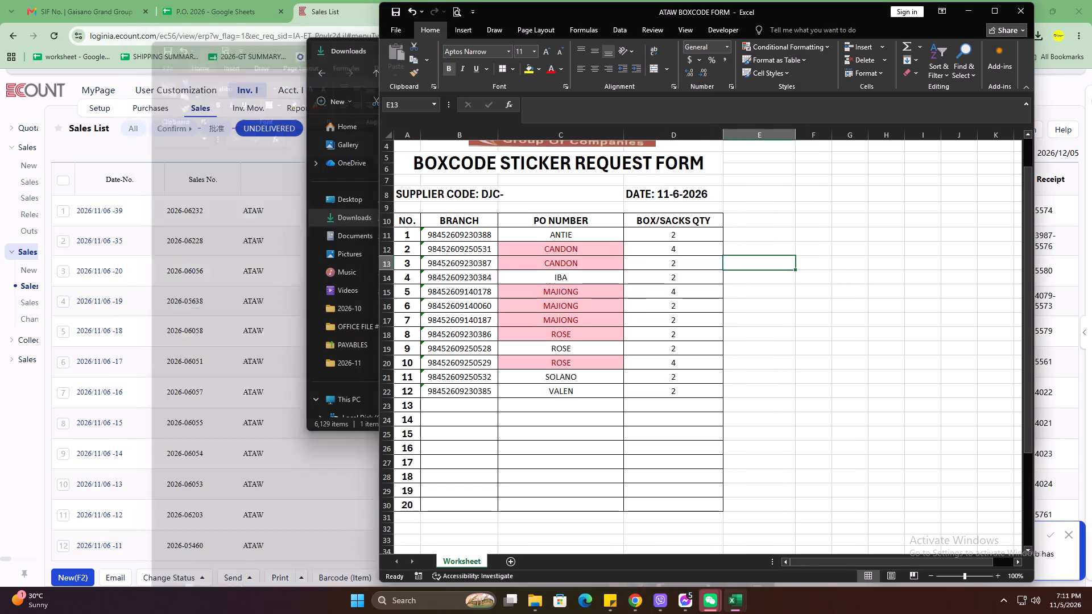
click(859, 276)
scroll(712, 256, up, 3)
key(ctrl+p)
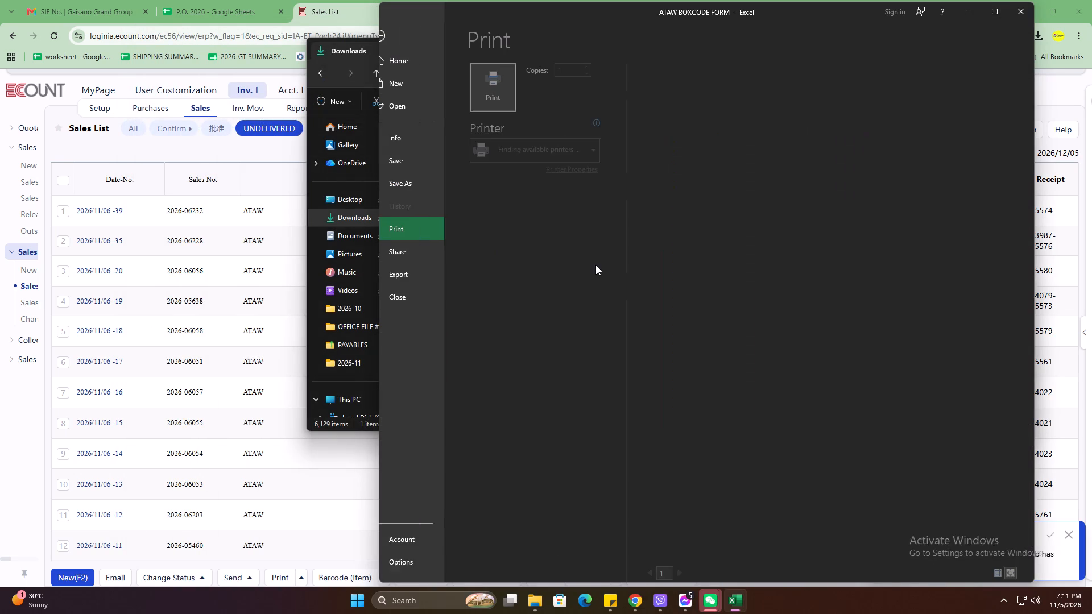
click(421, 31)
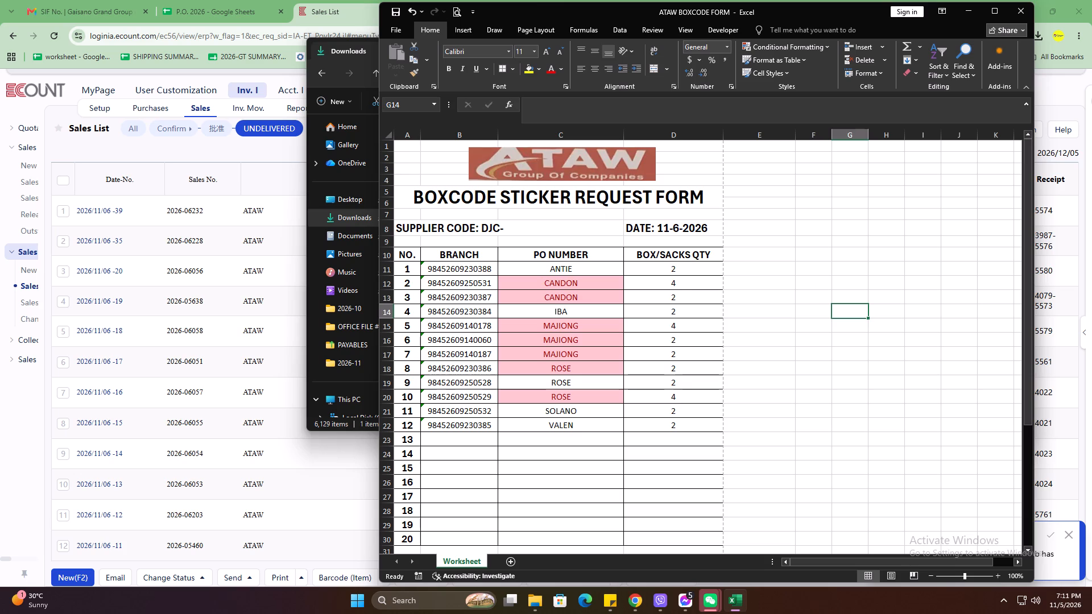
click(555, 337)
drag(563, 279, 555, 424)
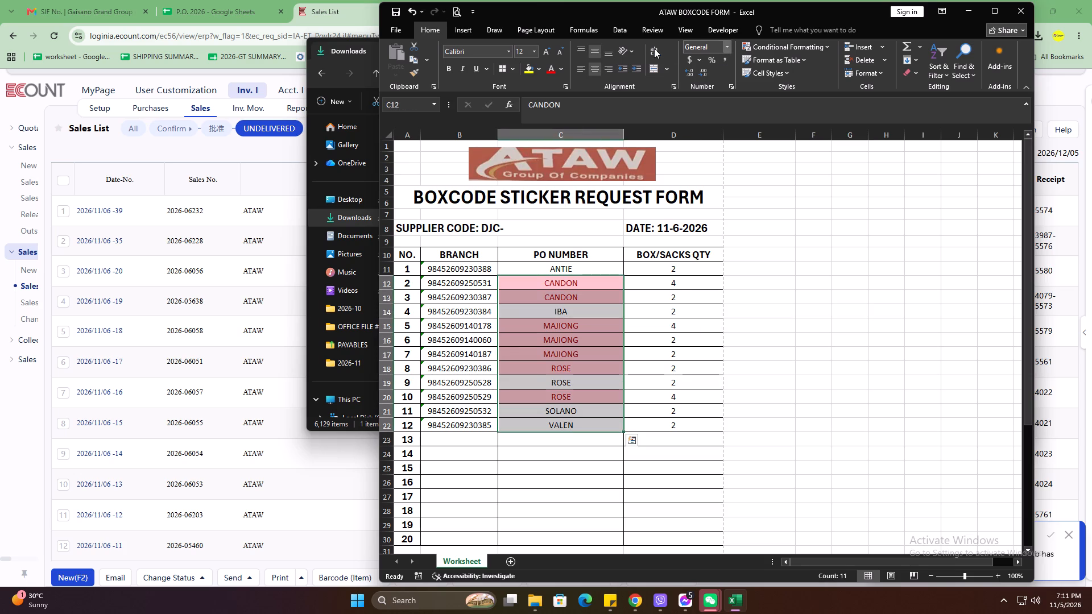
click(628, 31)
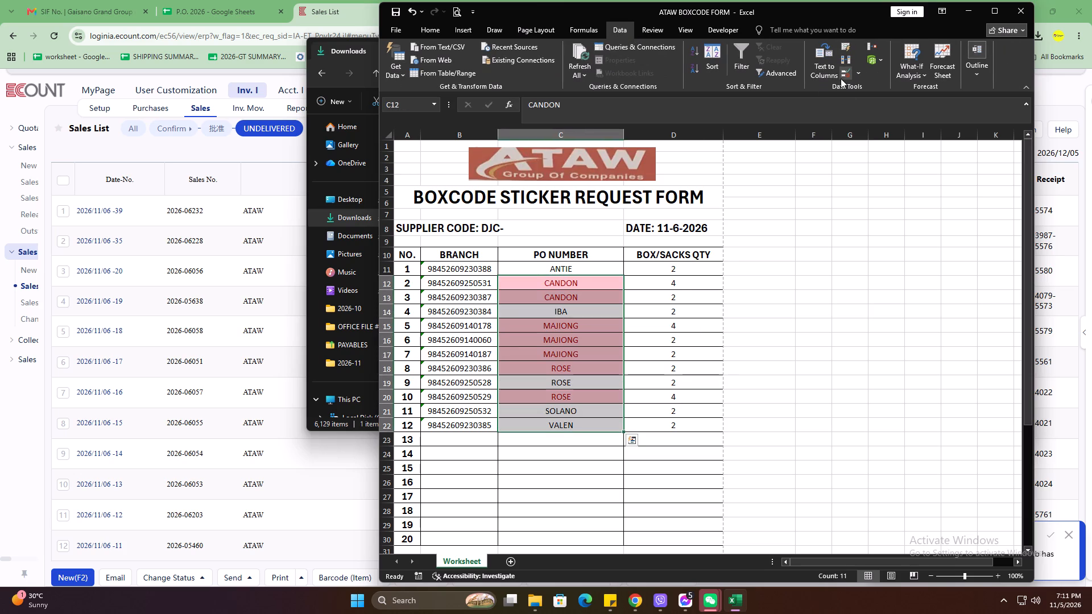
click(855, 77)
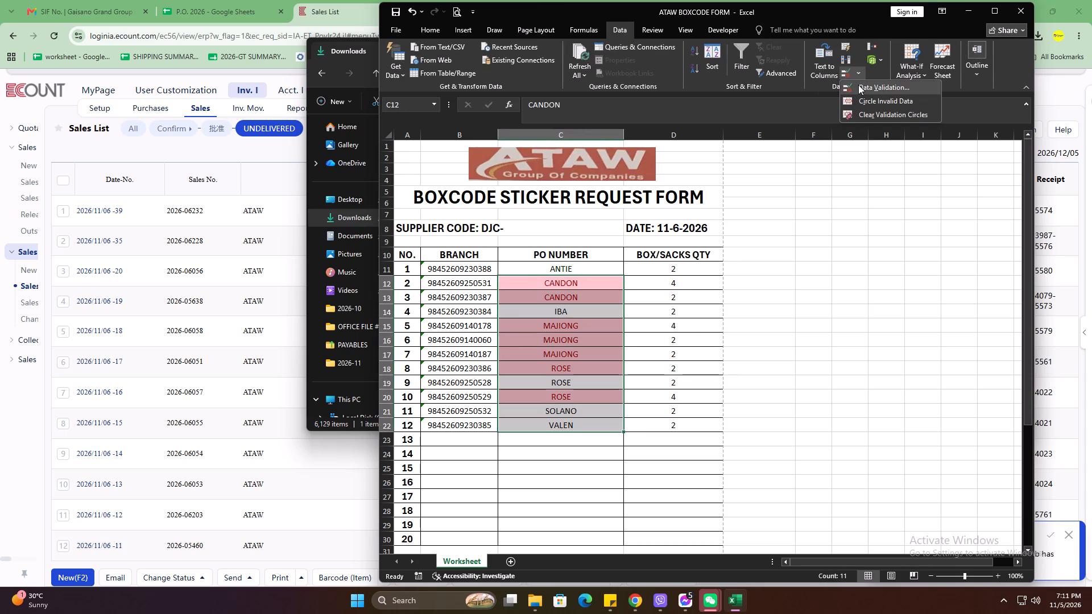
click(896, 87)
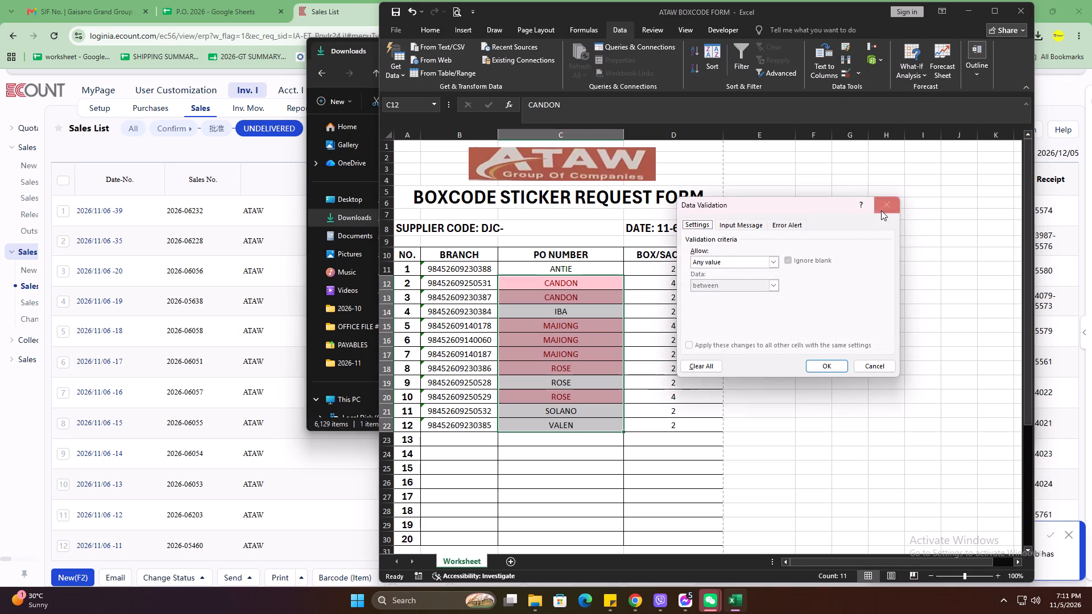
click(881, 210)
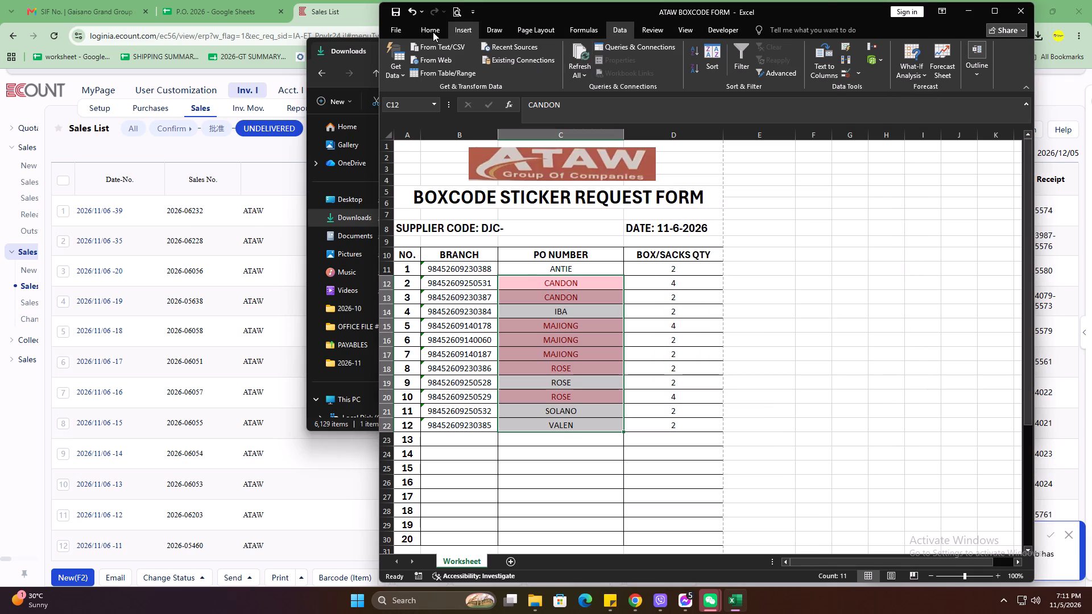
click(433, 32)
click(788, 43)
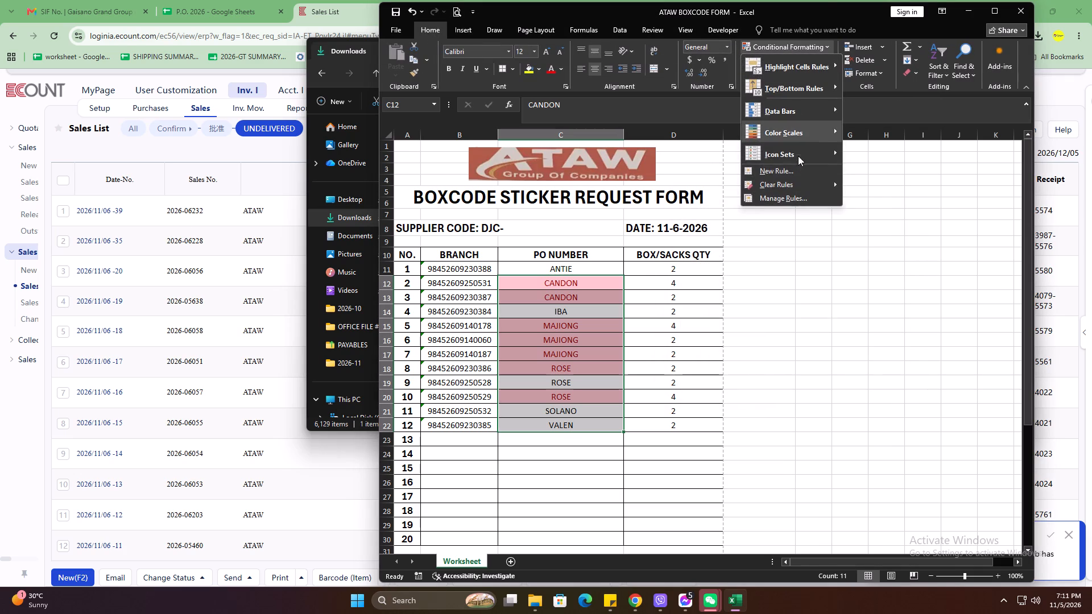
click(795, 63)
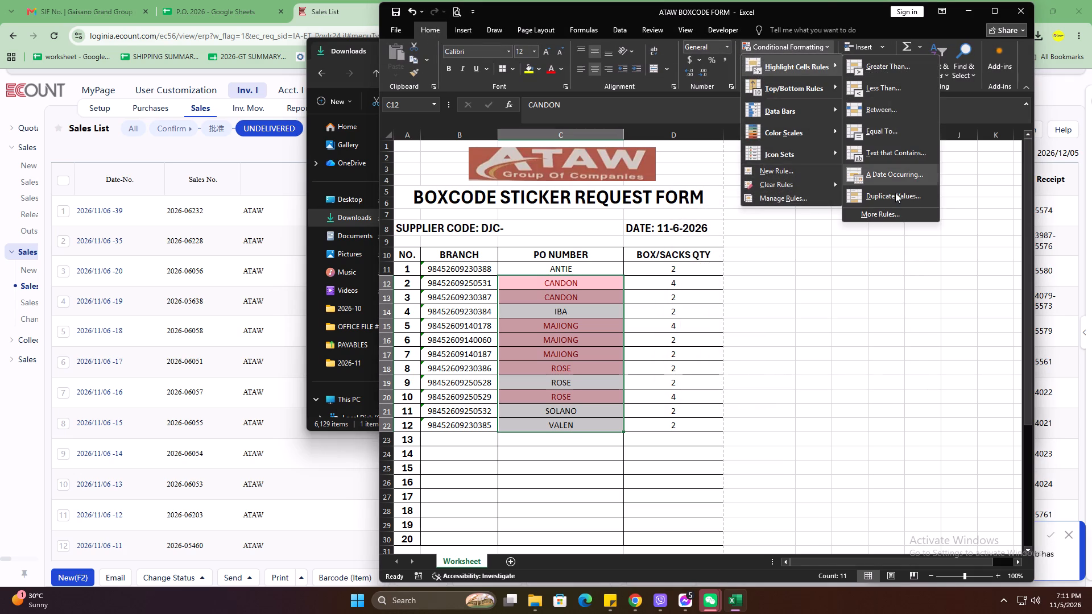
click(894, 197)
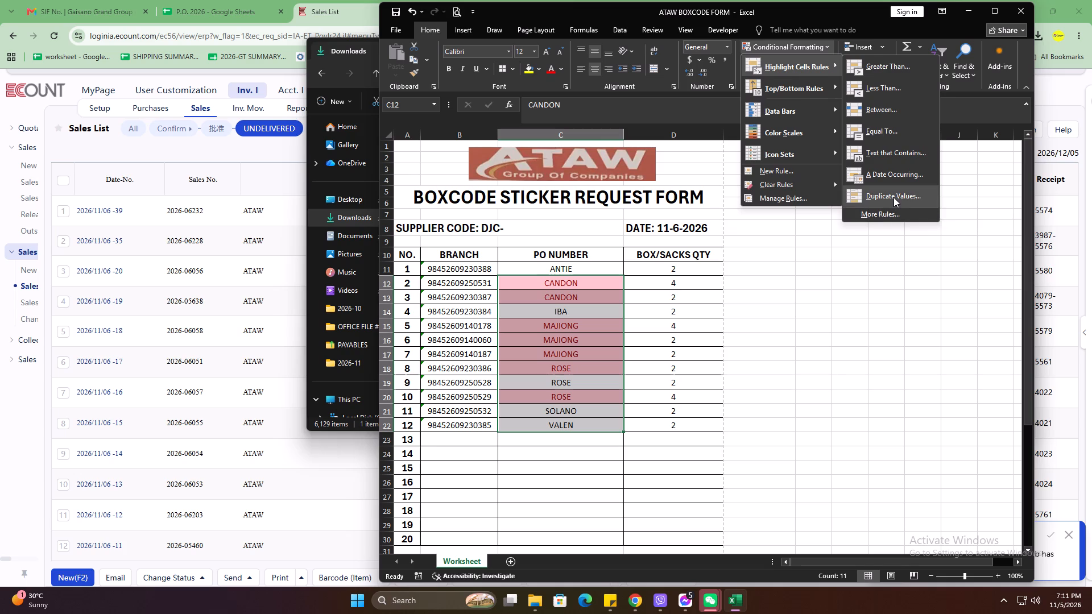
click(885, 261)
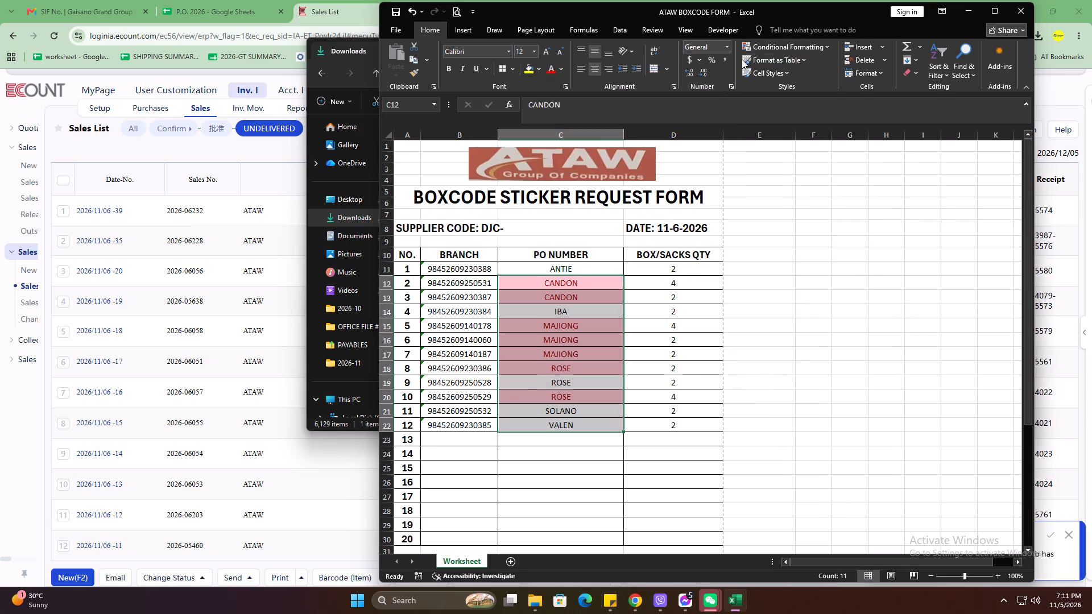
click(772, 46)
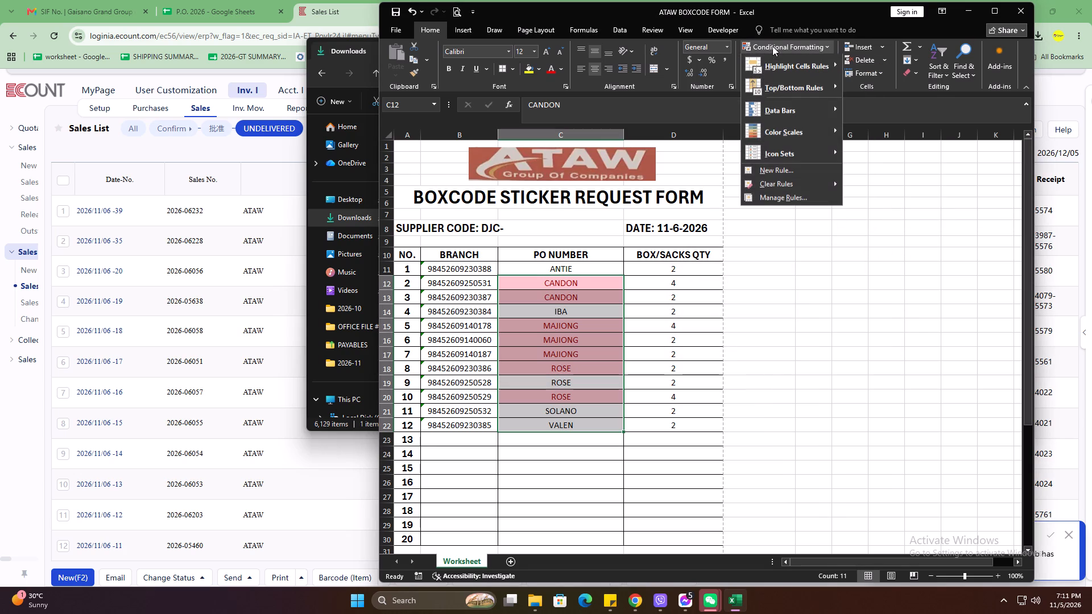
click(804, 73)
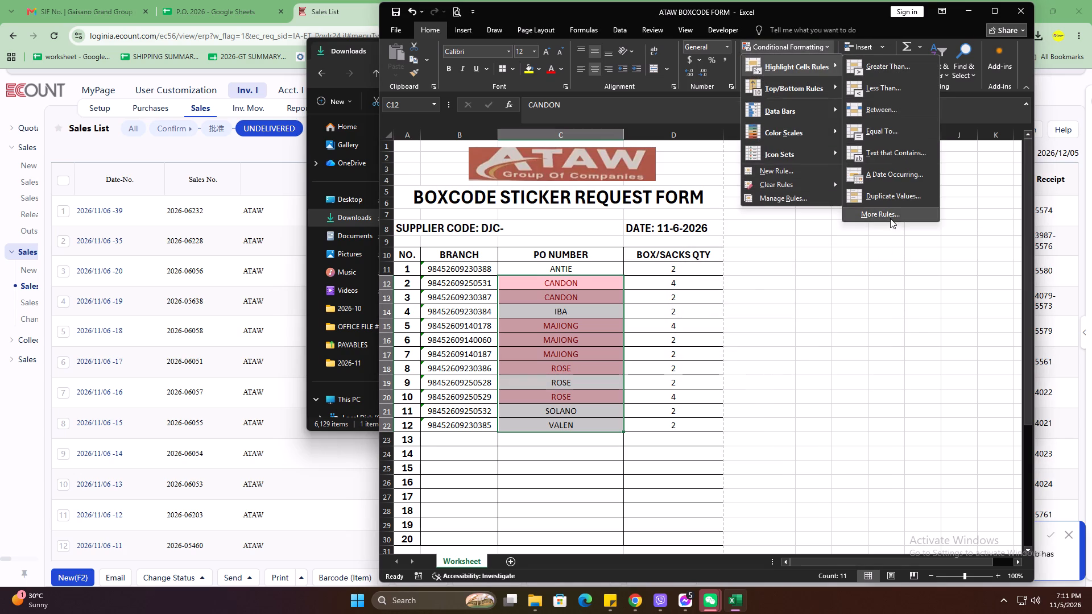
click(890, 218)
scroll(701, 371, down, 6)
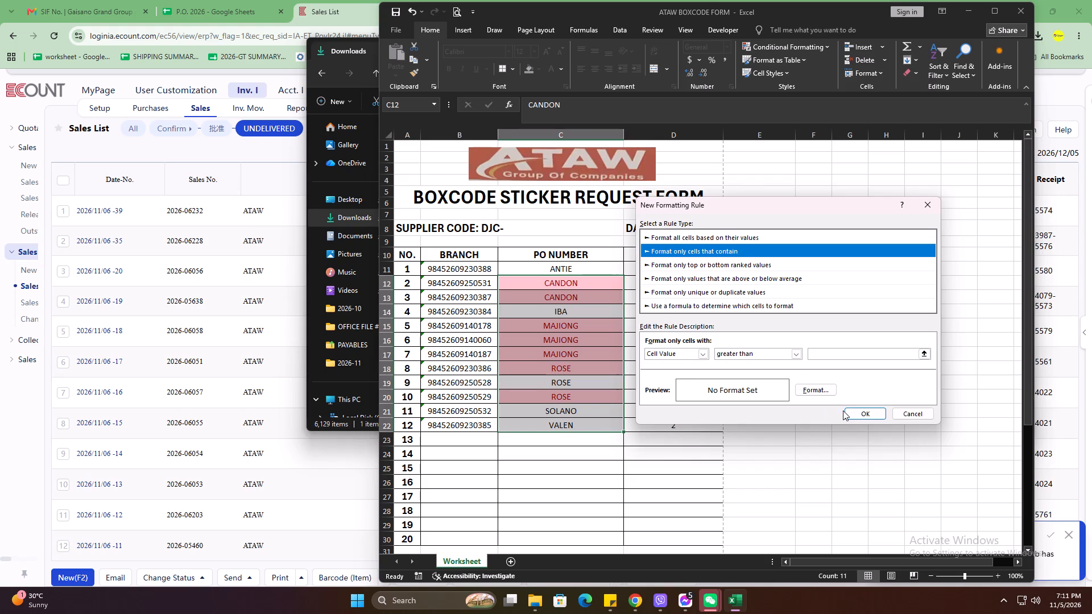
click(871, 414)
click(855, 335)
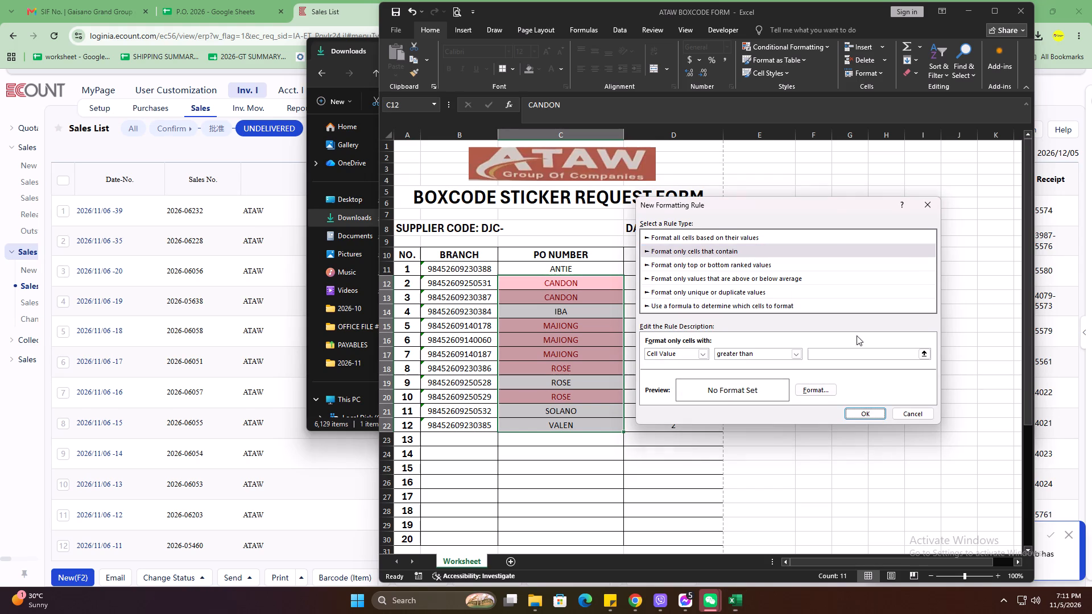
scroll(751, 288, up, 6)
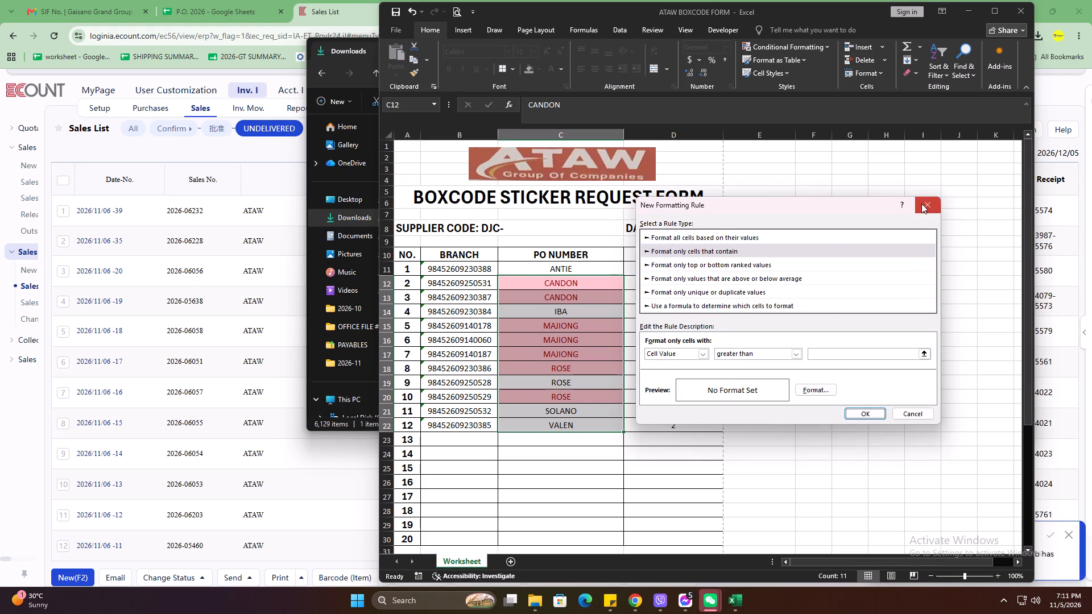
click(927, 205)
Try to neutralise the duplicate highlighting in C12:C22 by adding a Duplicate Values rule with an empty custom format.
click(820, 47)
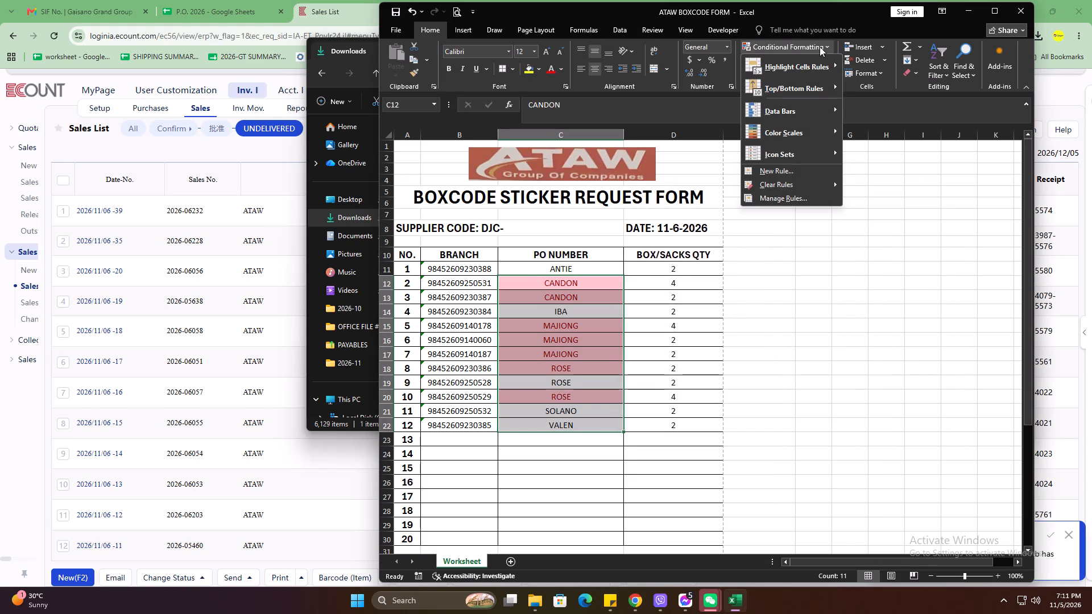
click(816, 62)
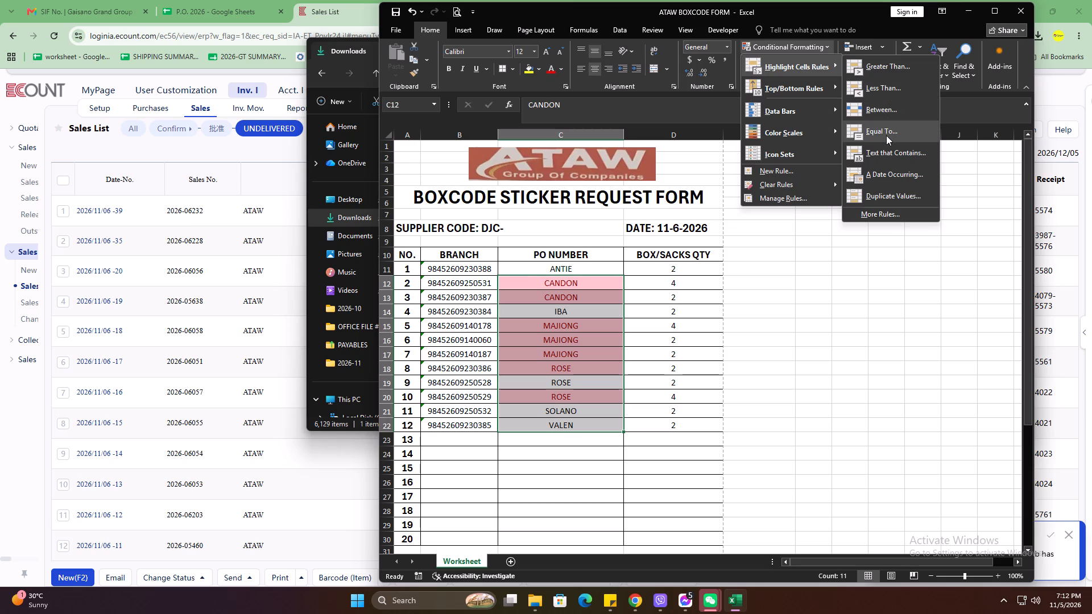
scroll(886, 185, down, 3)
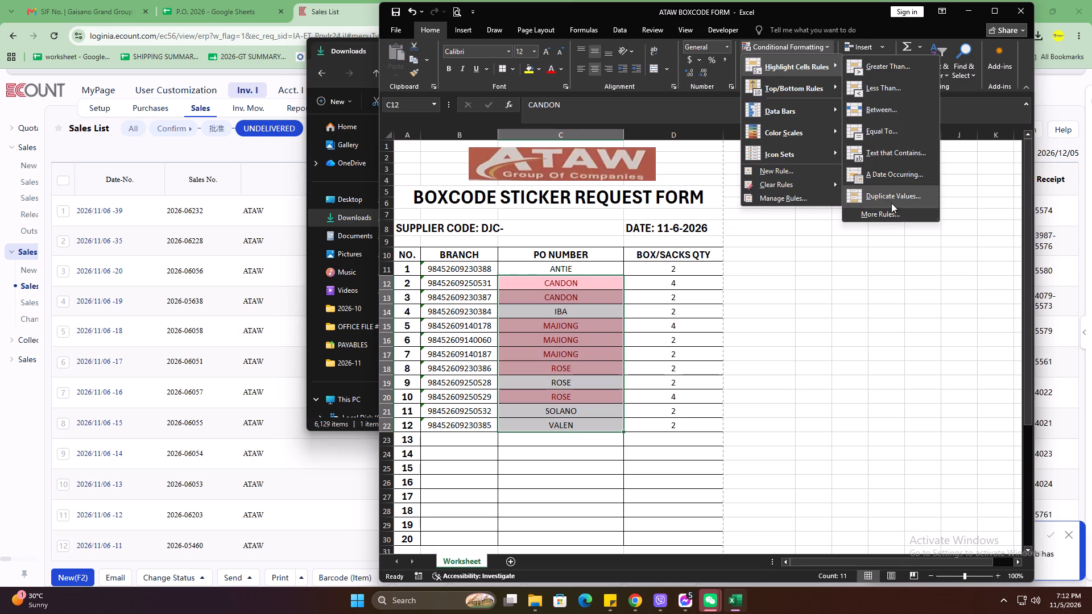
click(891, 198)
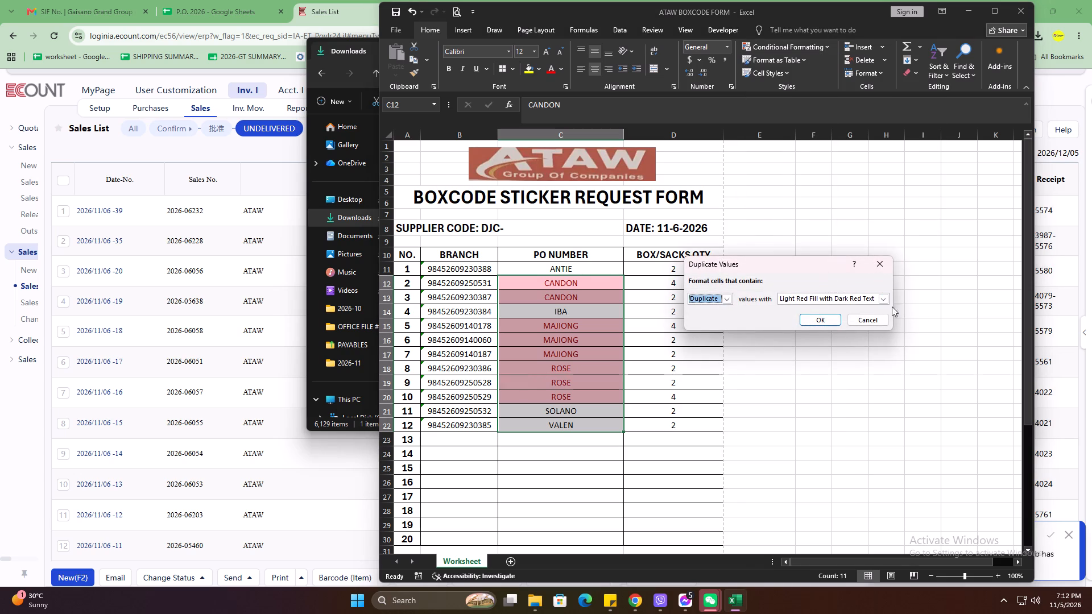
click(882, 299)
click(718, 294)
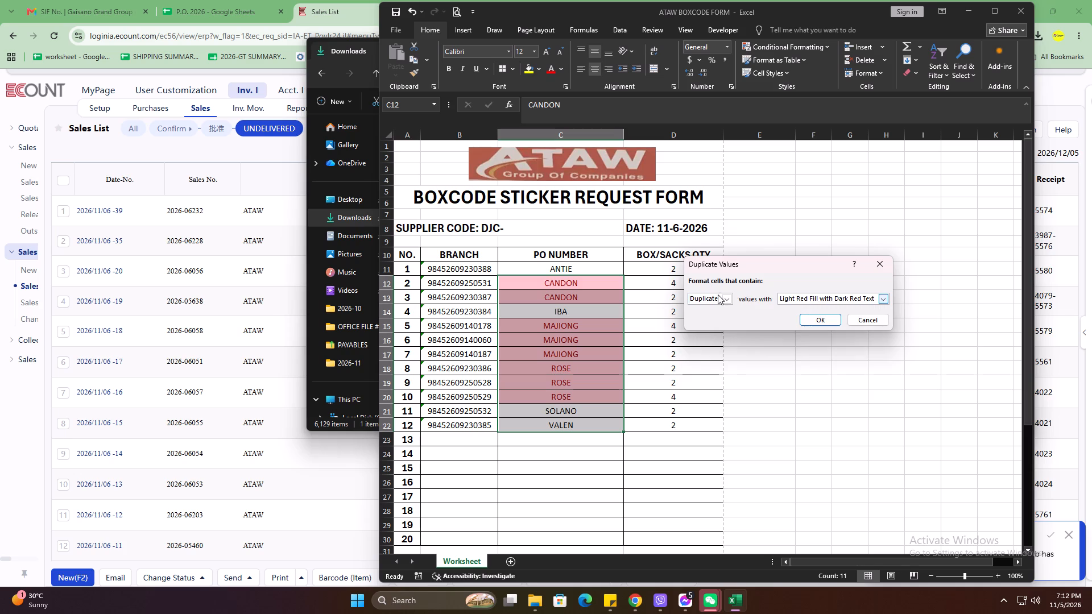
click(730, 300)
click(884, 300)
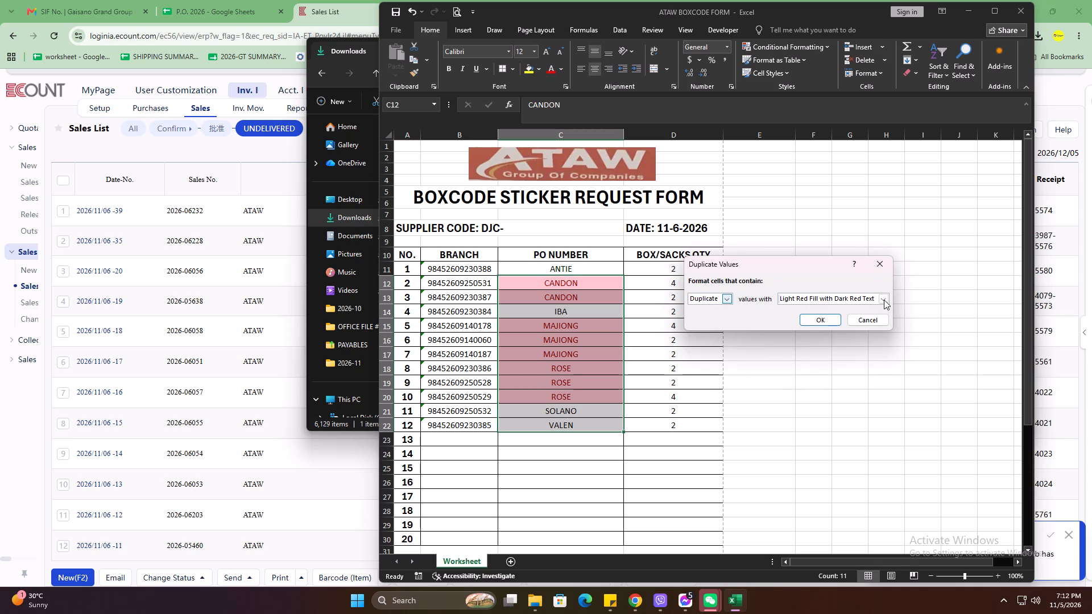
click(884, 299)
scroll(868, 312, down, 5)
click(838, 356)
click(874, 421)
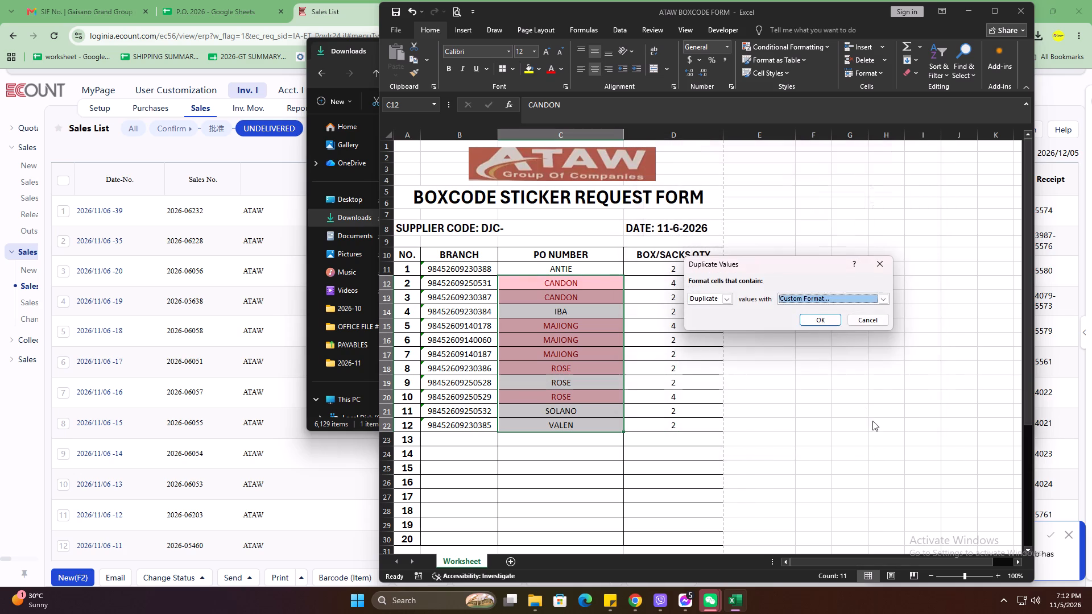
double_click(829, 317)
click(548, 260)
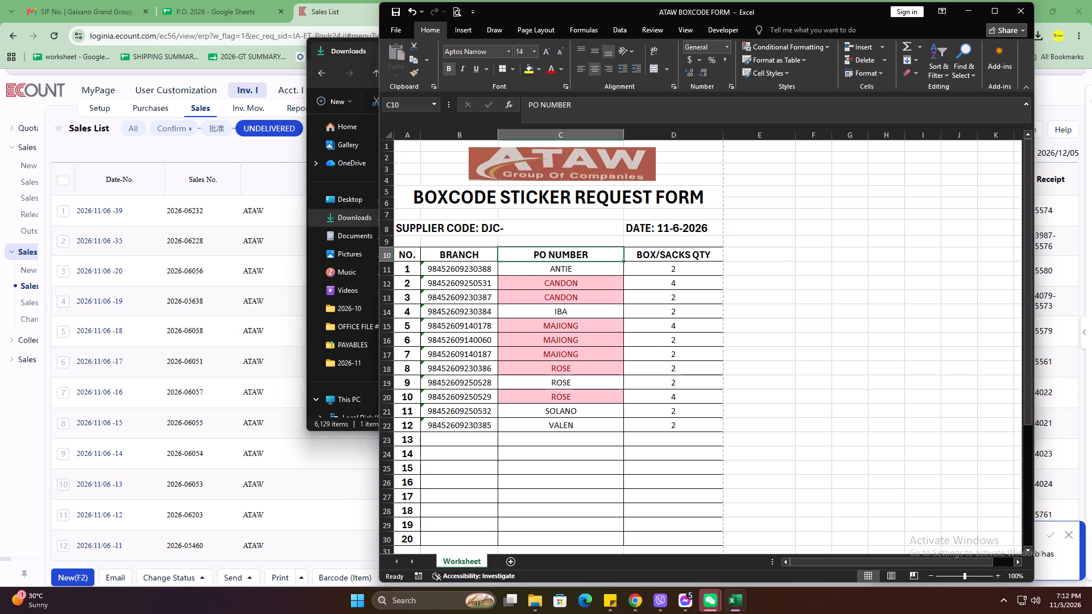
Apply a white fill and black font colour to the PO NUMBER entries in C12:C22.
click(570, 290)
drag(541, 277, 545, 422)
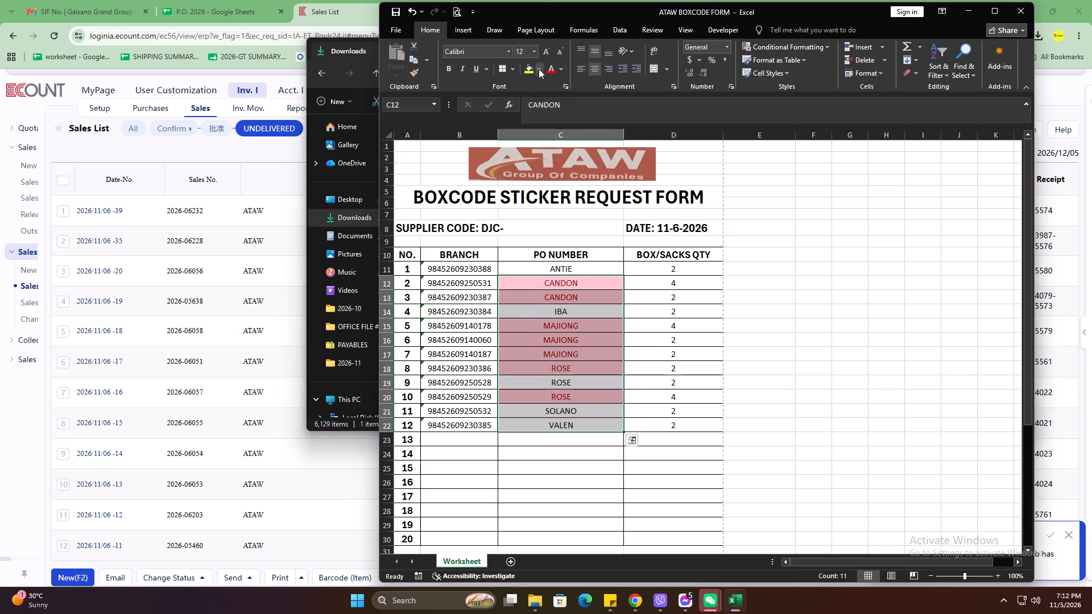
click(538, 68)
click(531, 125)
click(560, 68)
click(565, 137)
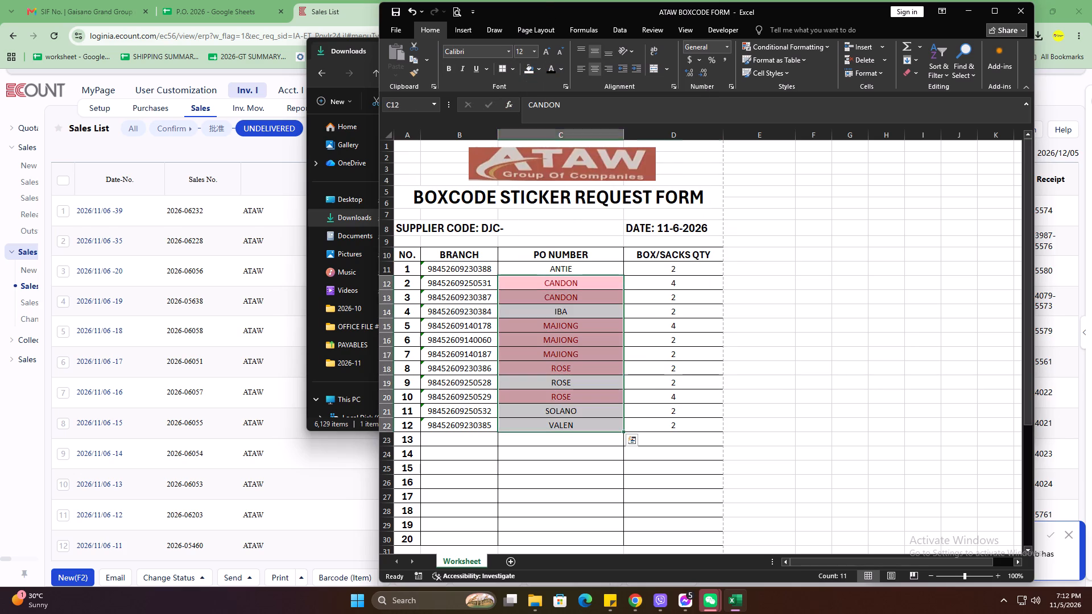
Choose the EPSON76D584 (WF-C5890 Series) printer for the form and return to the worksheet without printing.
click(858, 380)
key(ctrl+p)
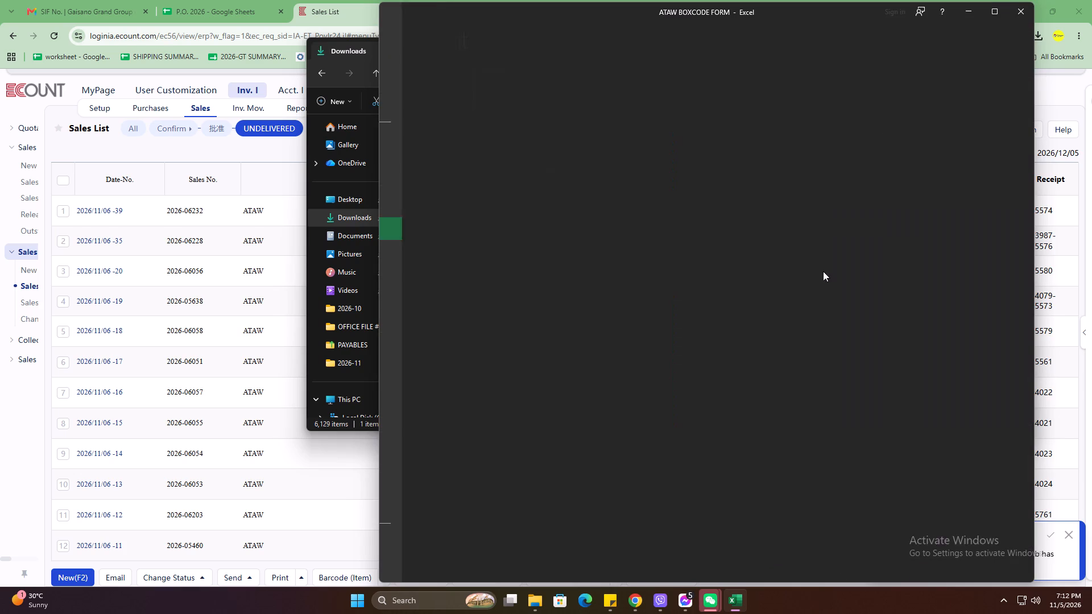
click(581, 156)
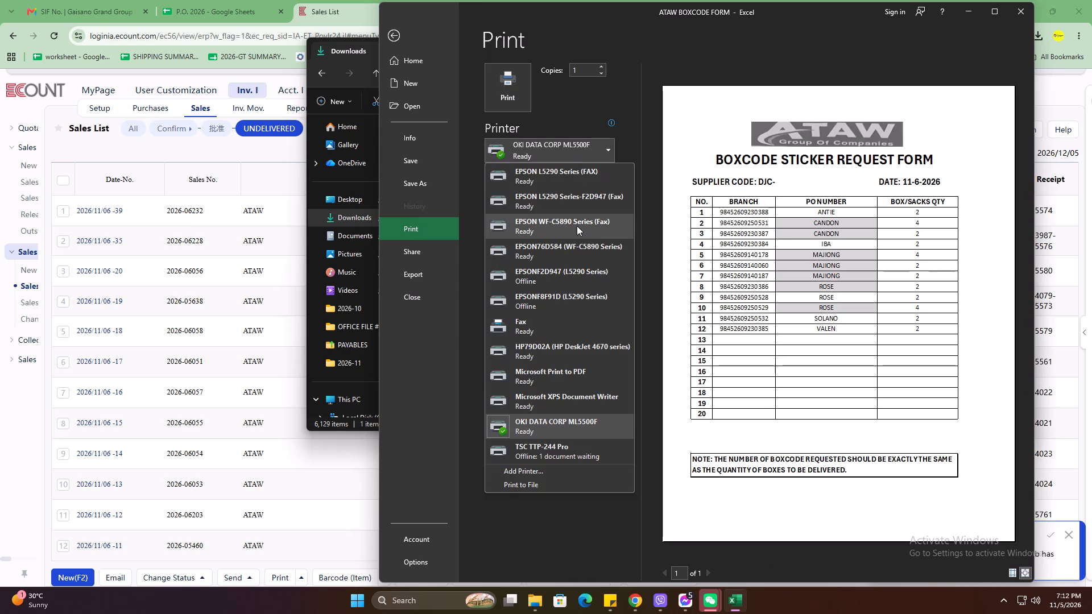
scroll(577, 225, up, 4)
click(583, 250)
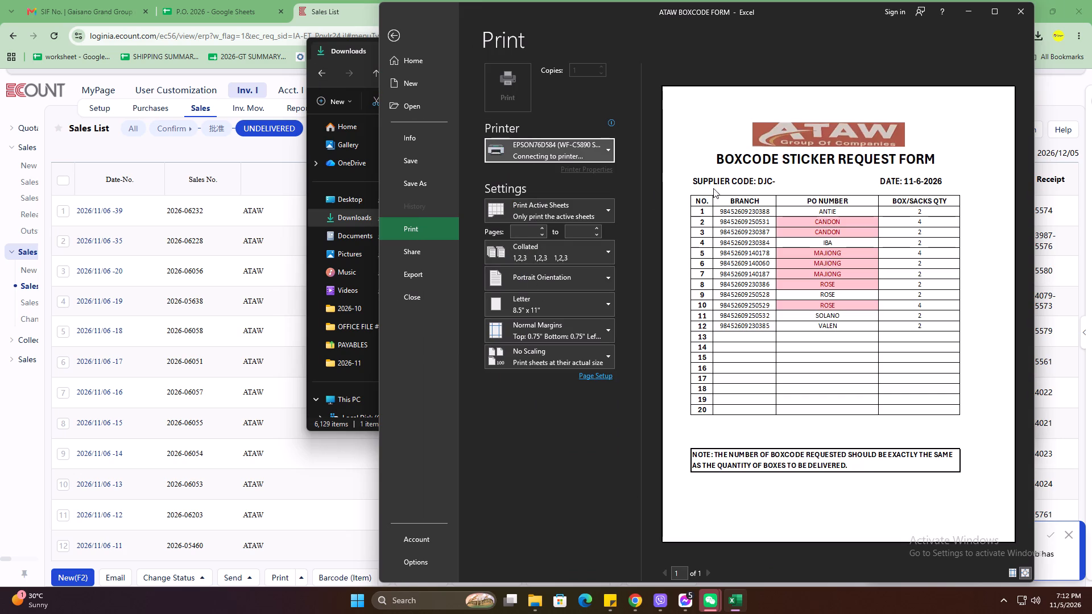
scroll(713, 233, up, 1)
click(423, 44)
Delete both Duplicate Values conditional formatting rules that apply to the PO NUMBER entries in C12:C22.
click(565, 283)
drag(550, 283, 550, 285)
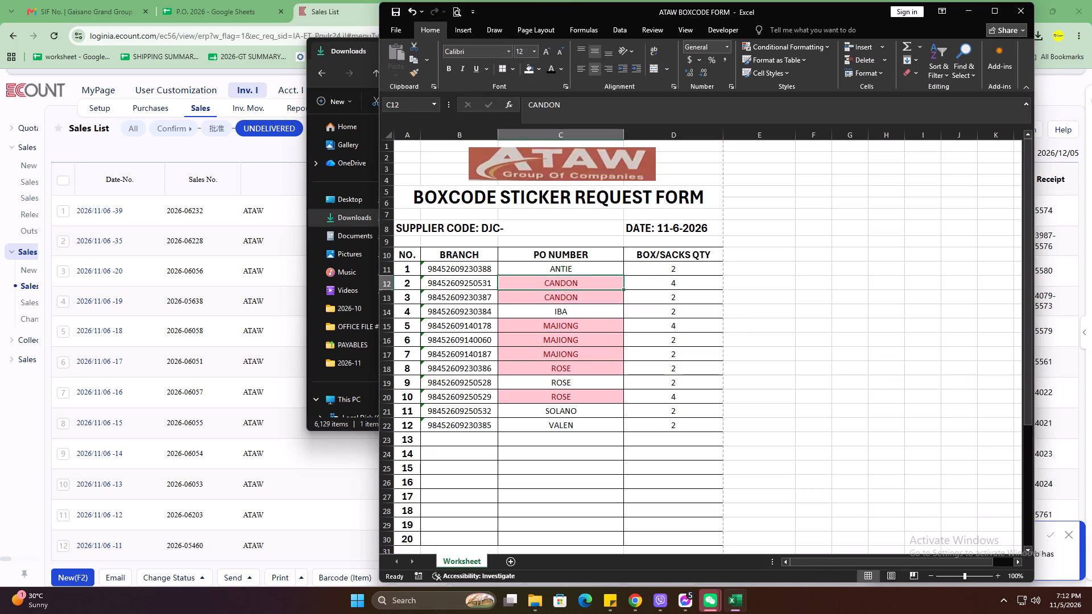
drag(550, 285, 554, 429)
right_click(557, 416)
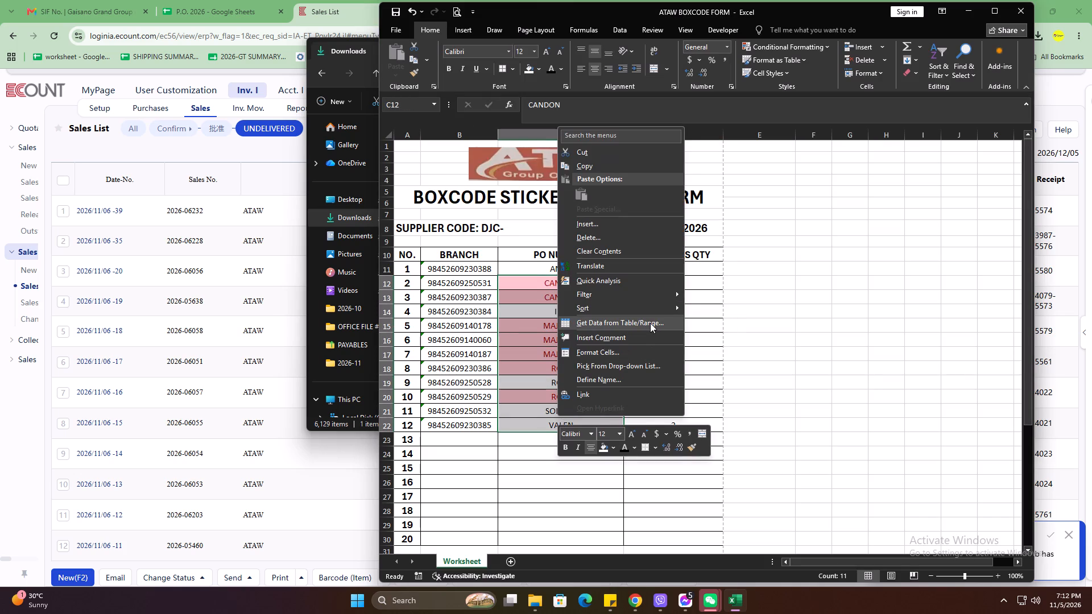
click(814, 269)
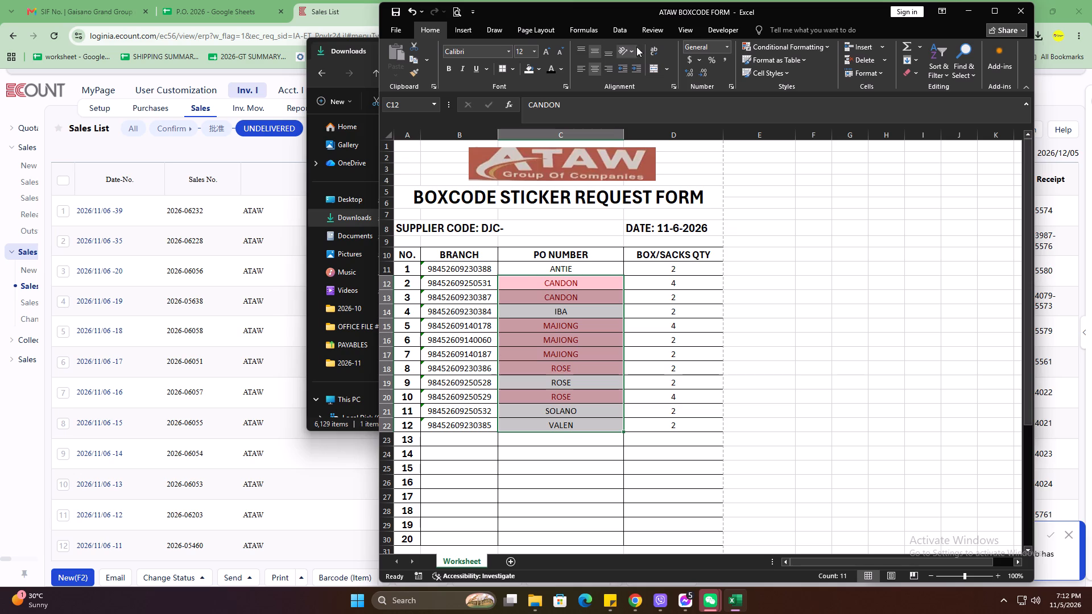
click(781, 50)
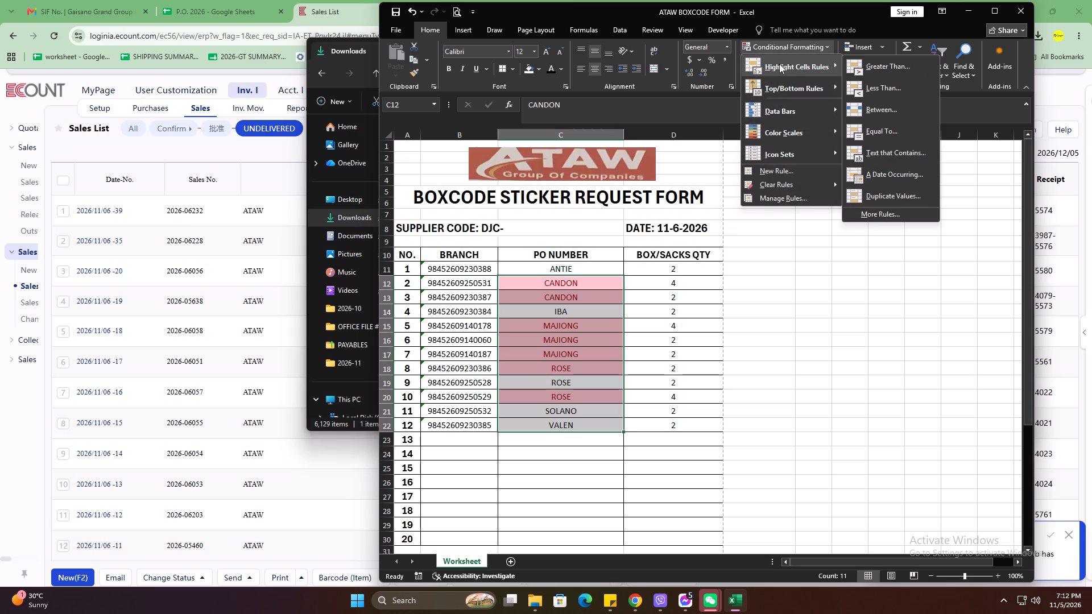
click(791, 199)
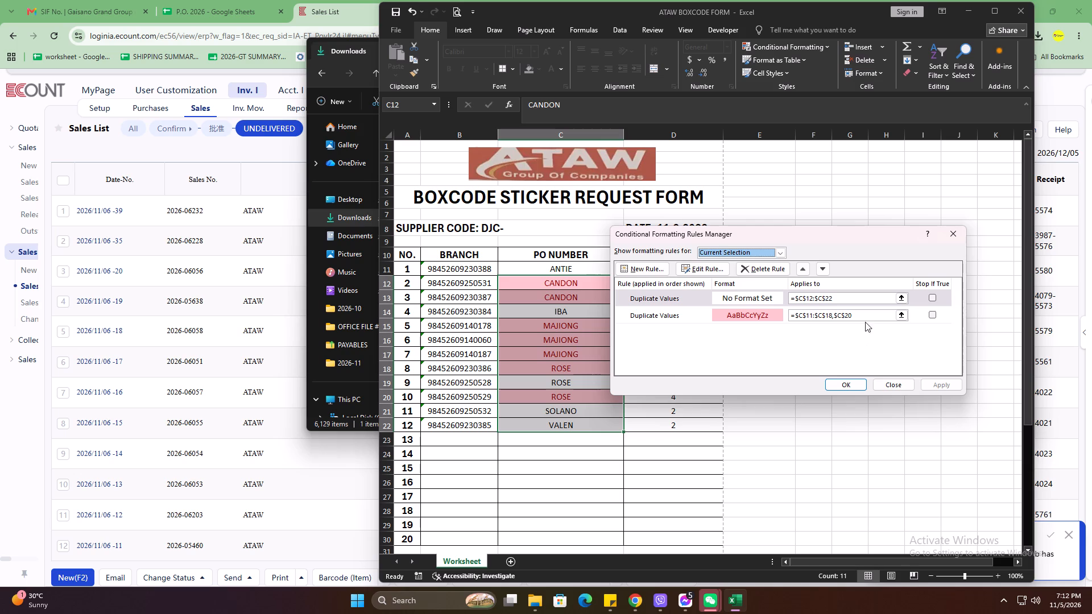
click(660, 320)
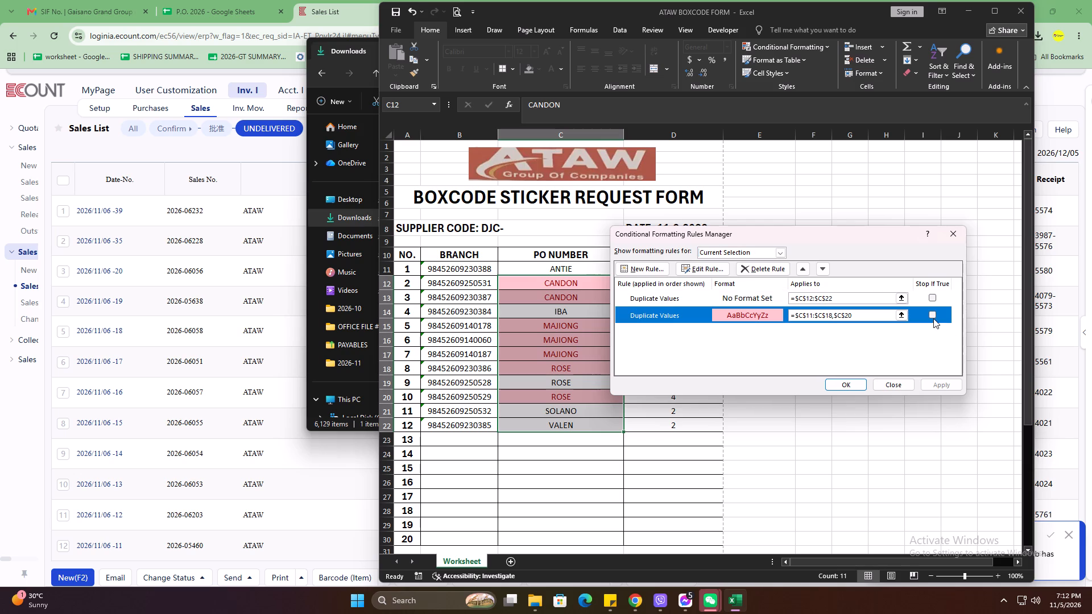
click(933, 316)
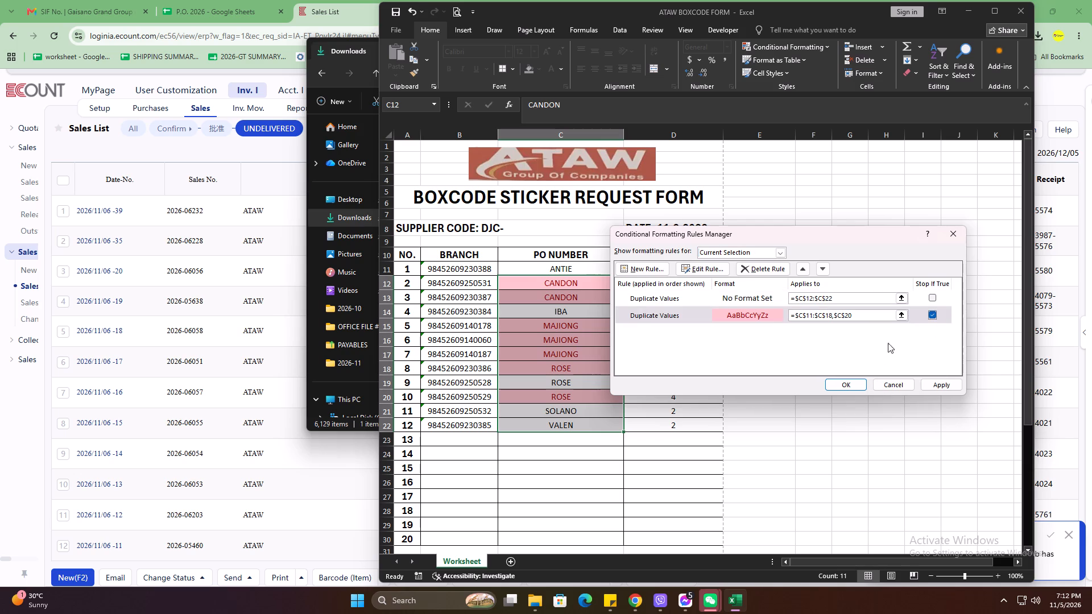
click(767, 271)
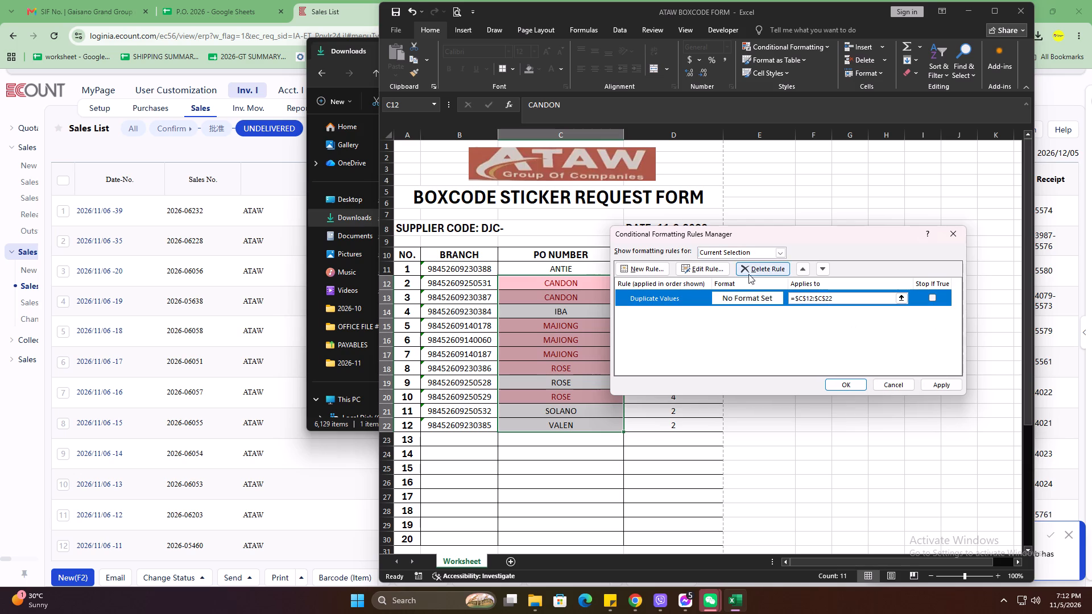
click(758, 270)
click(842, 383)
click(845, 391)
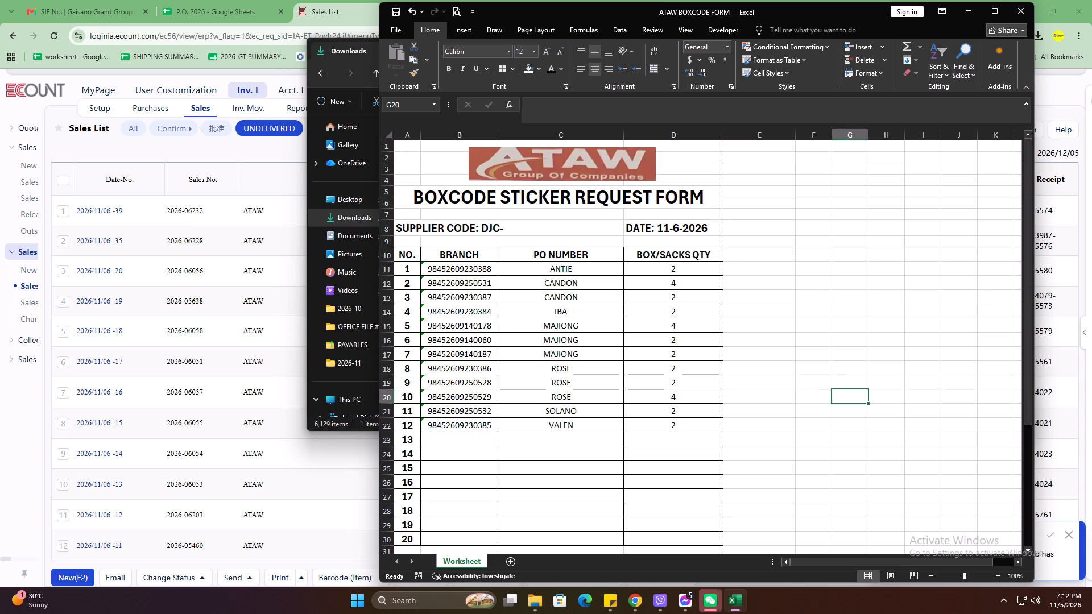
Print the boxcode sticker request form on the EPSON76D584 (WF-C5890 Series) printer.
key(ctrl+p)
click(508, 96)
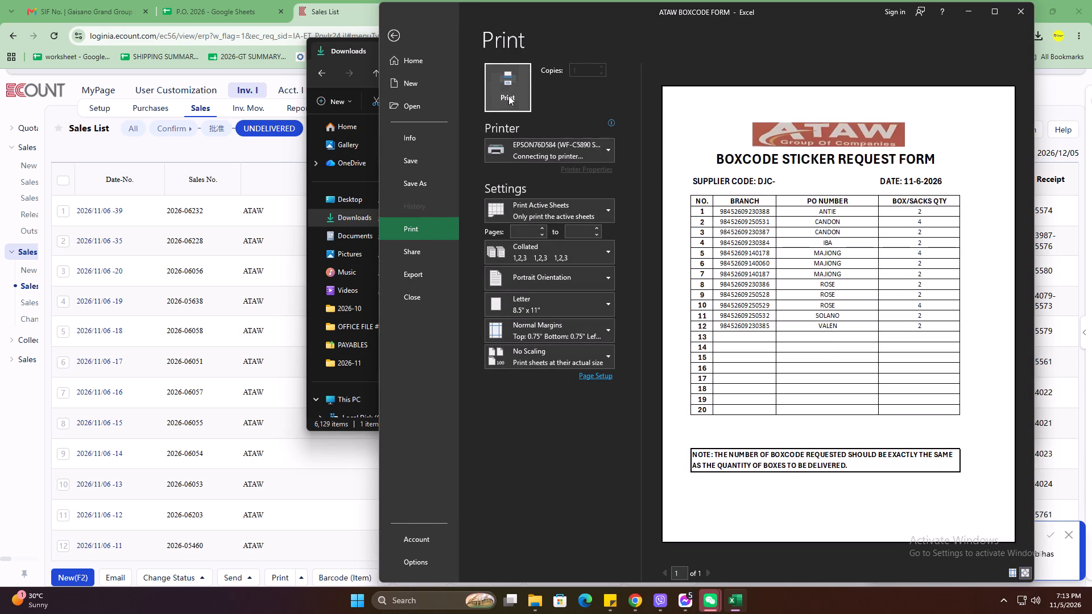
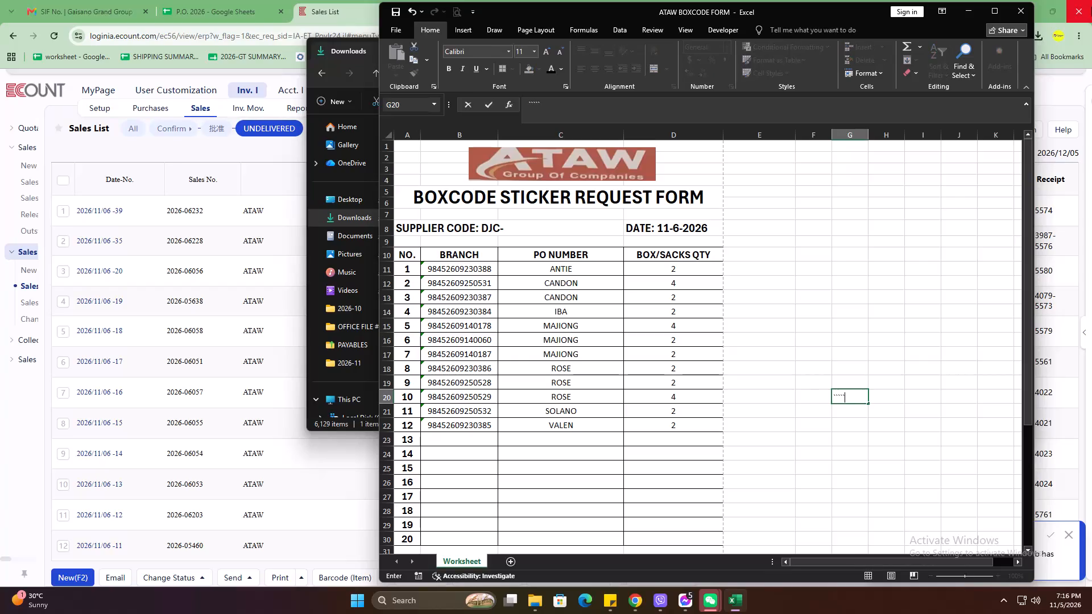
Leave the cell being edited, save the ATAW BOXCODE FORM workbook and close it.
key(F10)
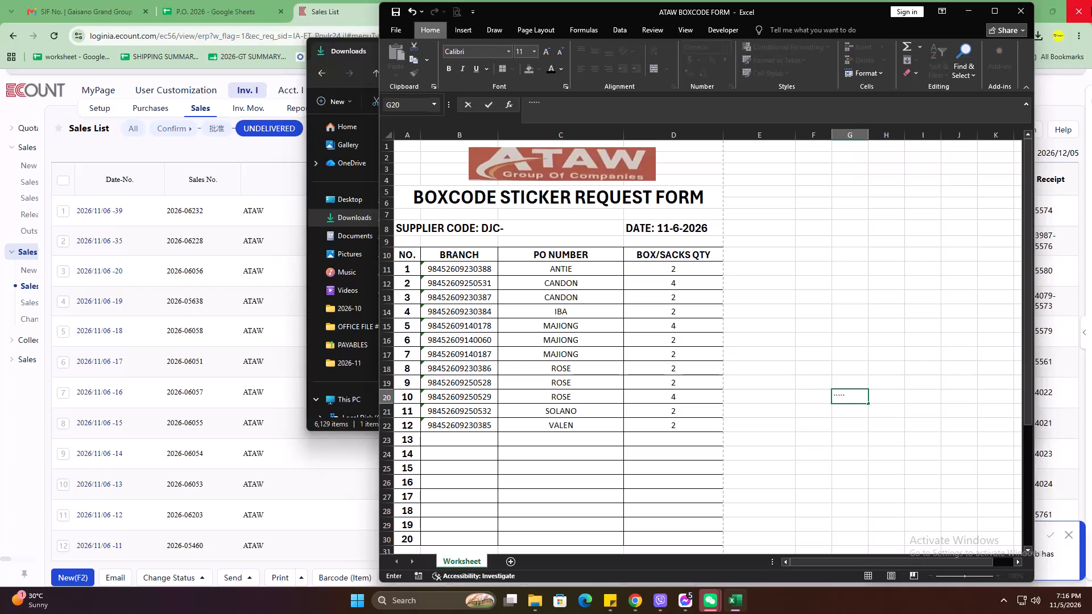
key(grave)
click(775, 359)
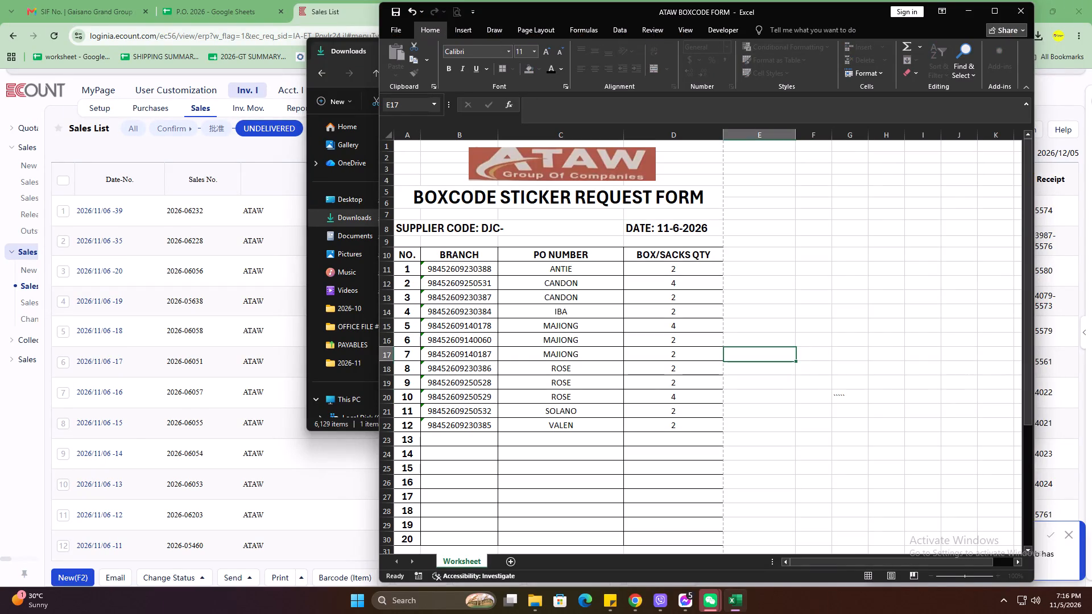
key(ctrl+s)
key(ctrl+s)
key(ctrl+d)
key(ctrl+s)
key(ctrl+s)
click(1032, 13)
Close the Chrome browser windows, including the one with the ECOUNT Sales List.
click(1091, 0)
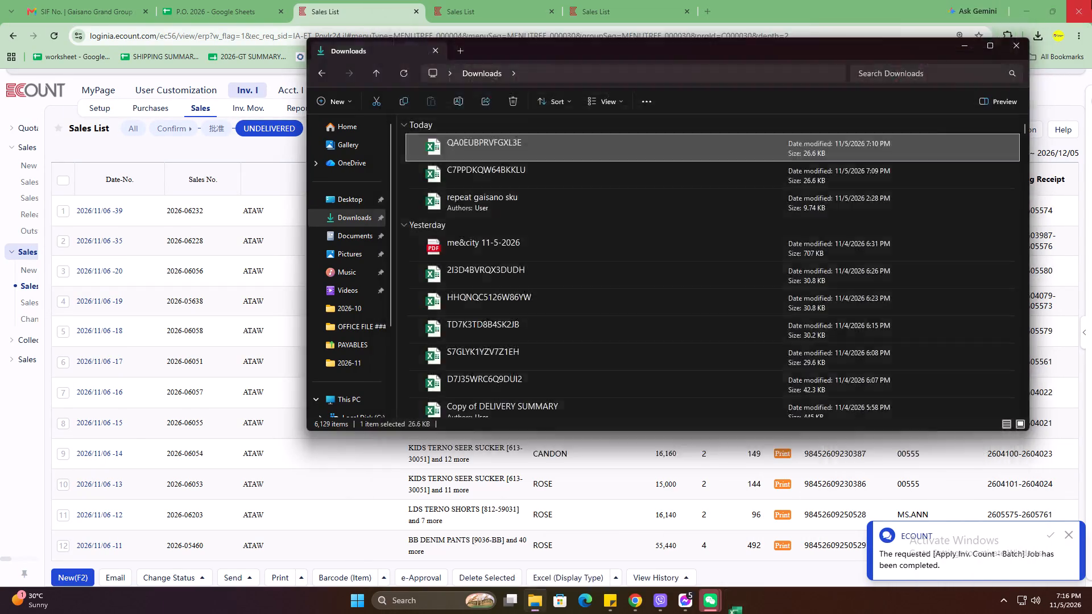
click(970, 0)
double_click(1091, 0)
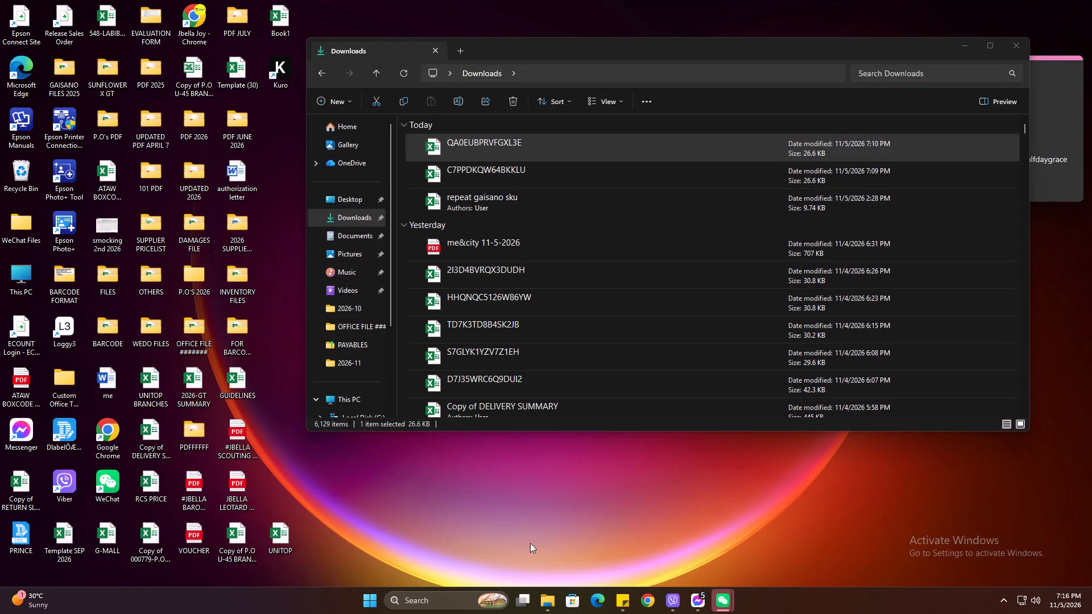
Use the computer's power options to shut it down.
click(361, 601)
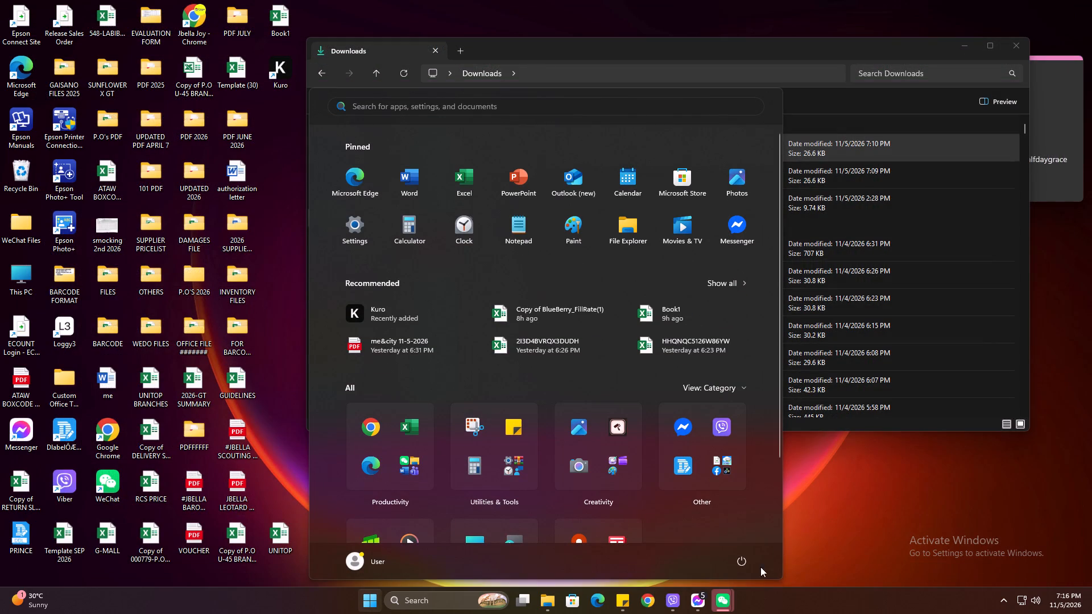
click(751, 565)
double_click(746, 518)
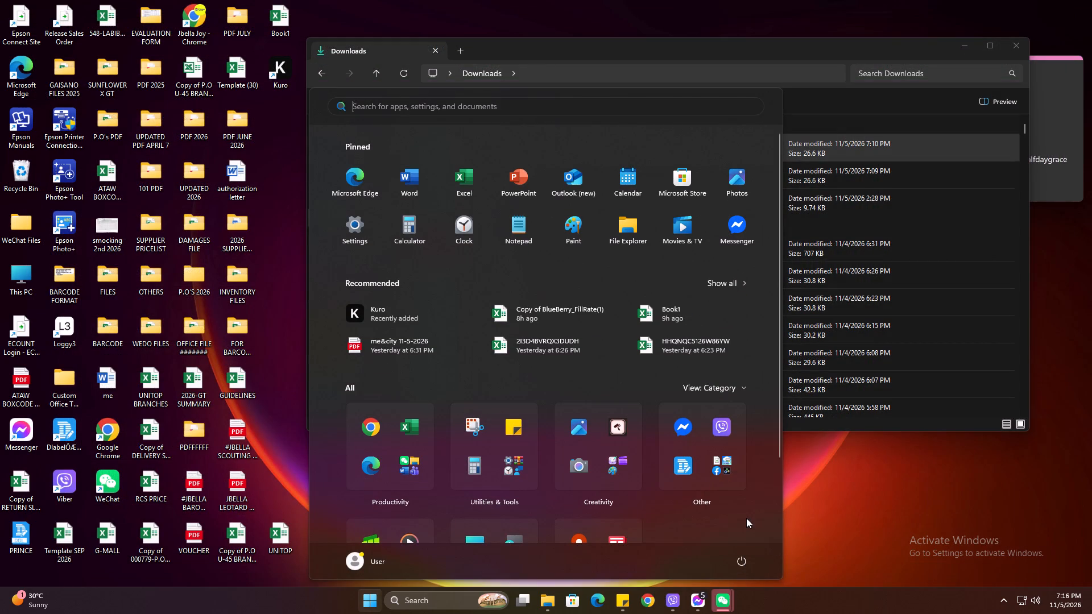